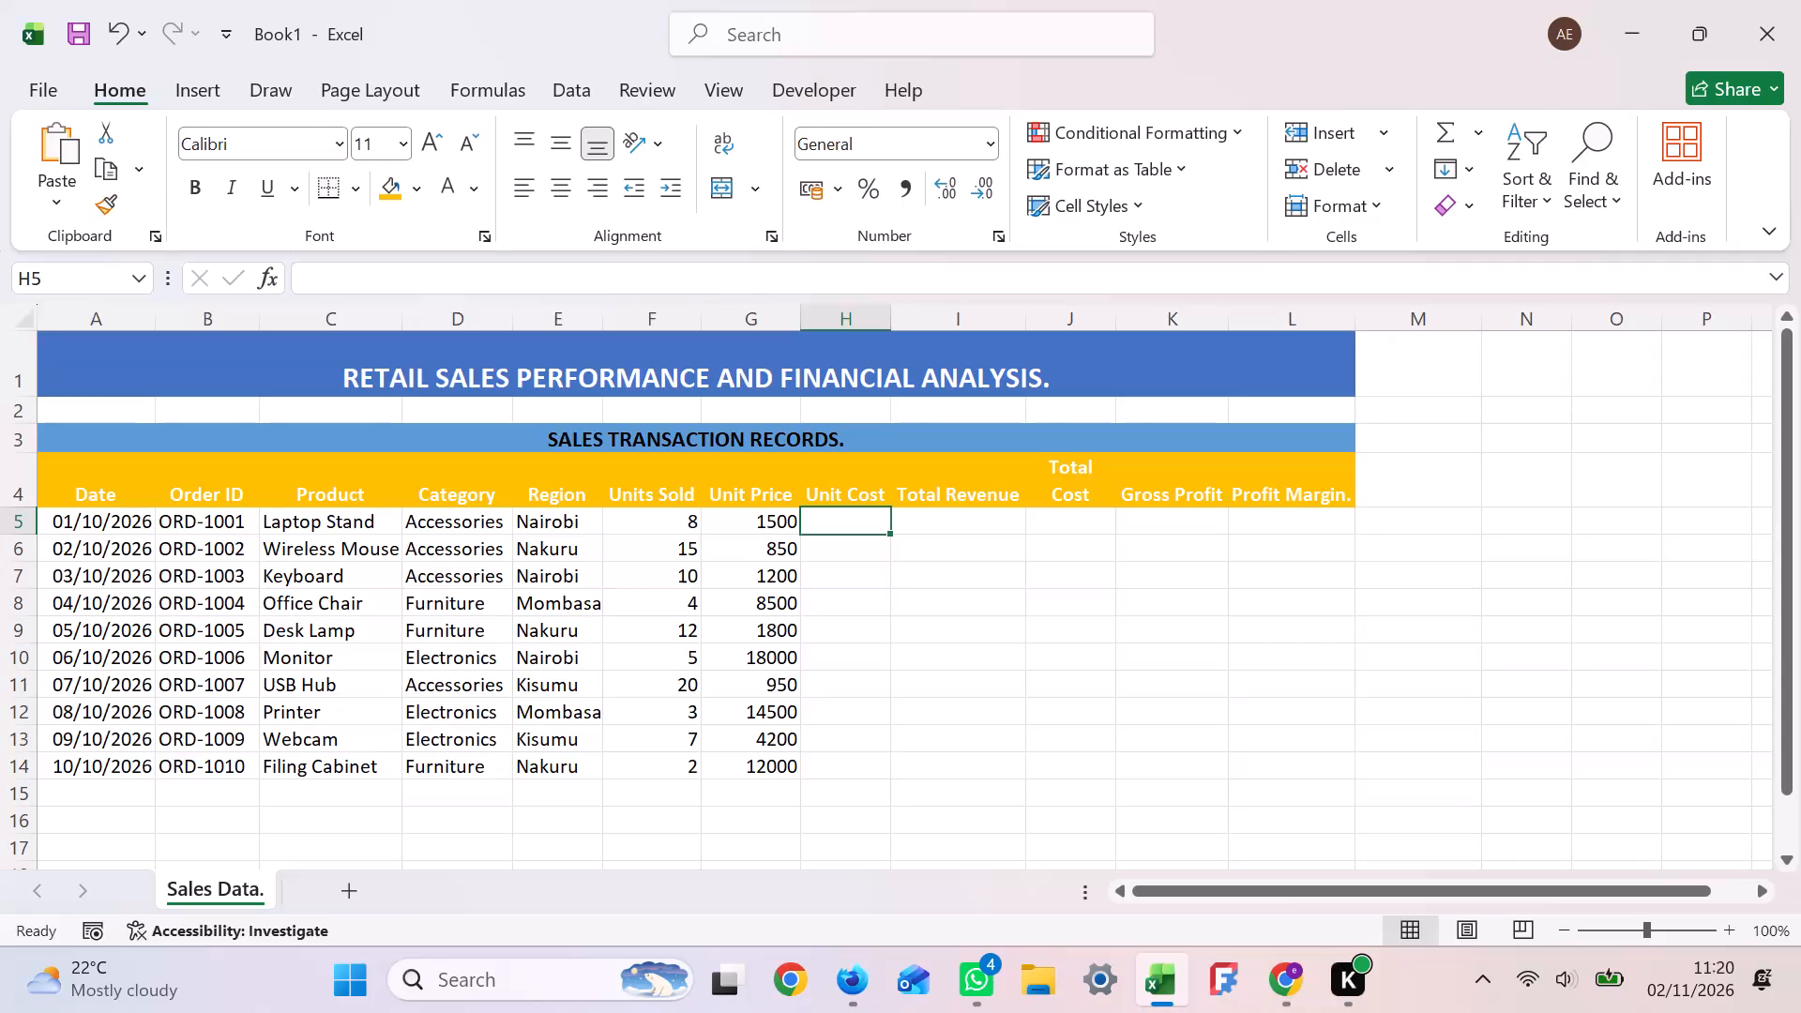
Enter a unit cost of 900 for the Laptop Stand in cell H5.
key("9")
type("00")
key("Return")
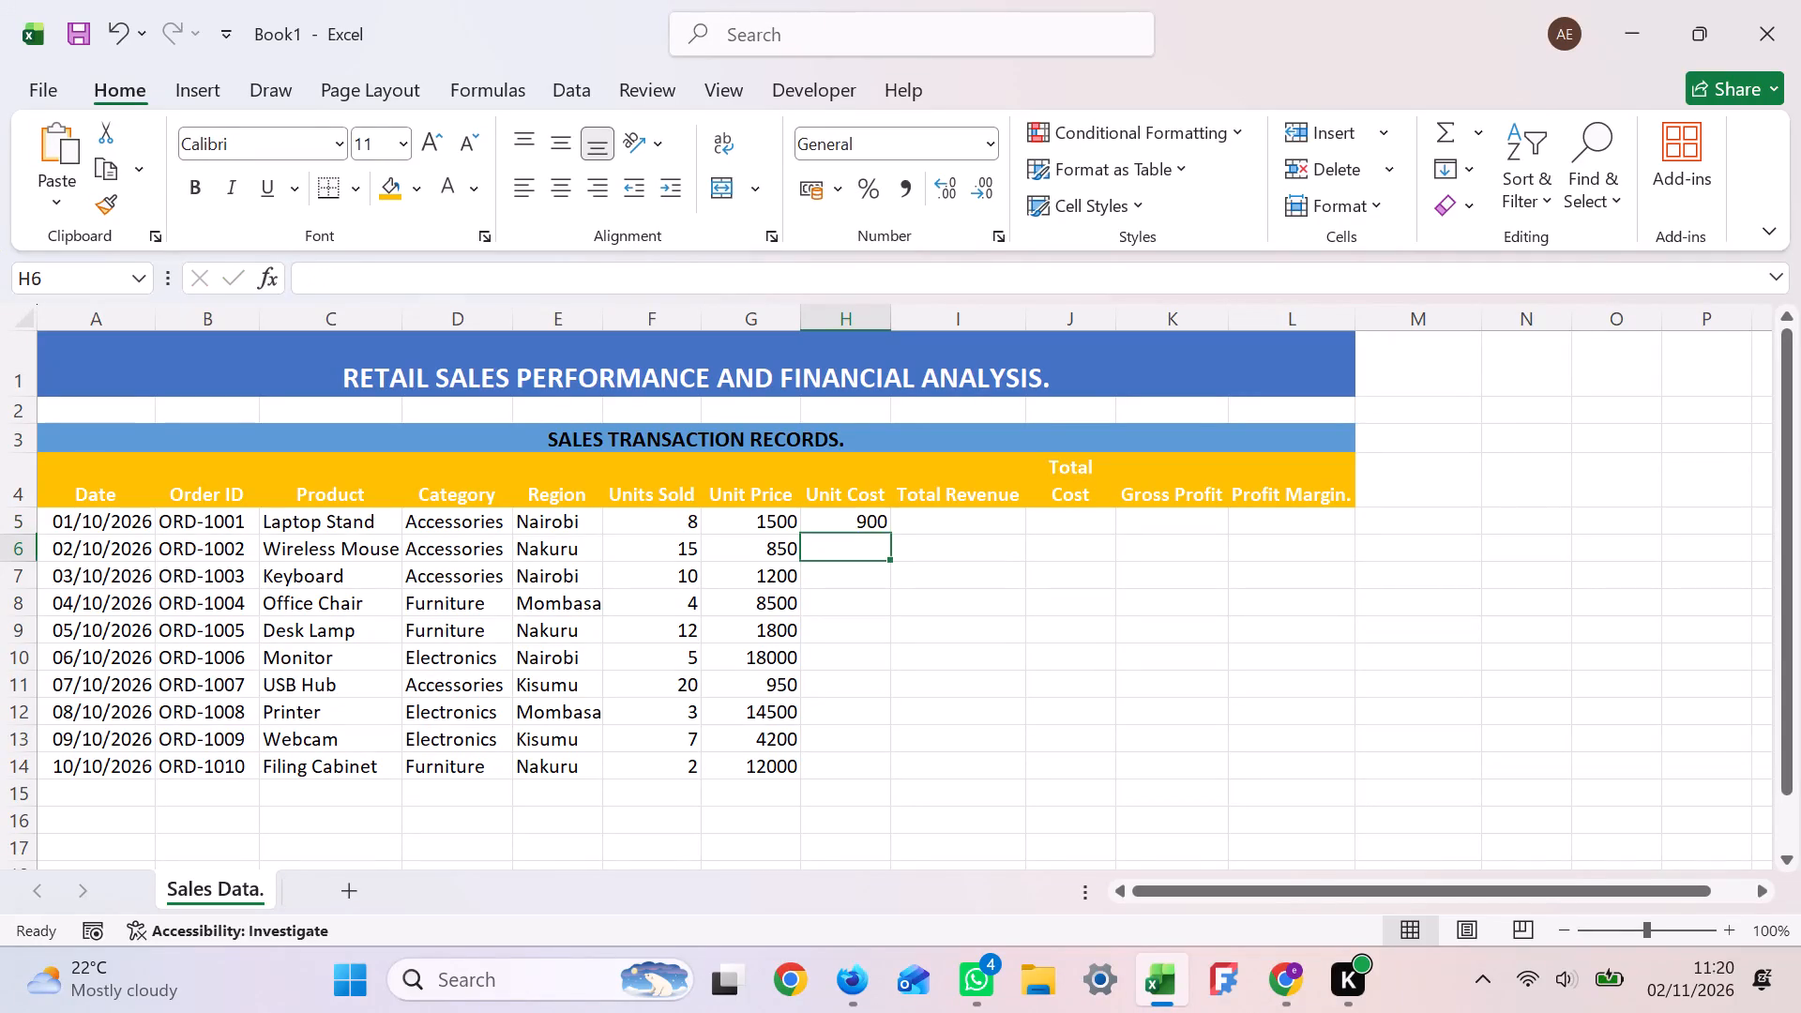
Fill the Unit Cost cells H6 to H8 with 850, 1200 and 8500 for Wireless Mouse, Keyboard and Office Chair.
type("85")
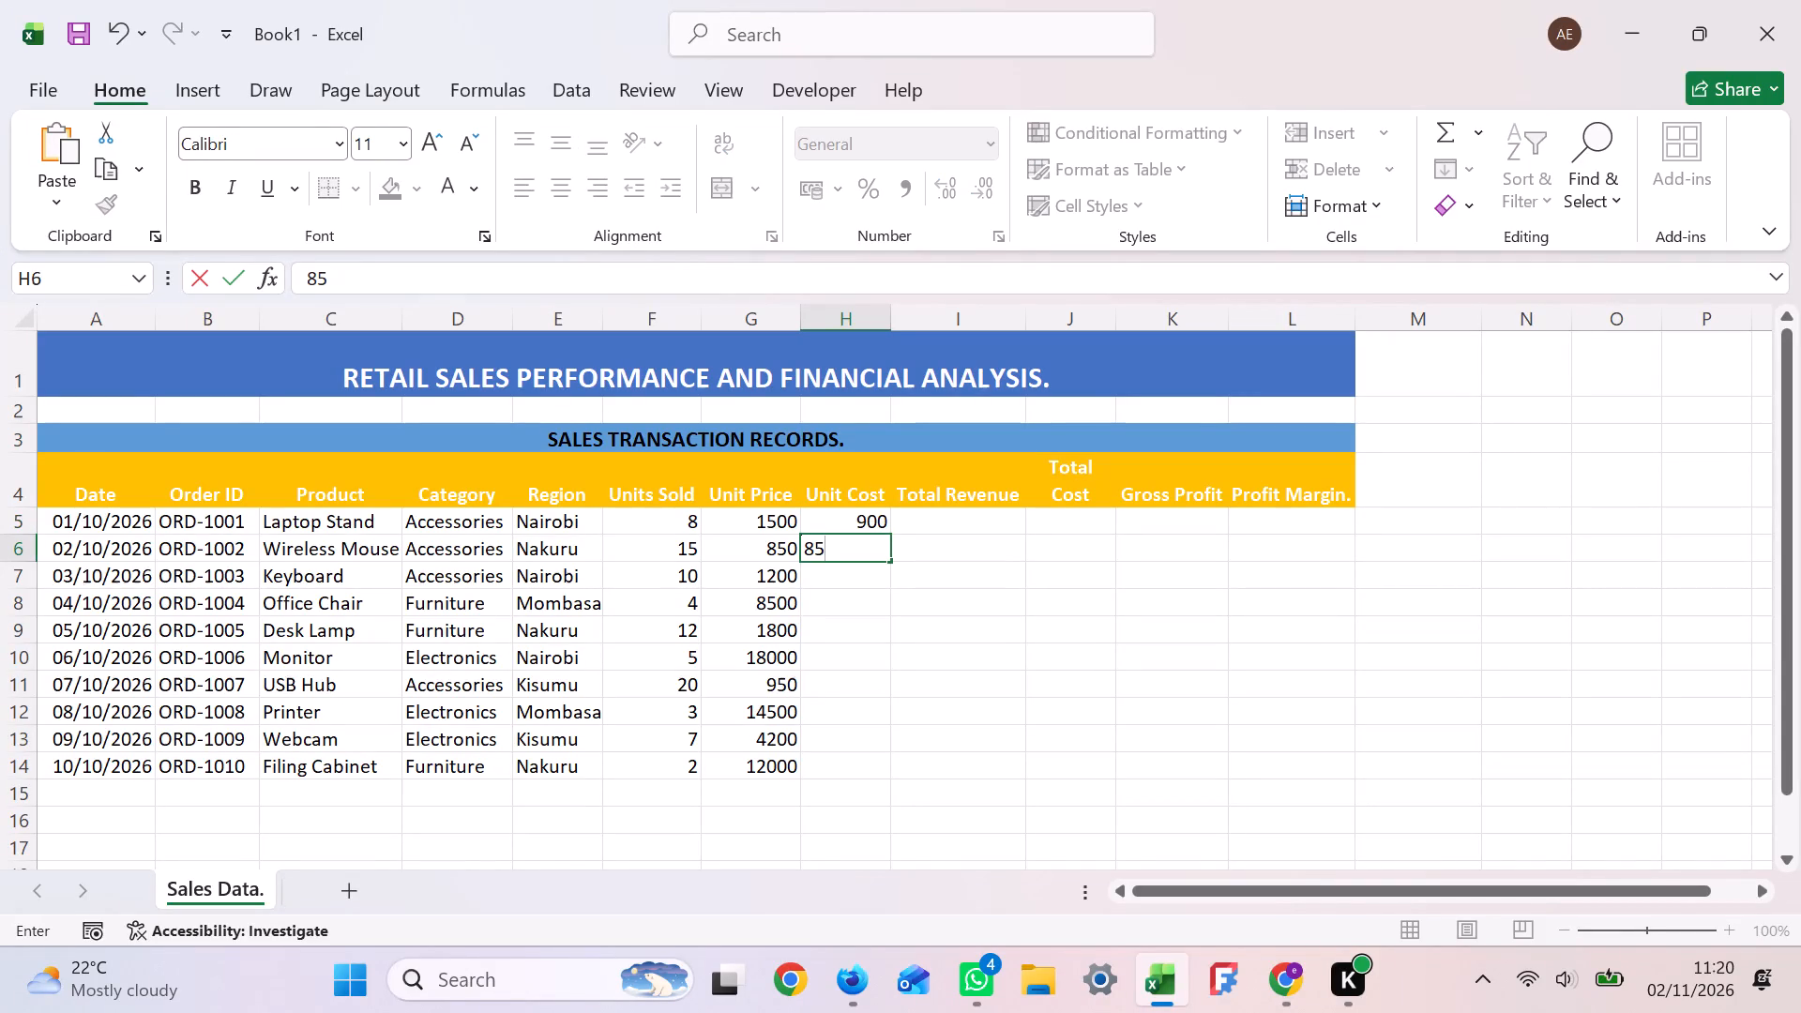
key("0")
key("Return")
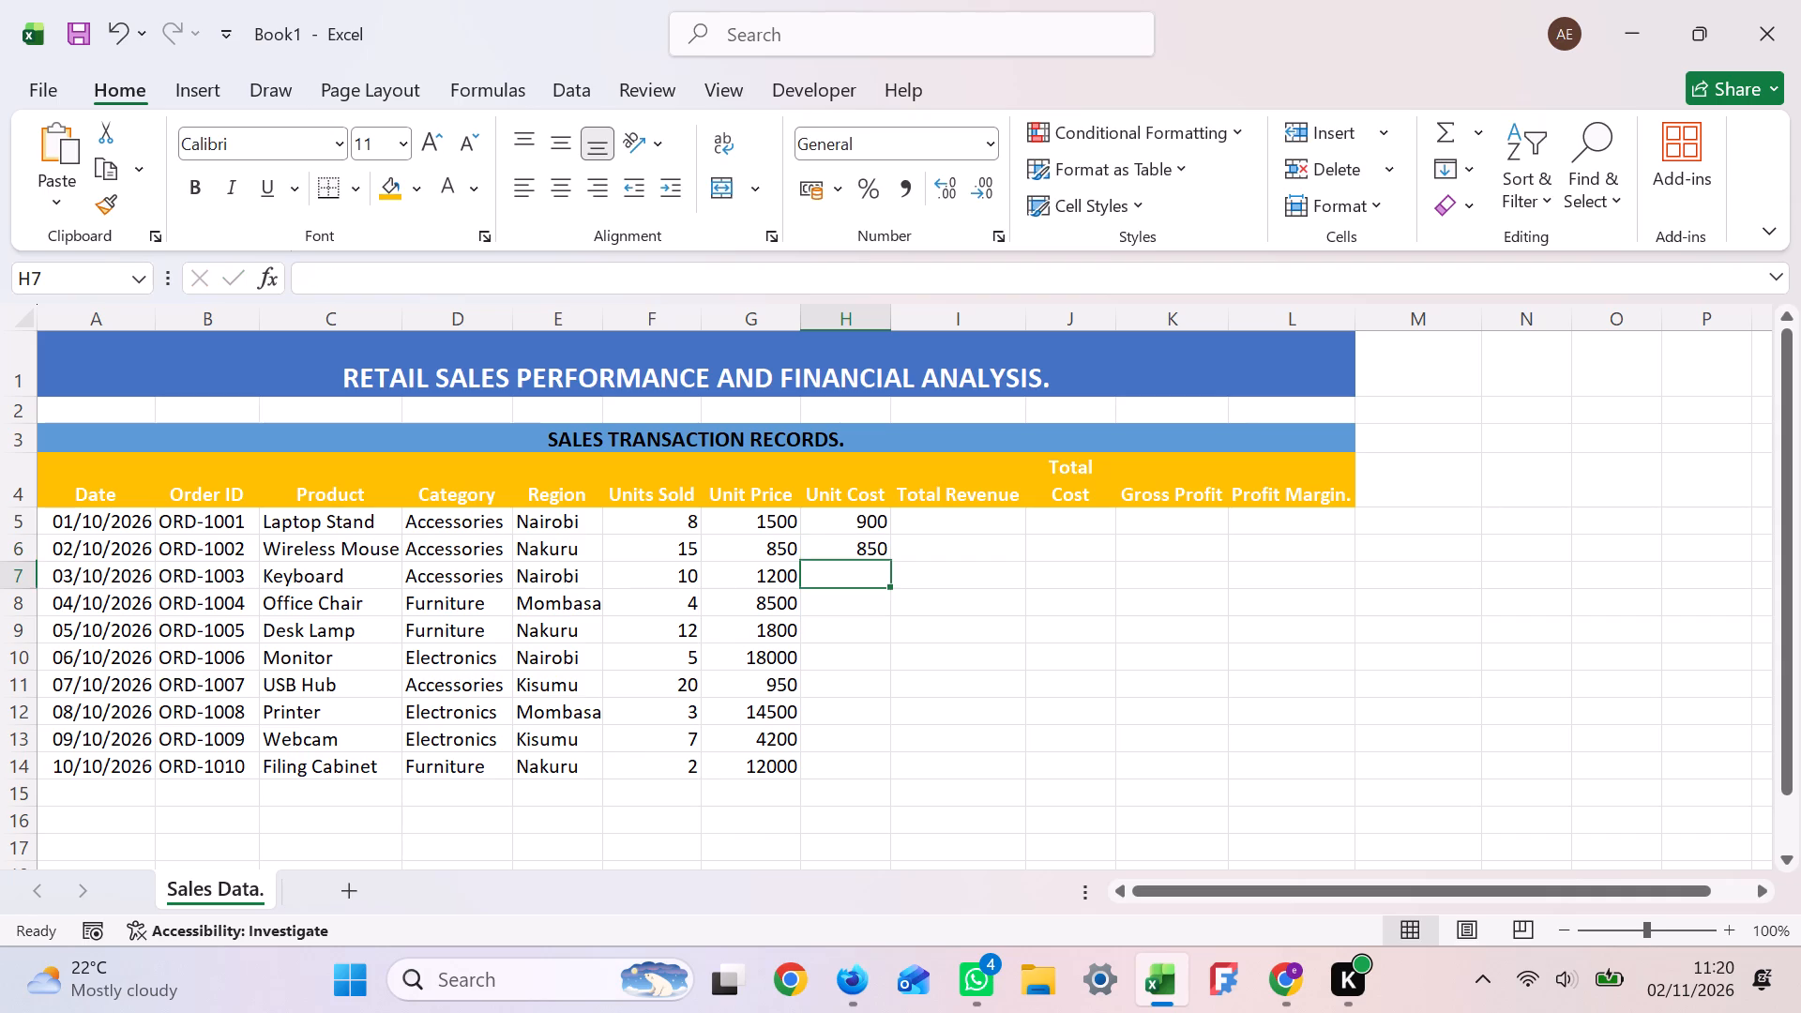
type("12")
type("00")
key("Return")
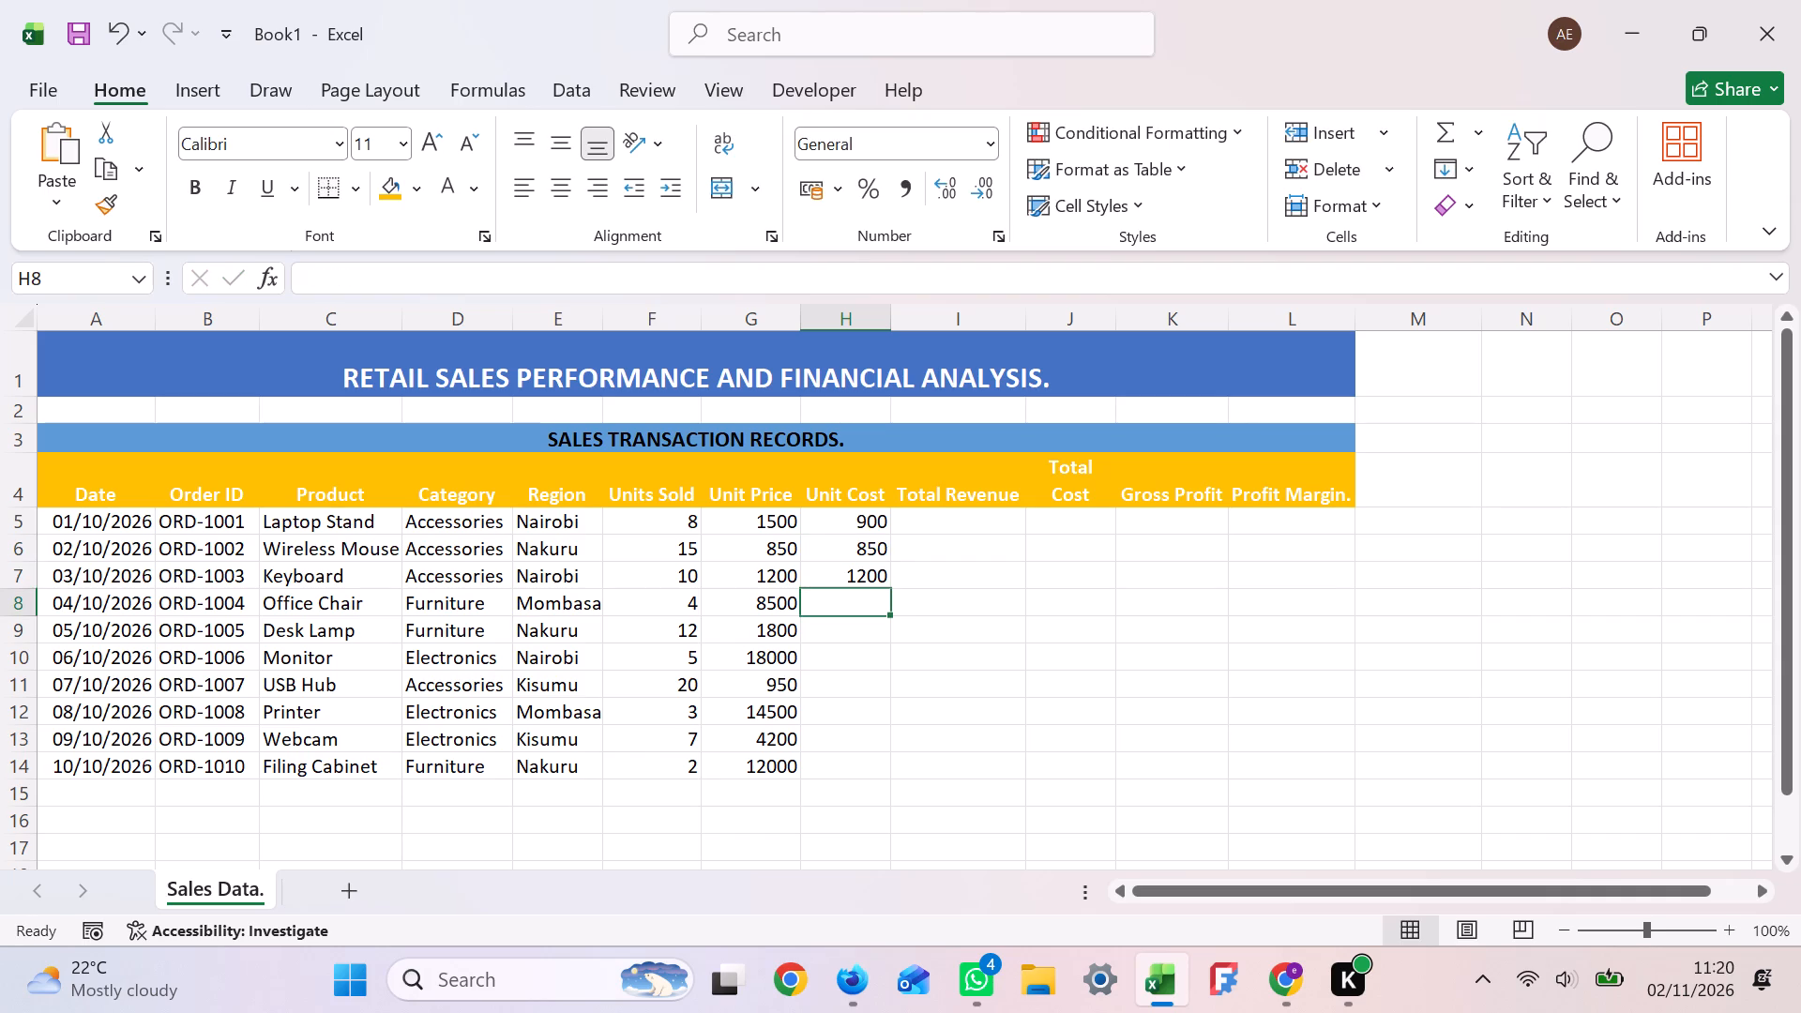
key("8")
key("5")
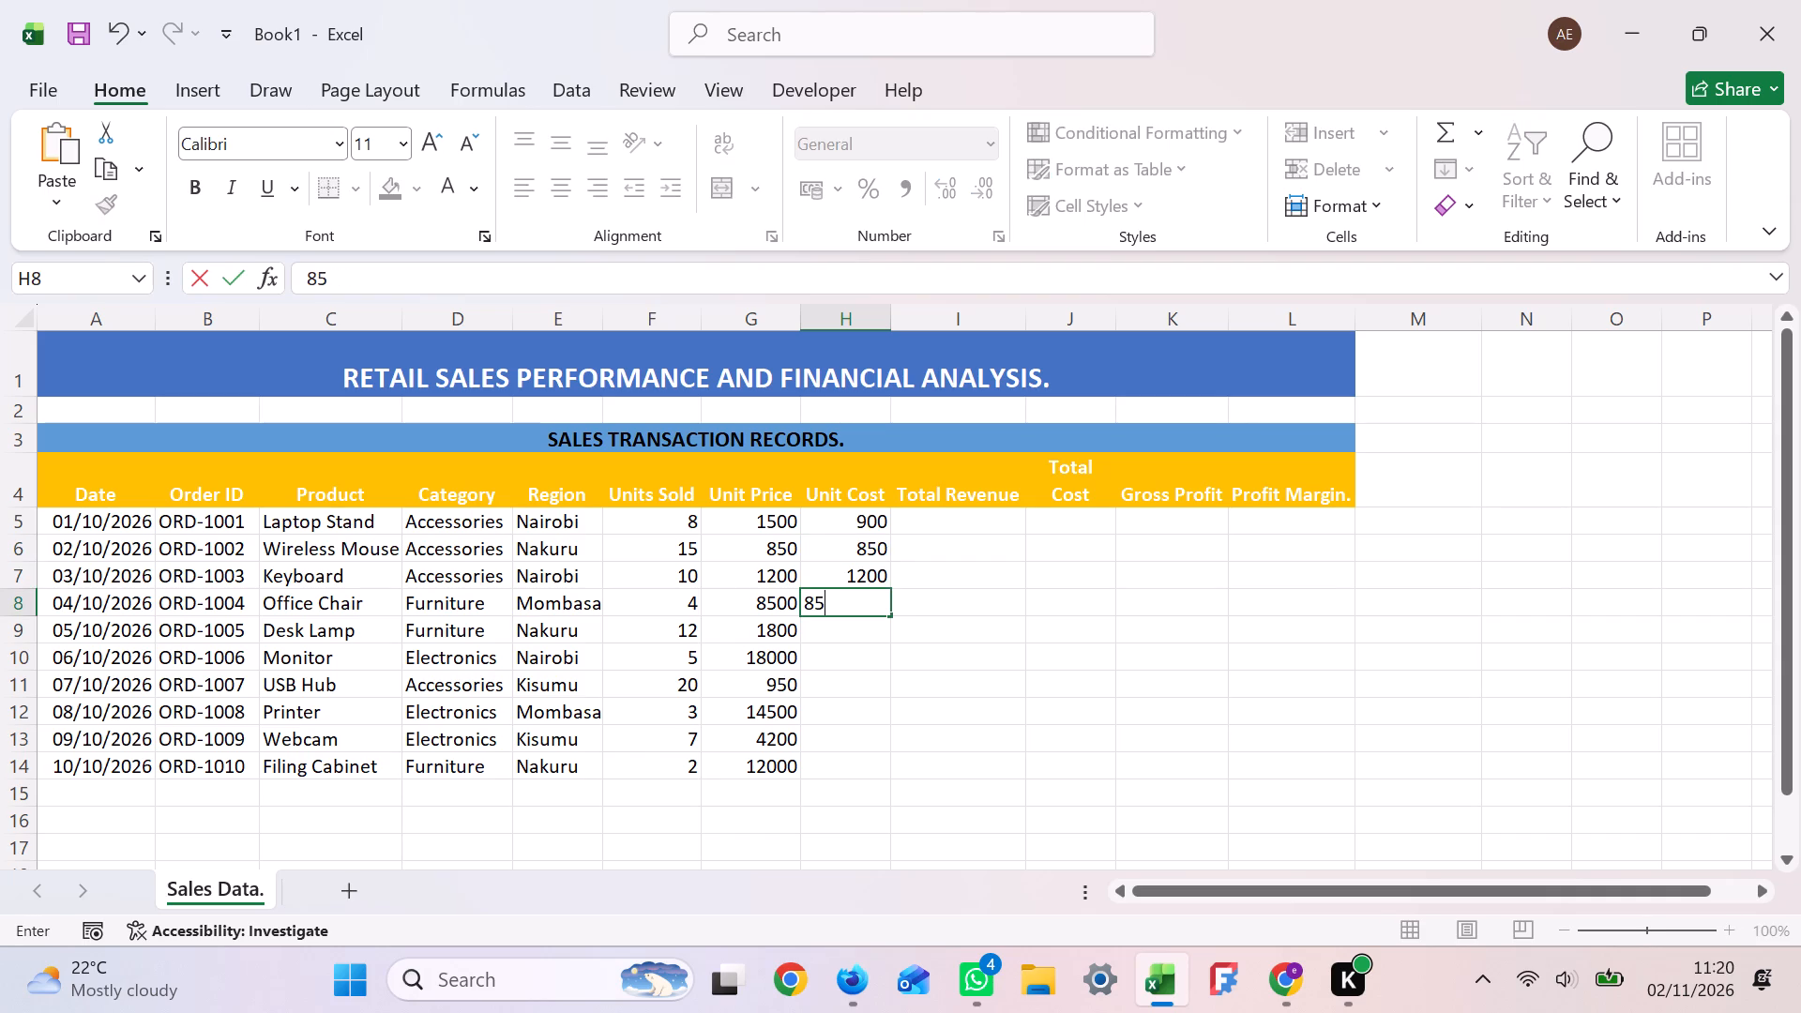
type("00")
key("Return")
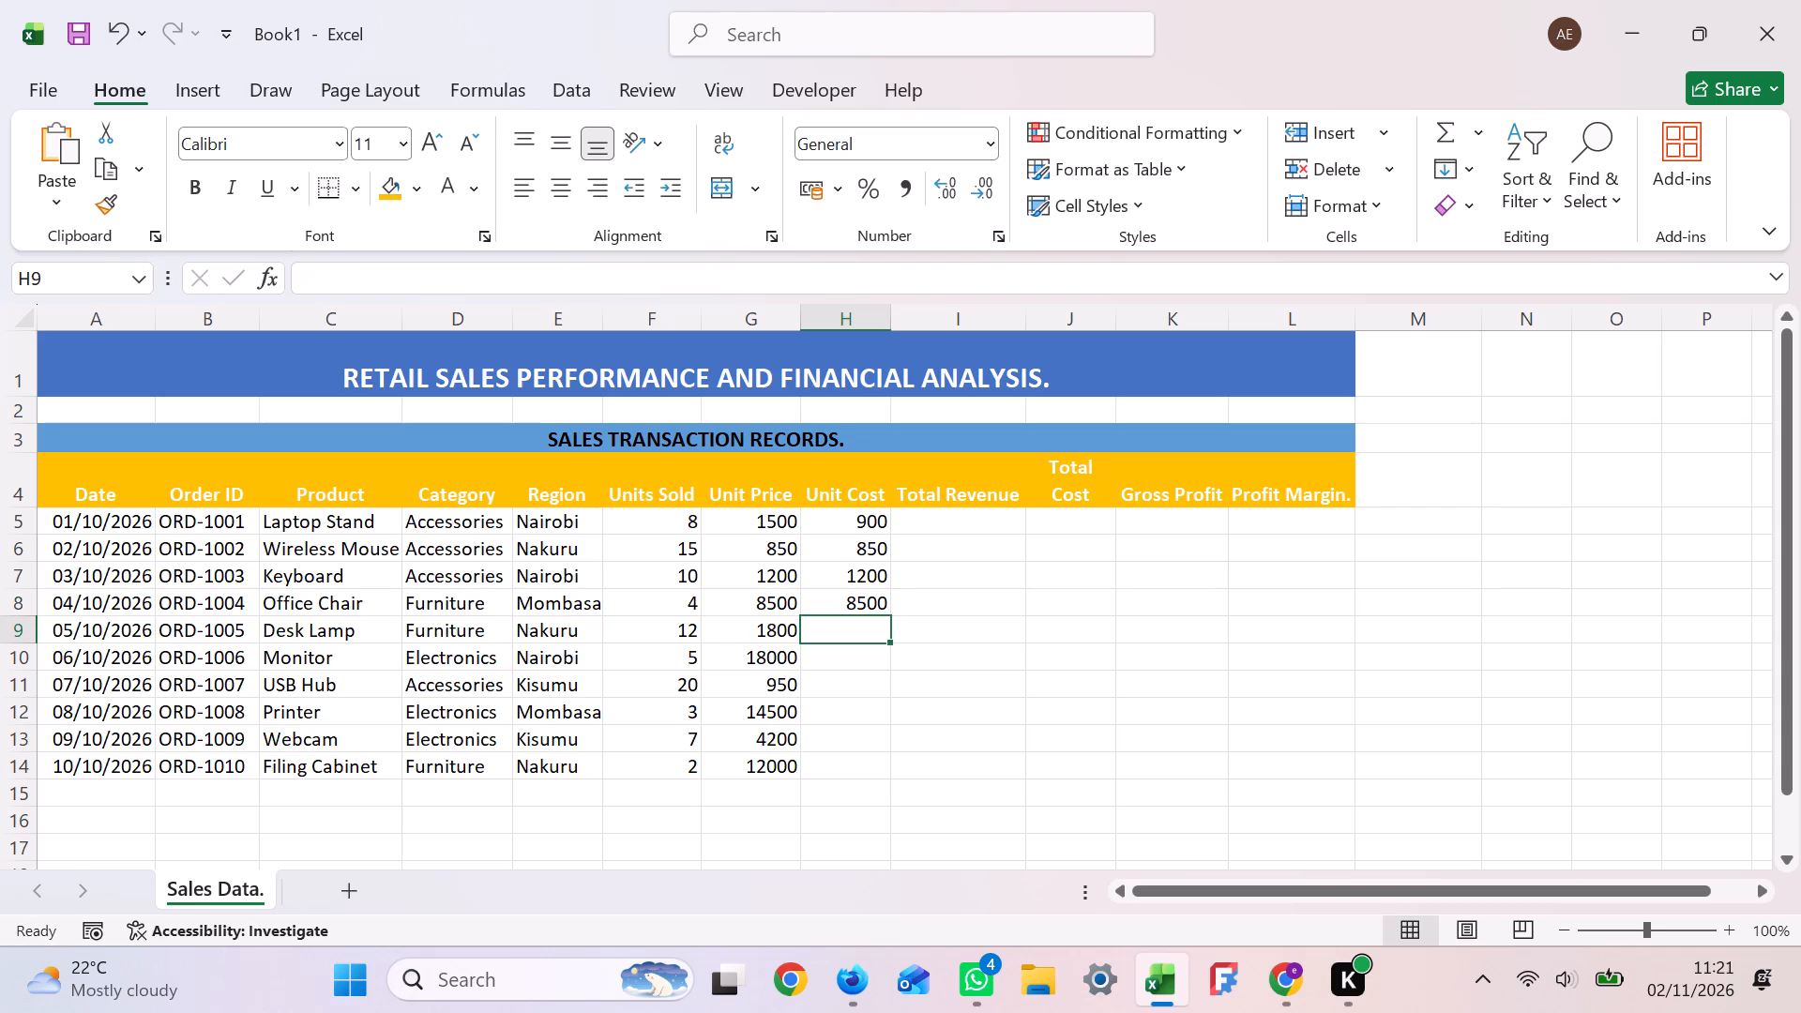
Correct the unit costs to 700 for the Keyboard in H7 and 500 for the Wireless Mouse in H6.
left_click(874, 586)
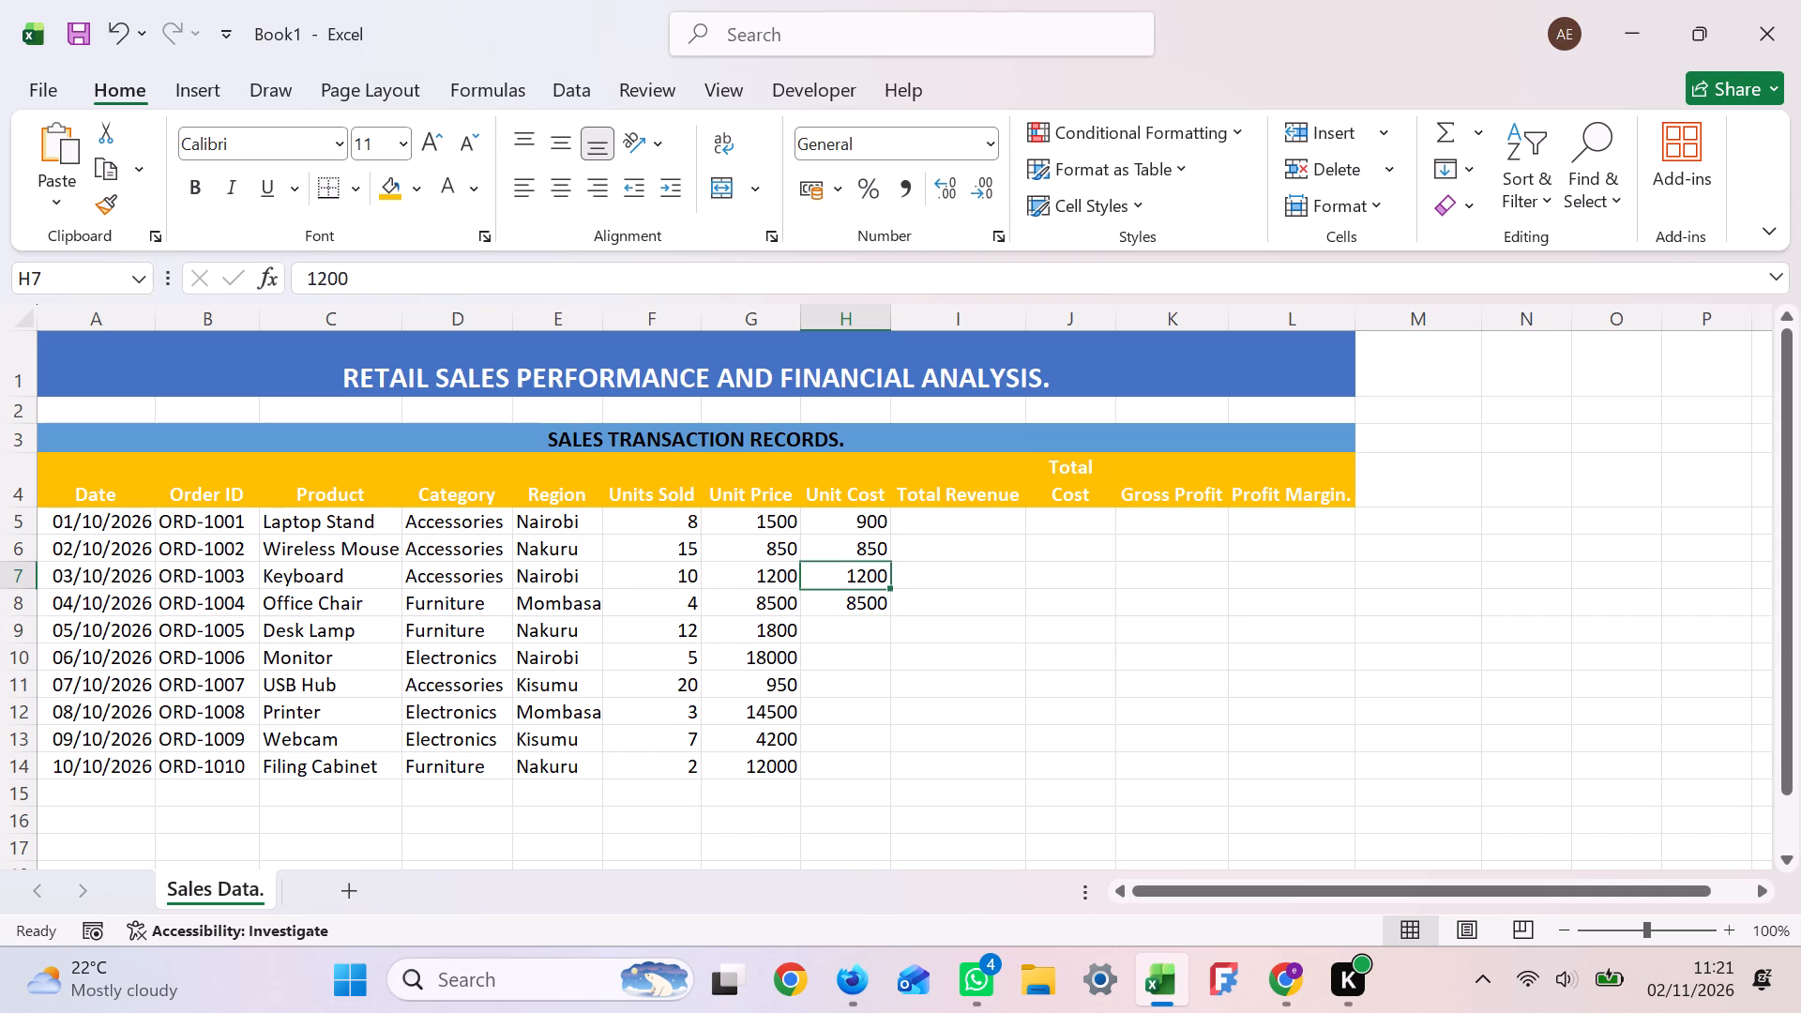
key("BackSpace")
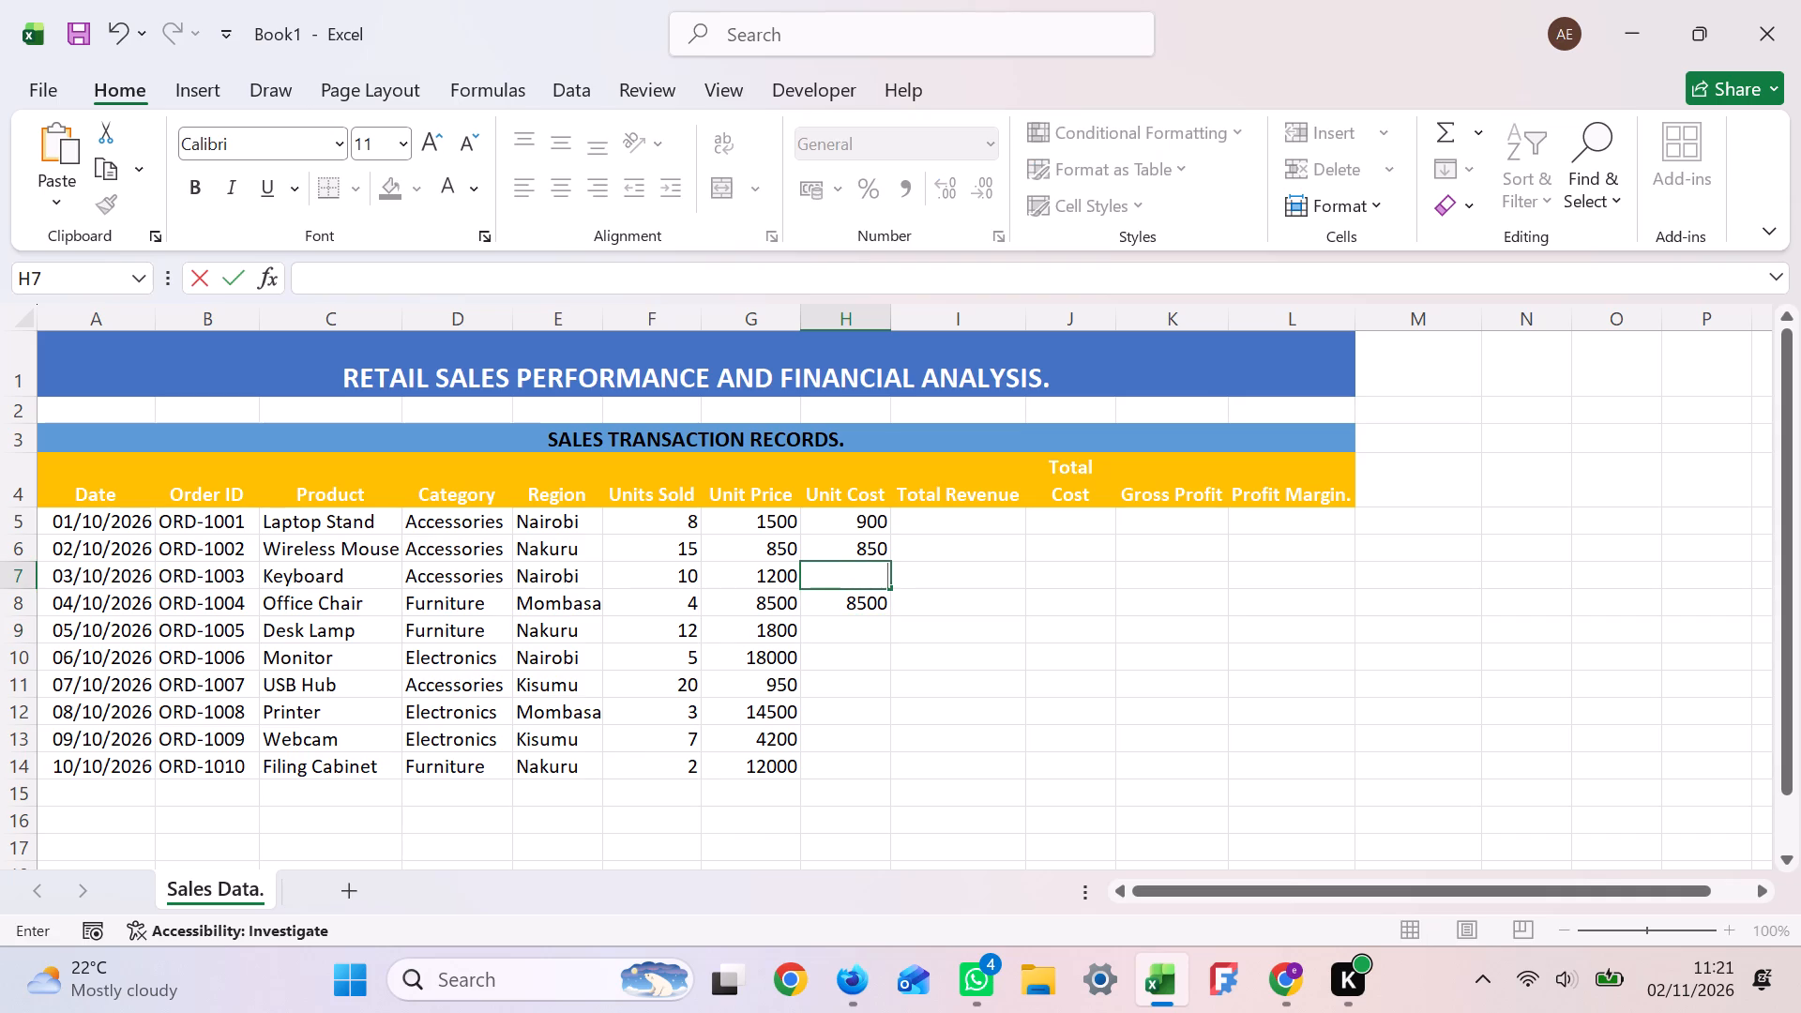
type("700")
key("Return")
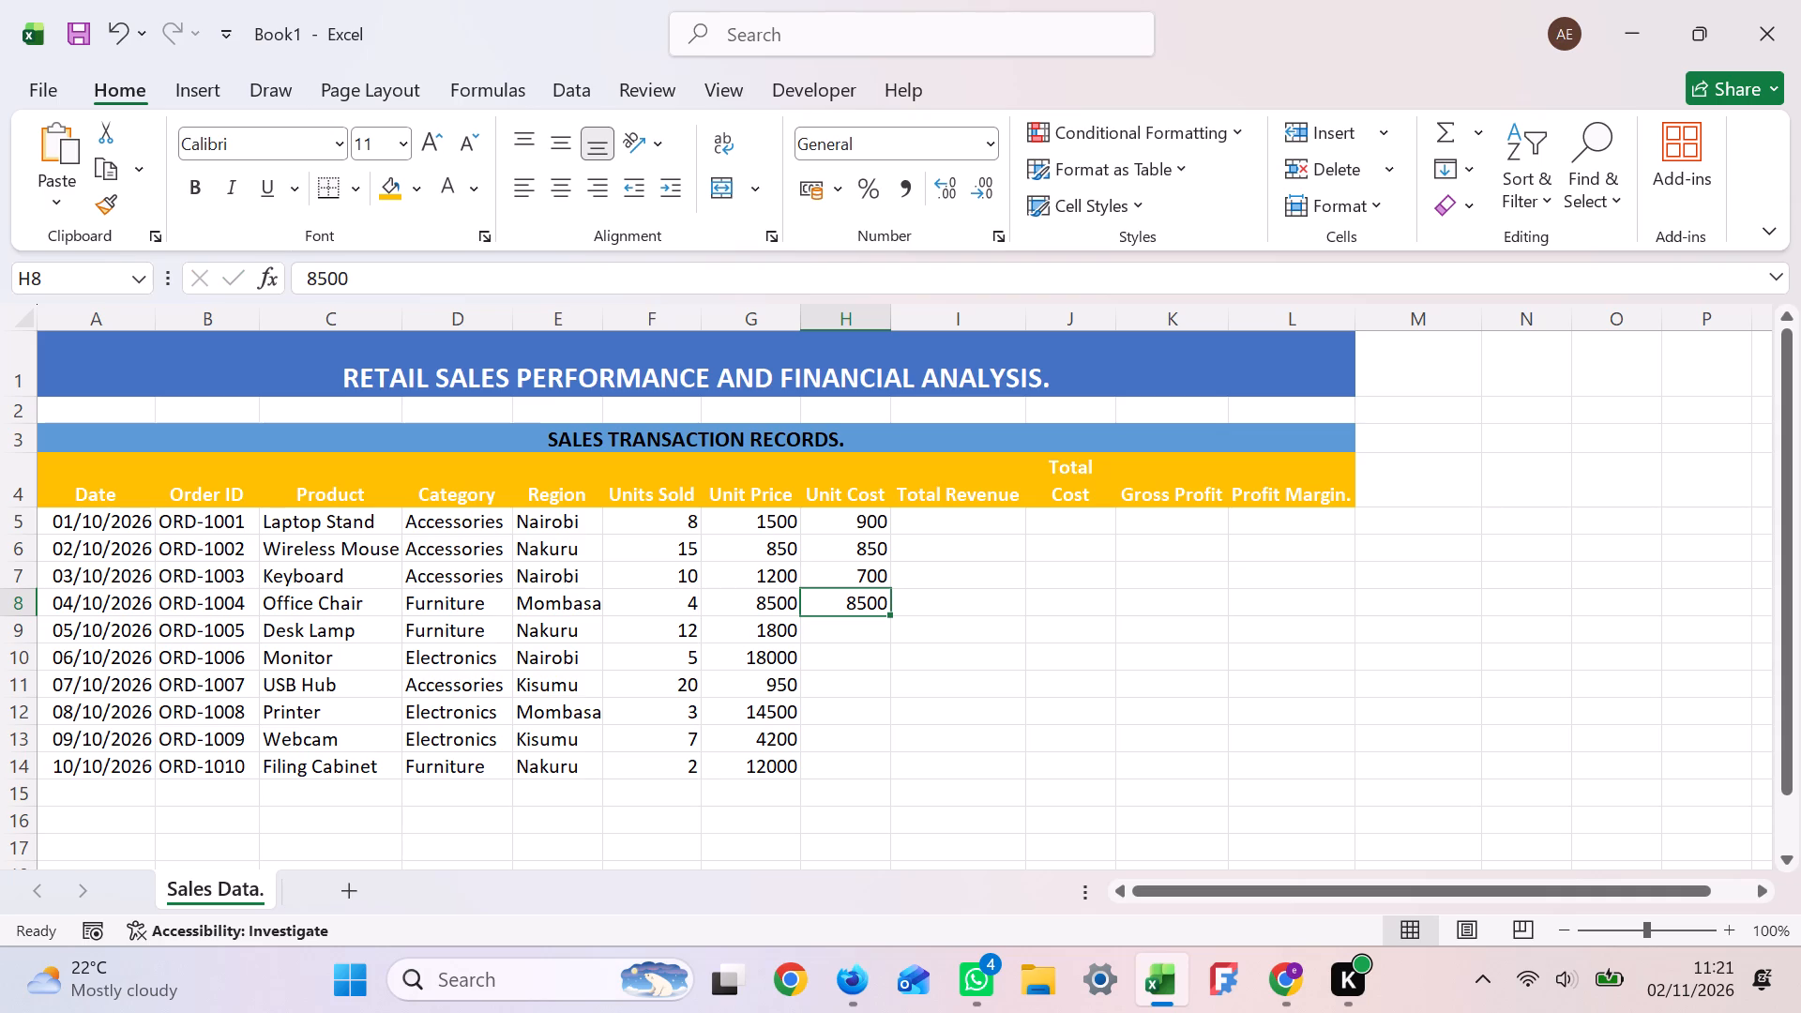
left_click(871, 563)
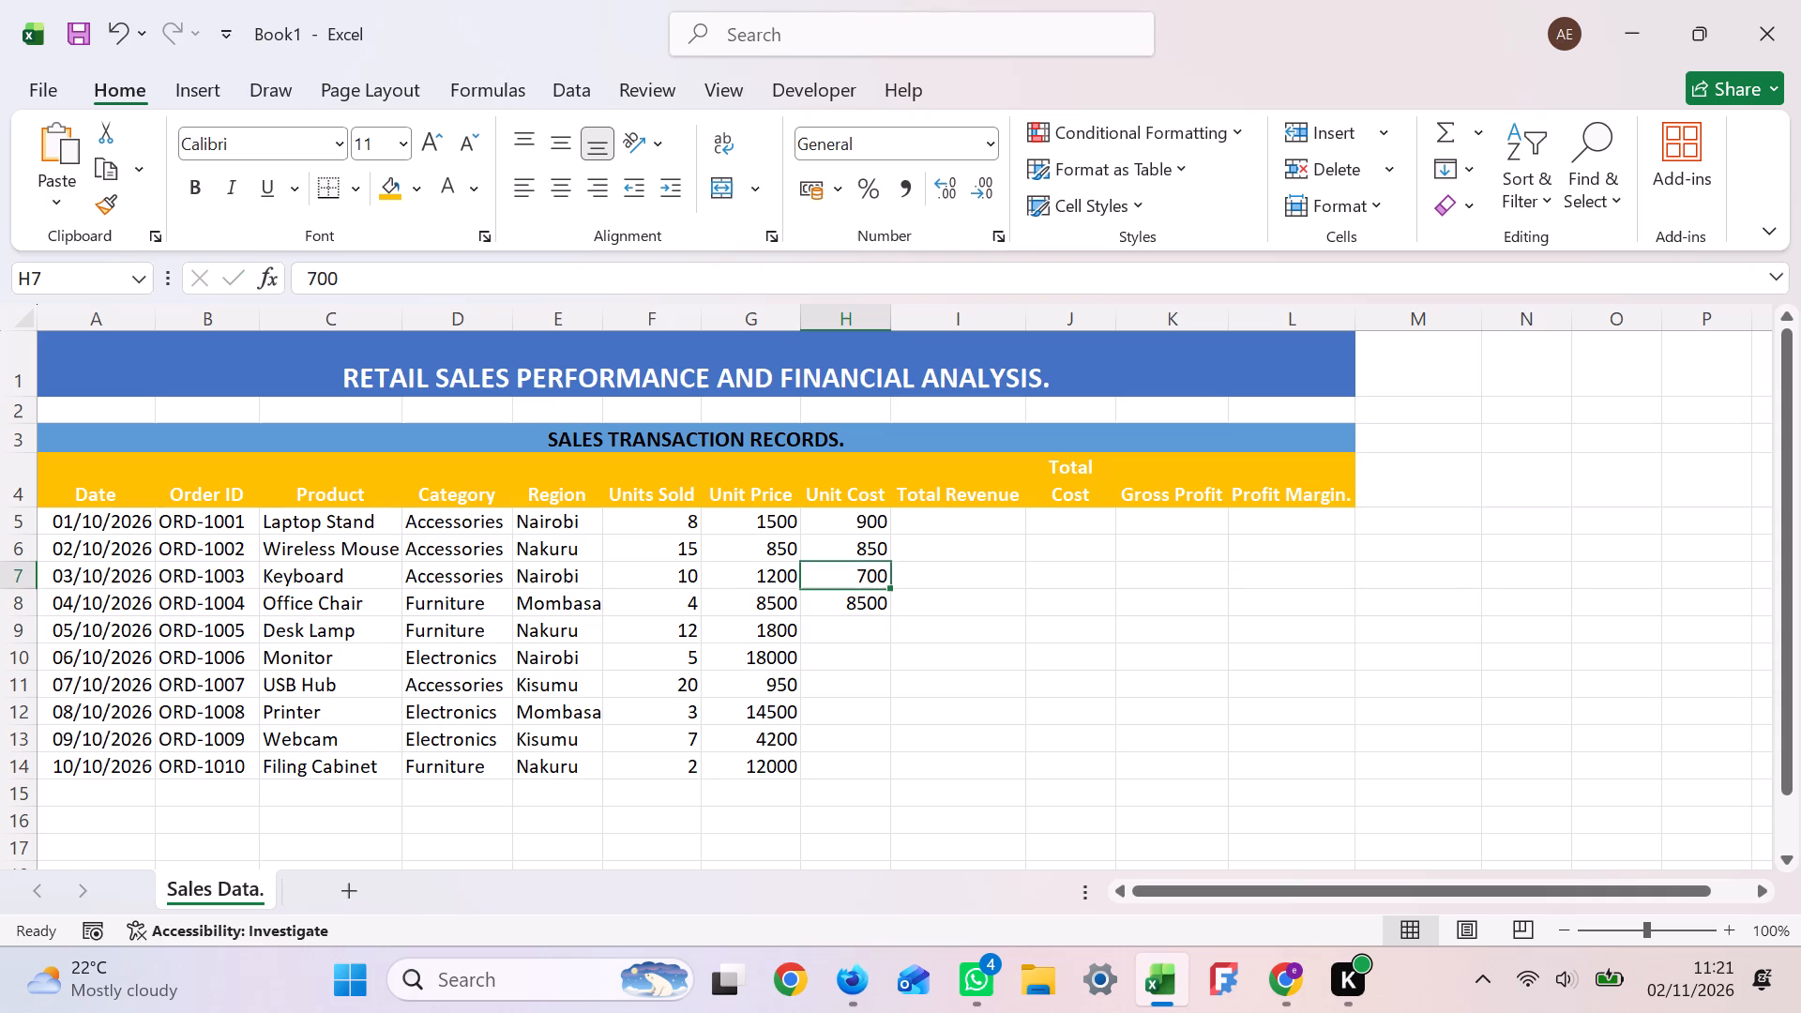
left_click(868, 553)
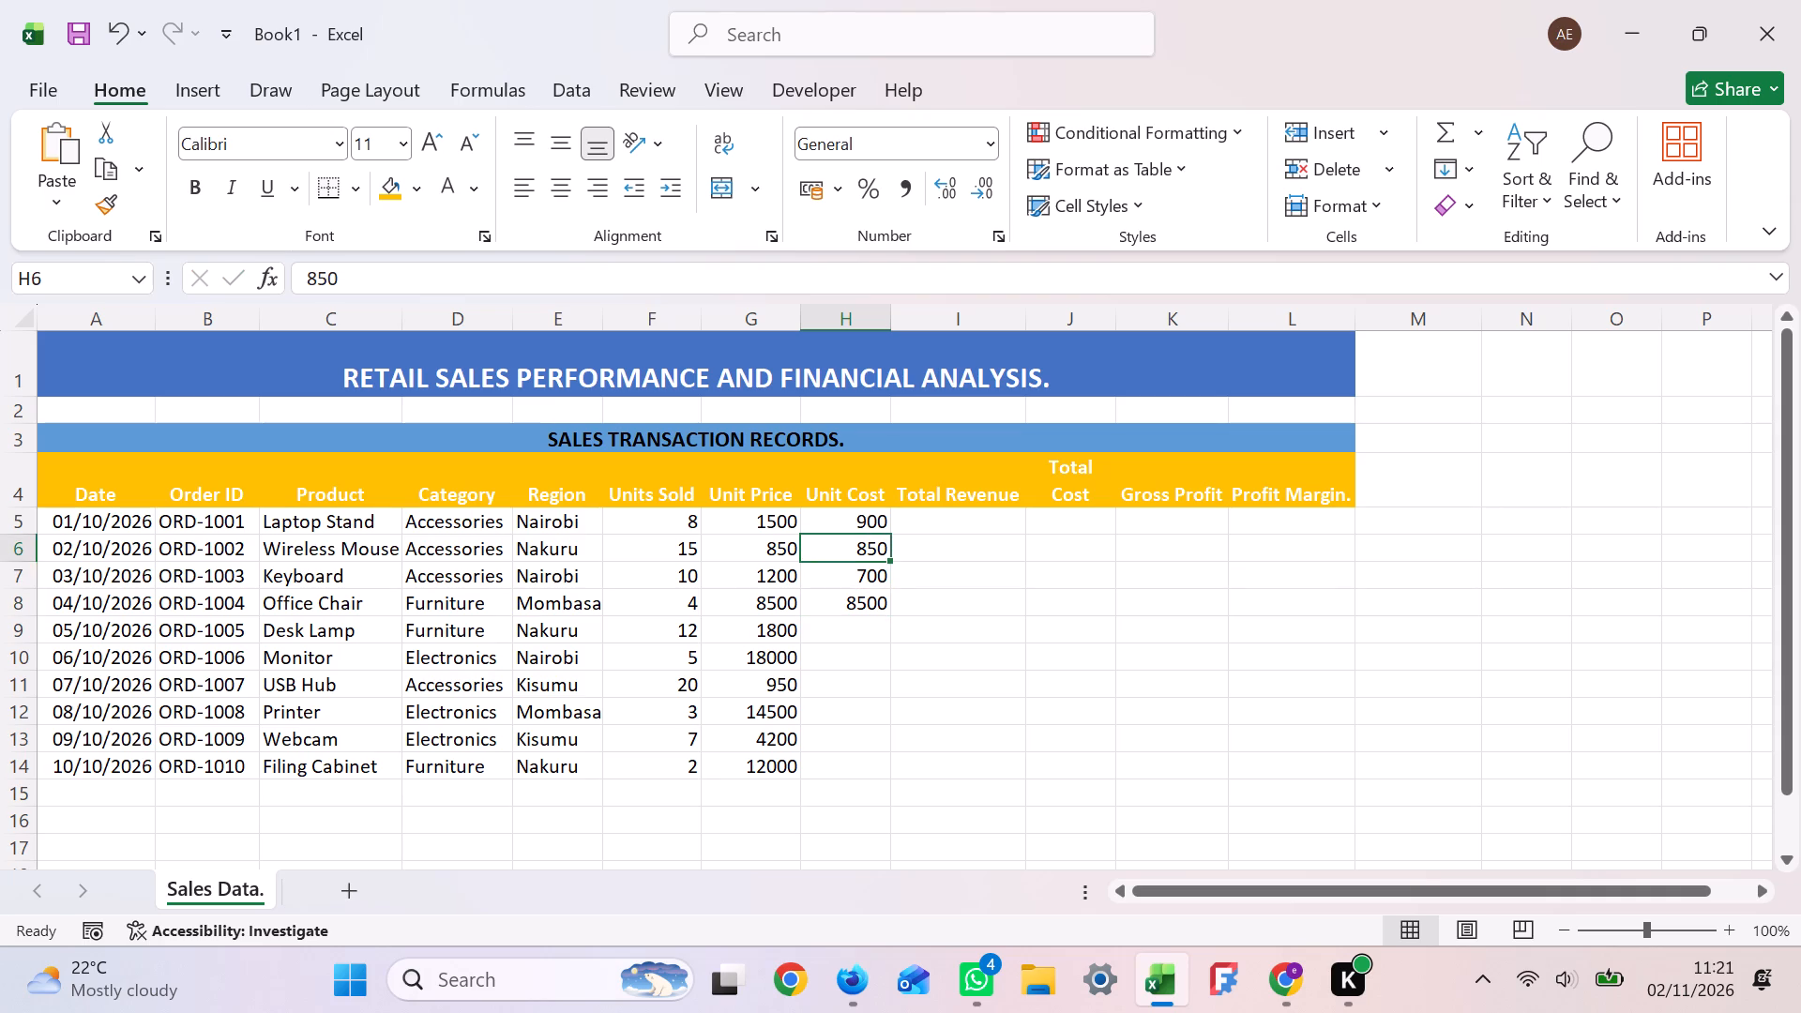
key("BackSpace")
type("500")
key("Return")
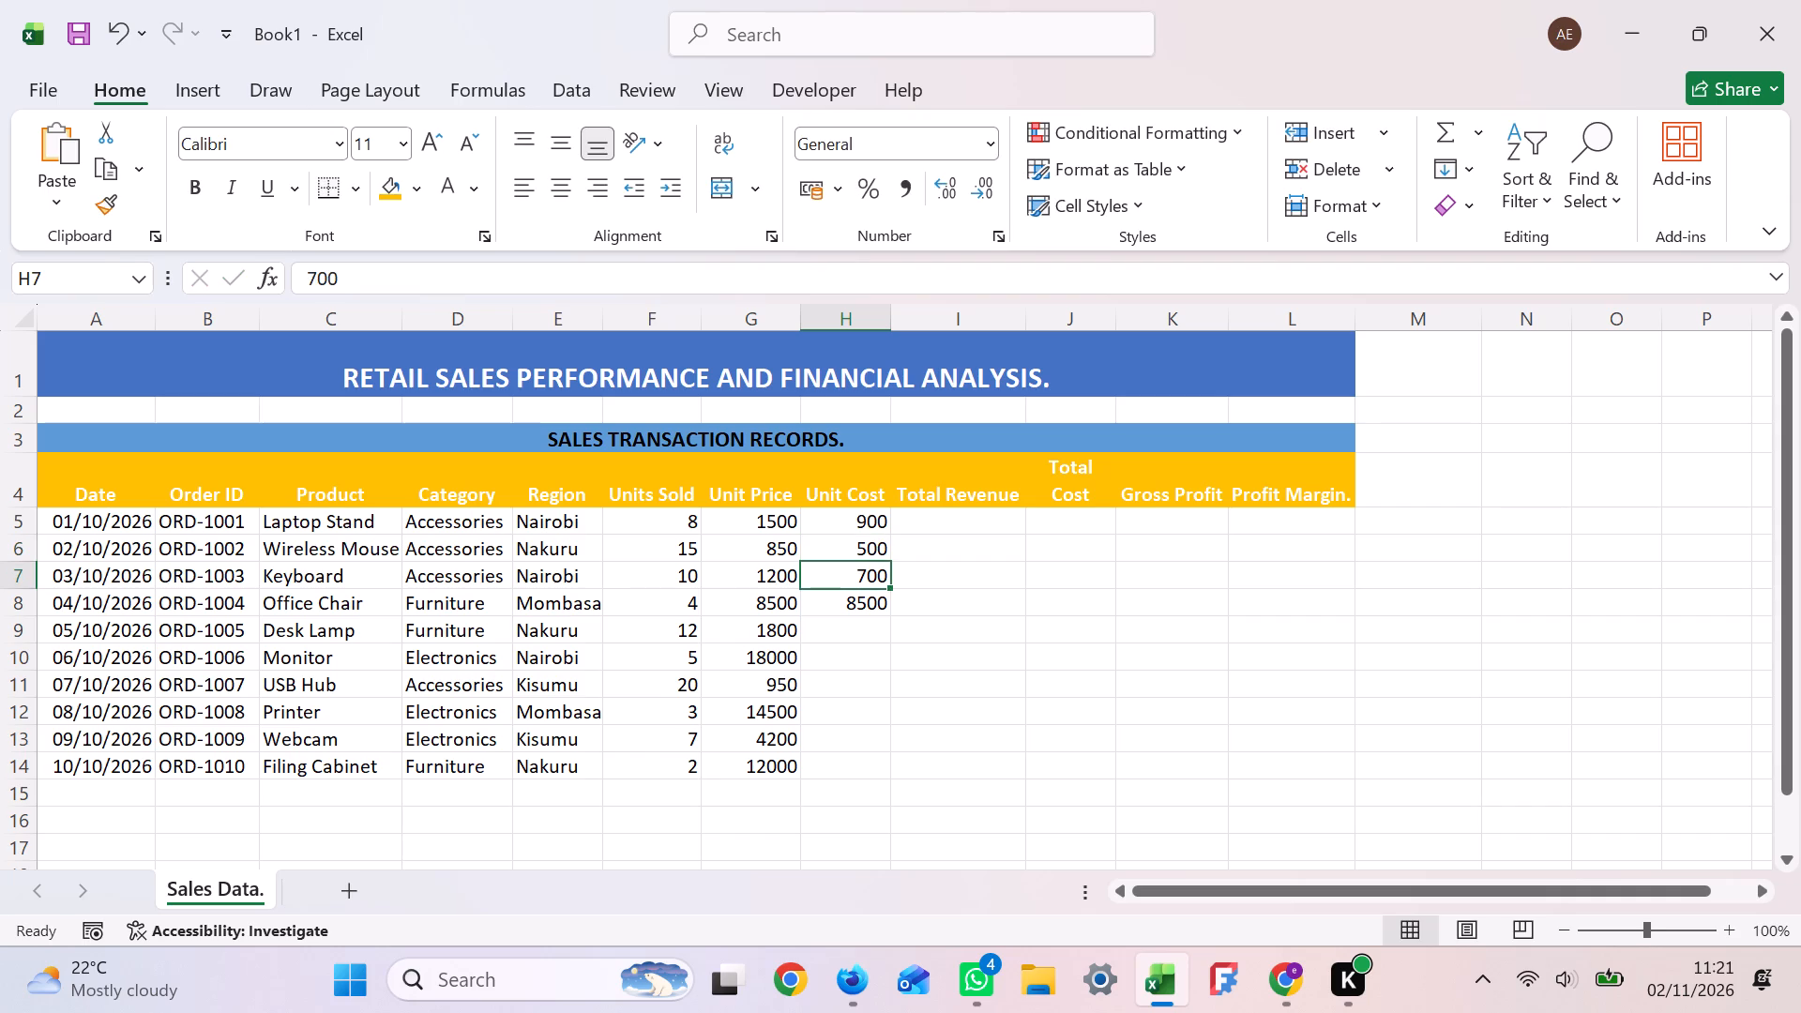
Correct the Office Chair's unit cost in cell H8 to 6200.
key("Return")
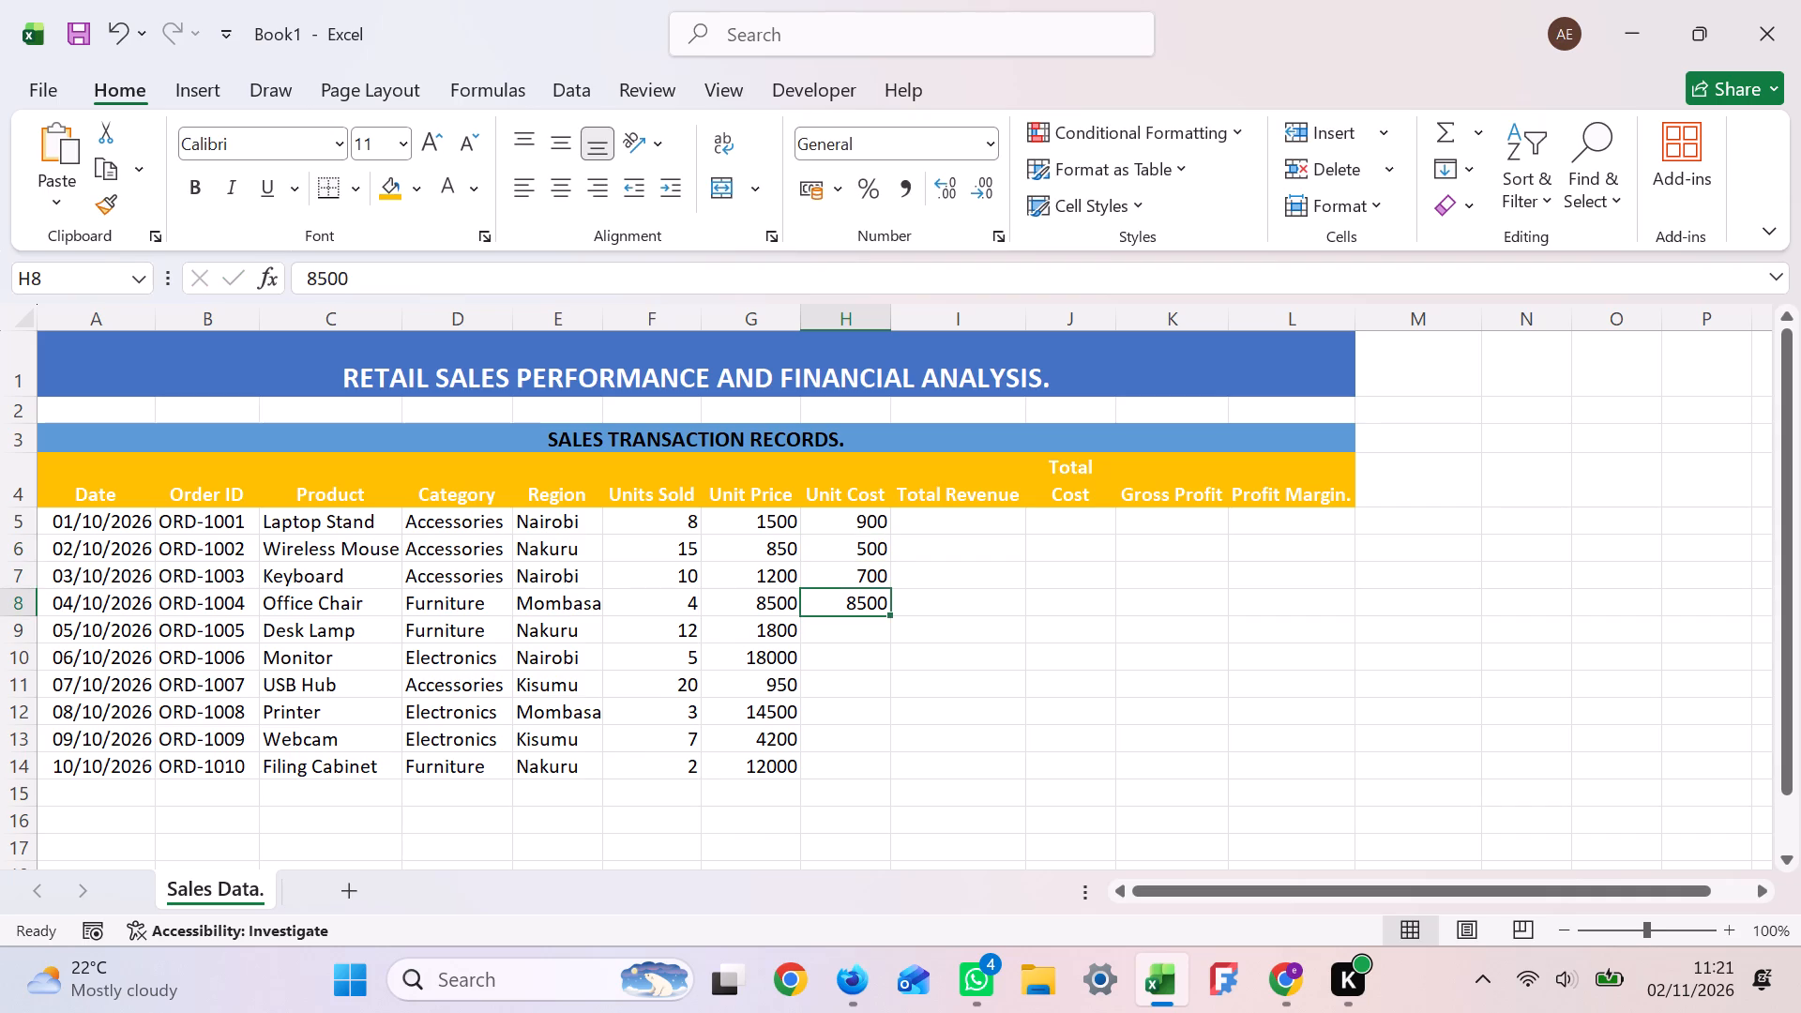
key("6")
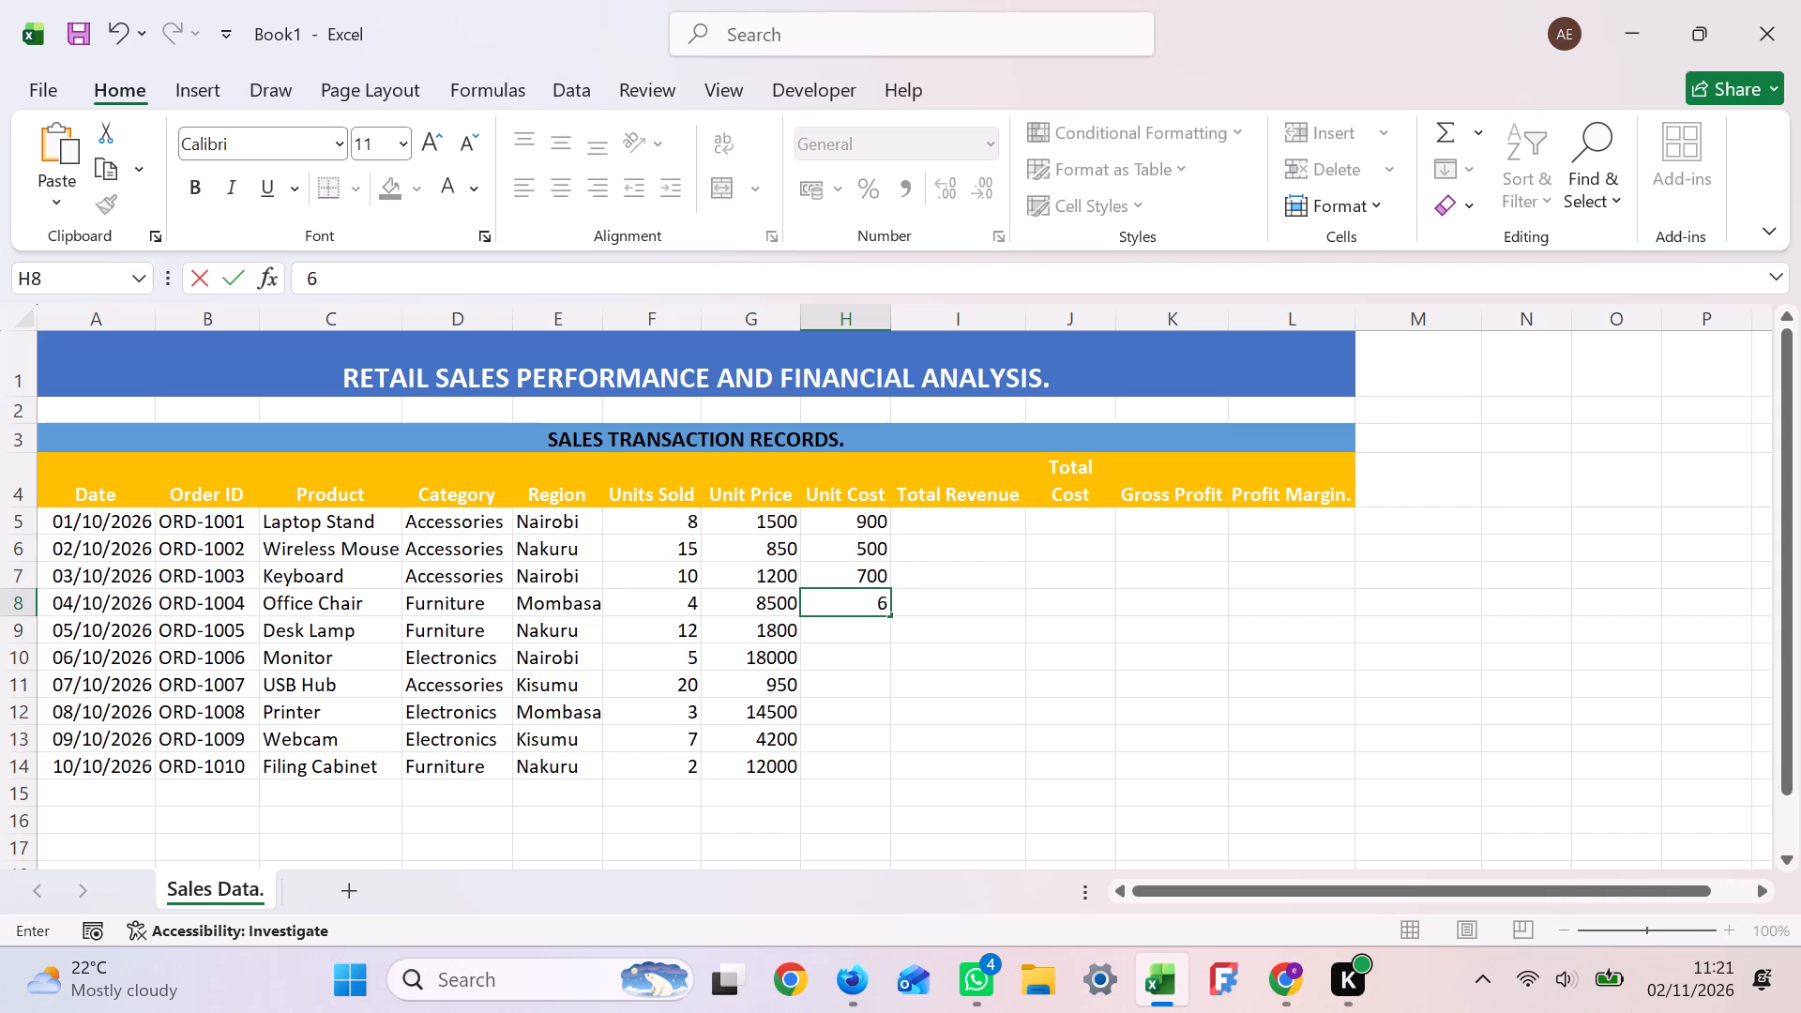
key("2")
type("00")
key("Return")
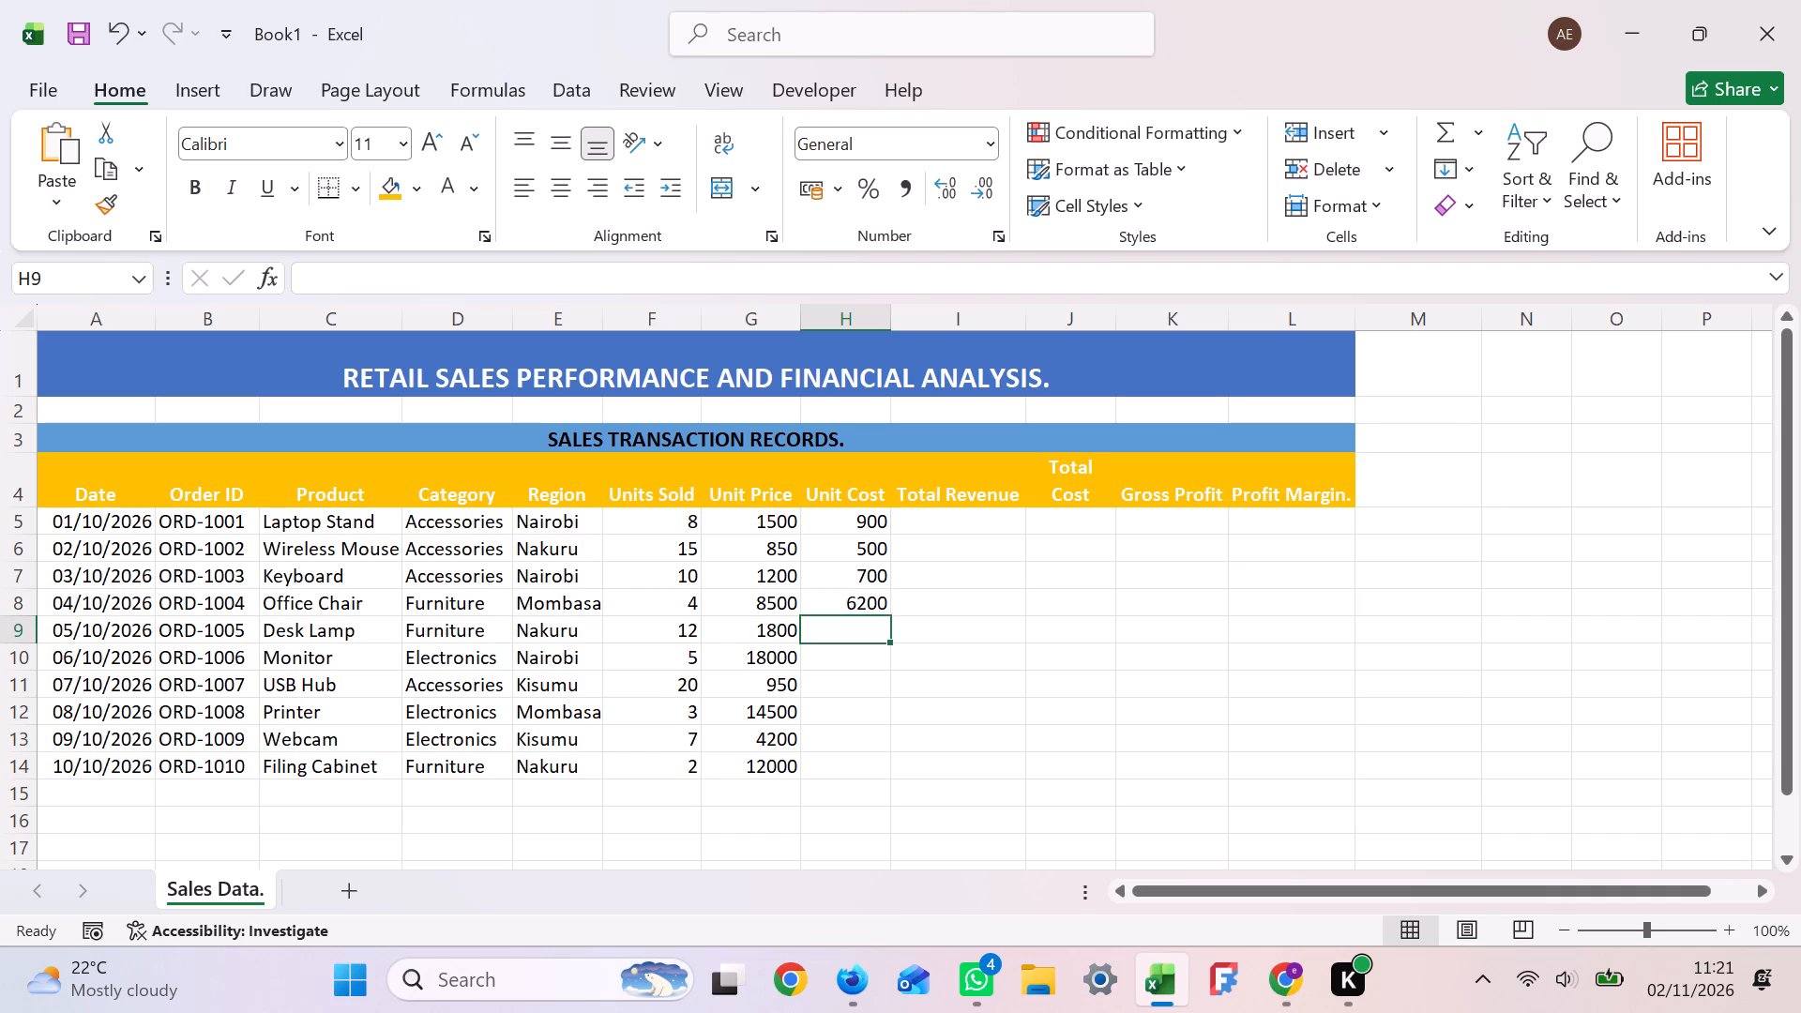
Enter a unit cost of 1050 for the Desk Lamp in cell H9.
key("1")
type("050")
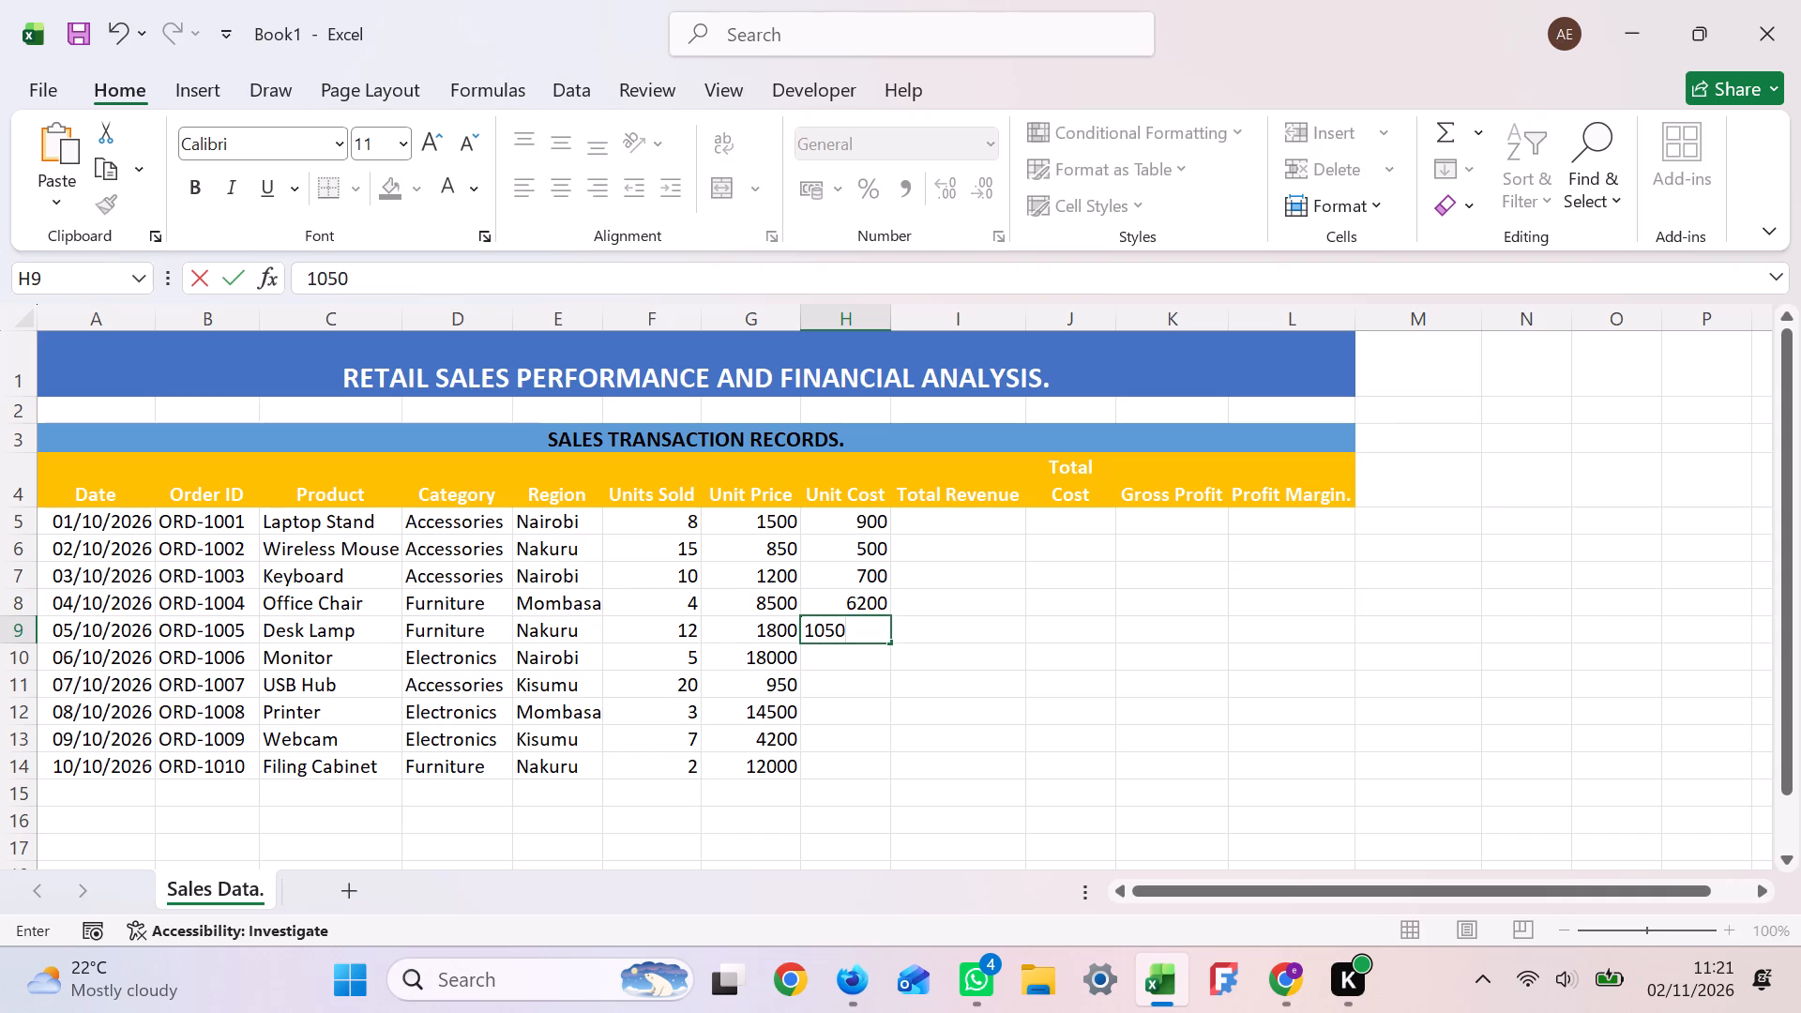
Complete the Unit Cost column by entering 14500, 550, 11800, 3000 and 9000 in cells H10 to H14.
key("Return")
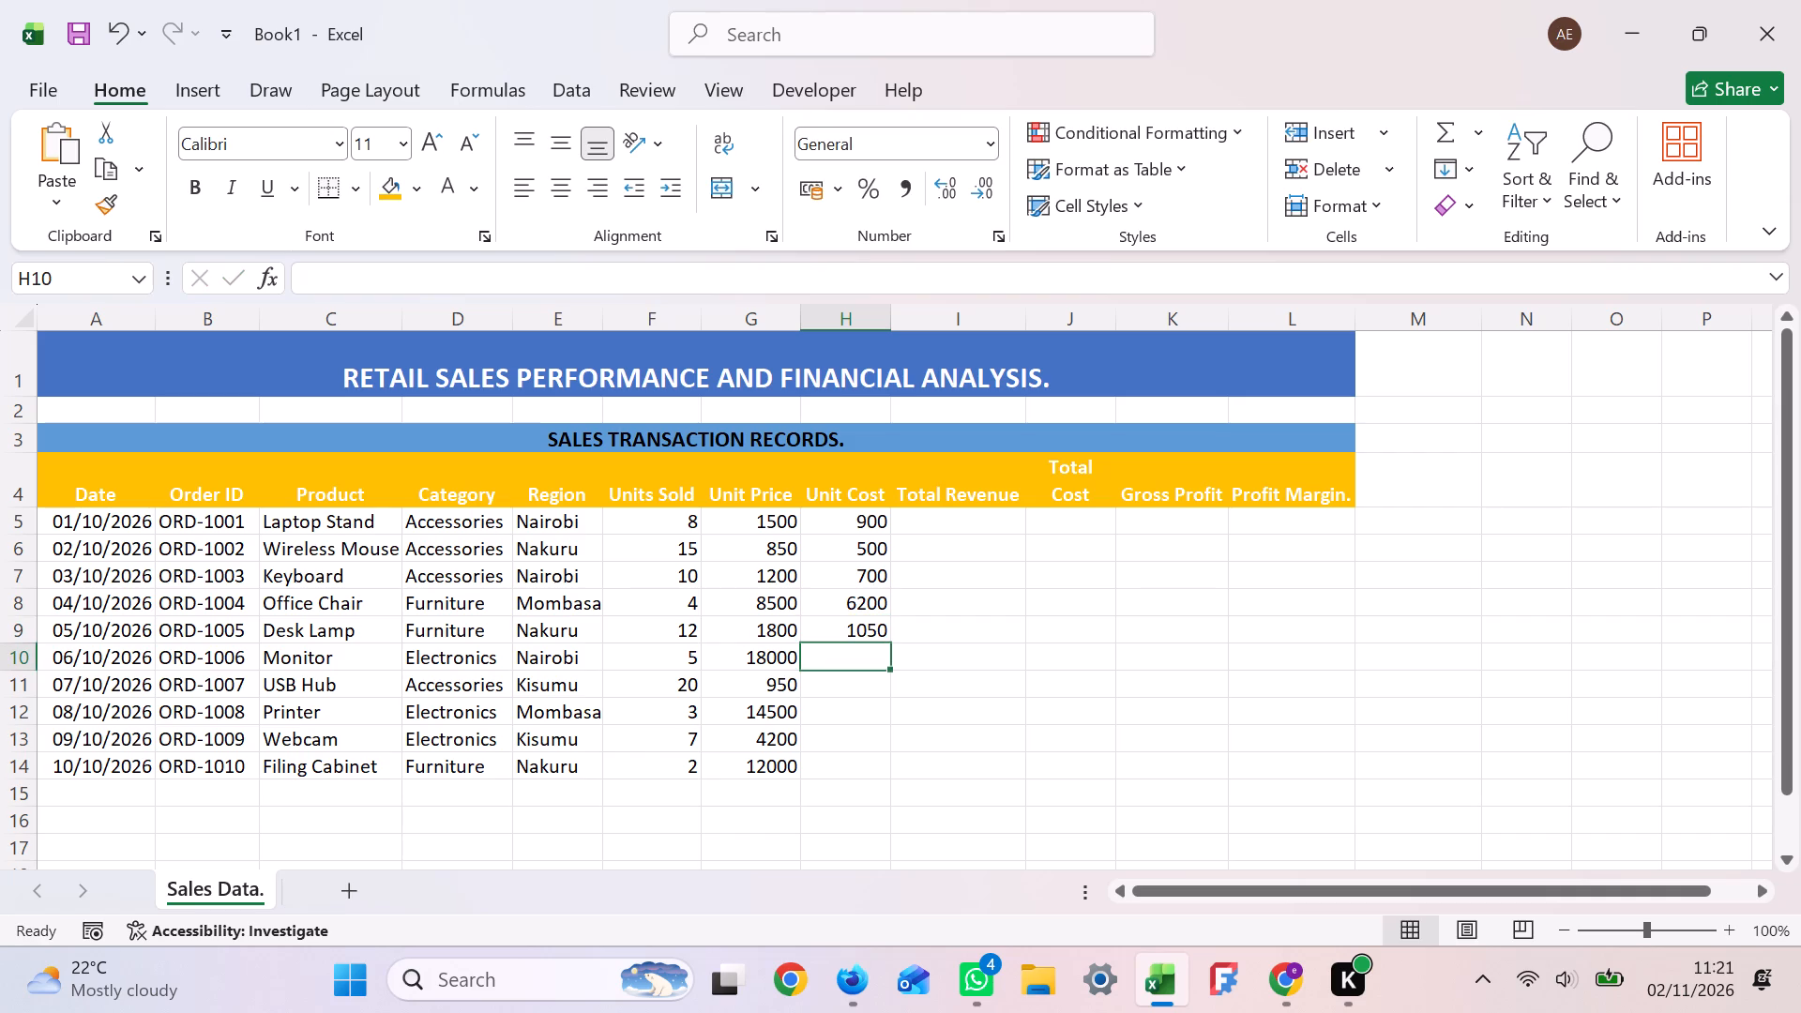
type("14500")
key("Return")
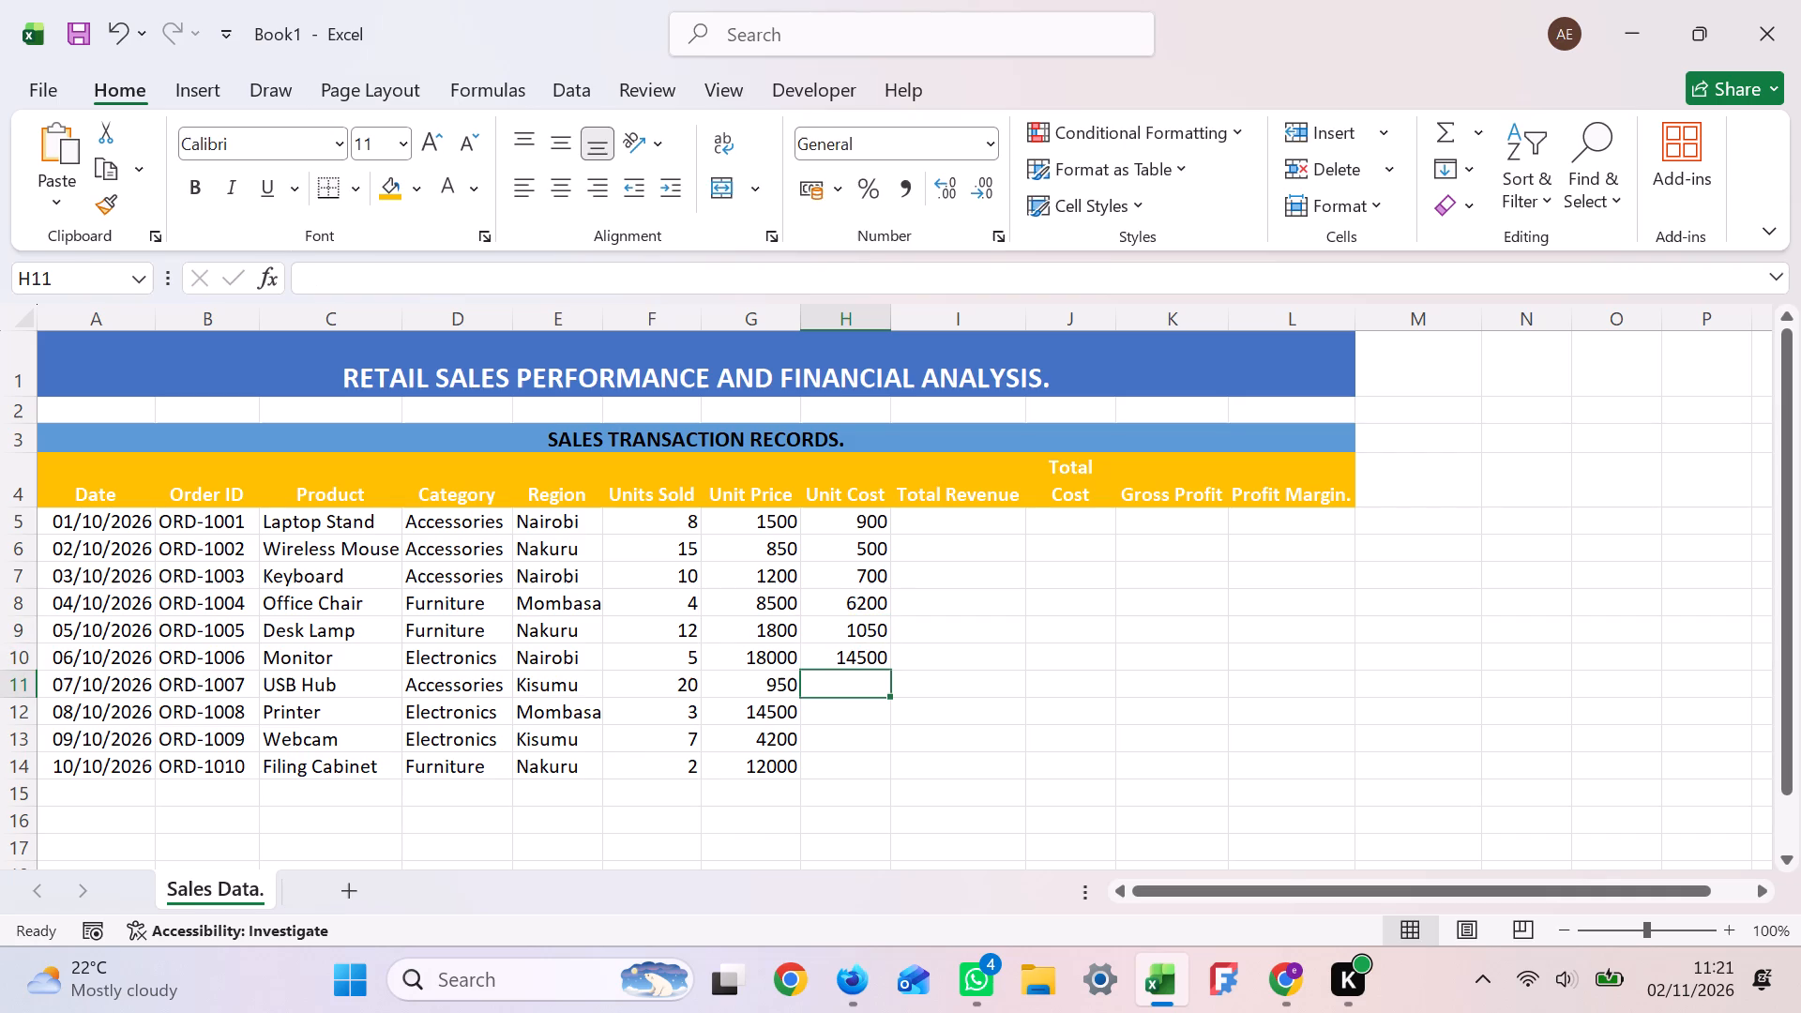
type("55")
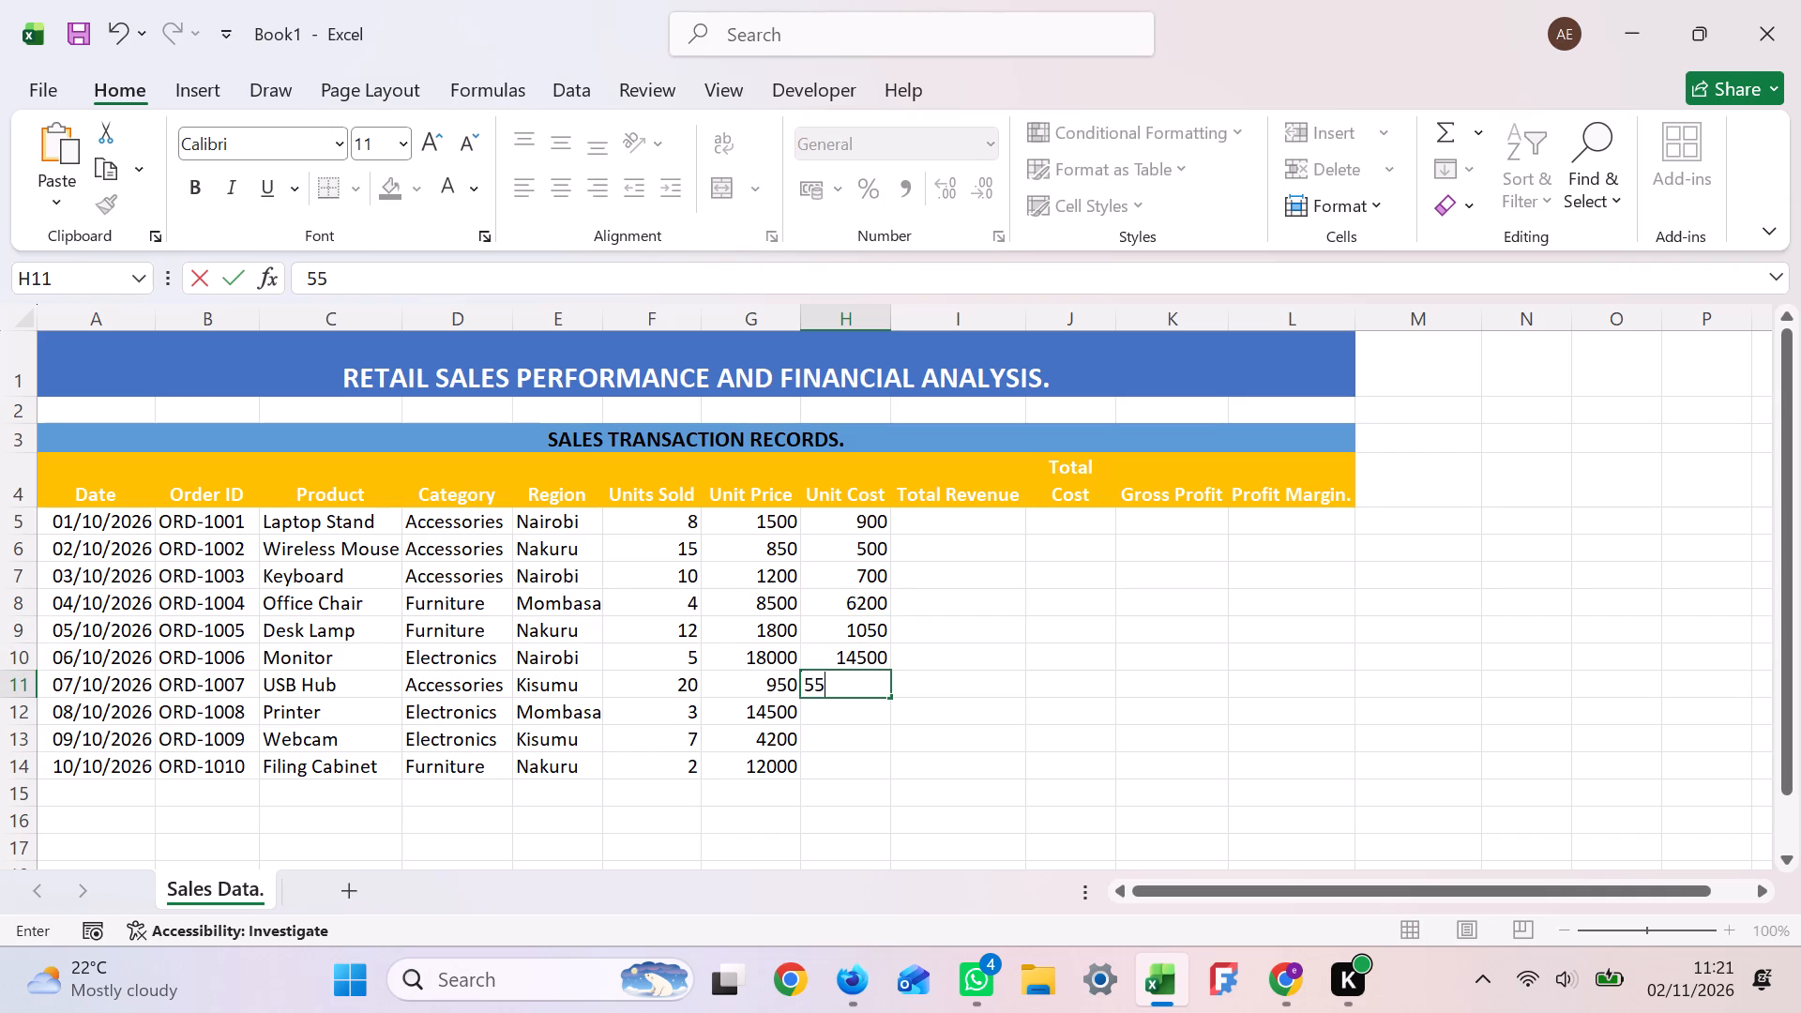
key("0")
key("Return")
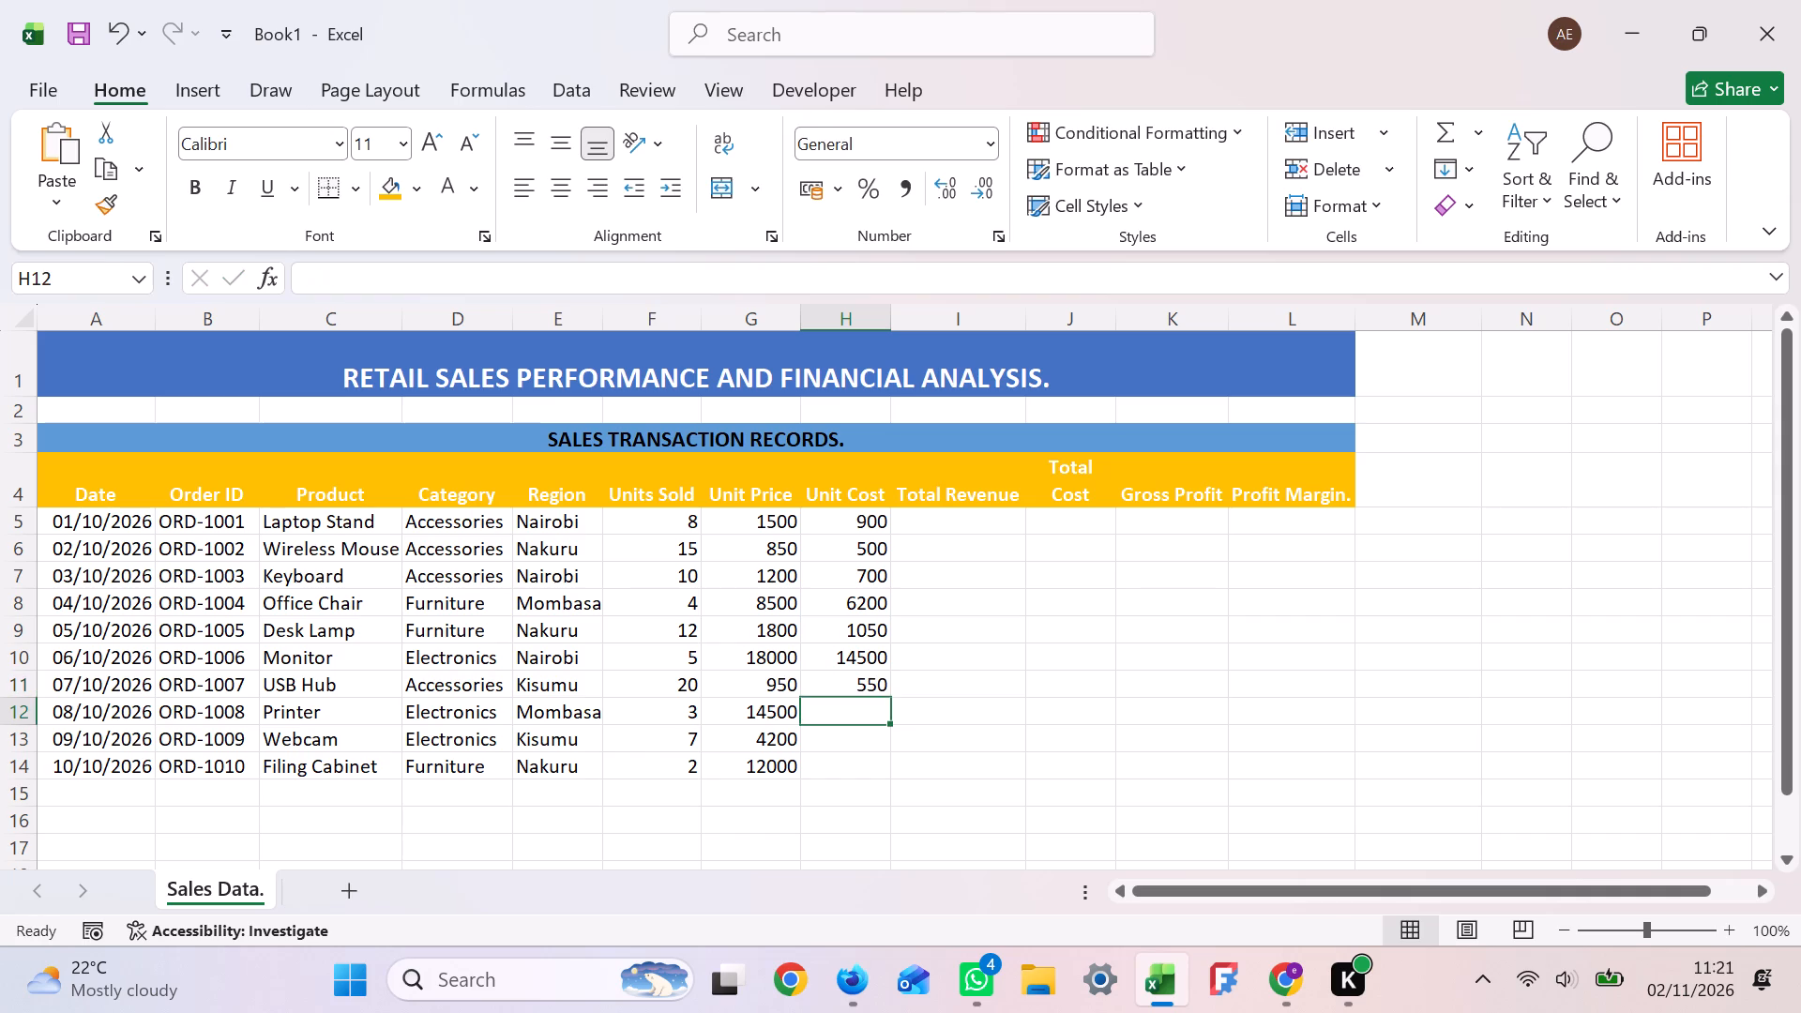
type("11")
type("800")
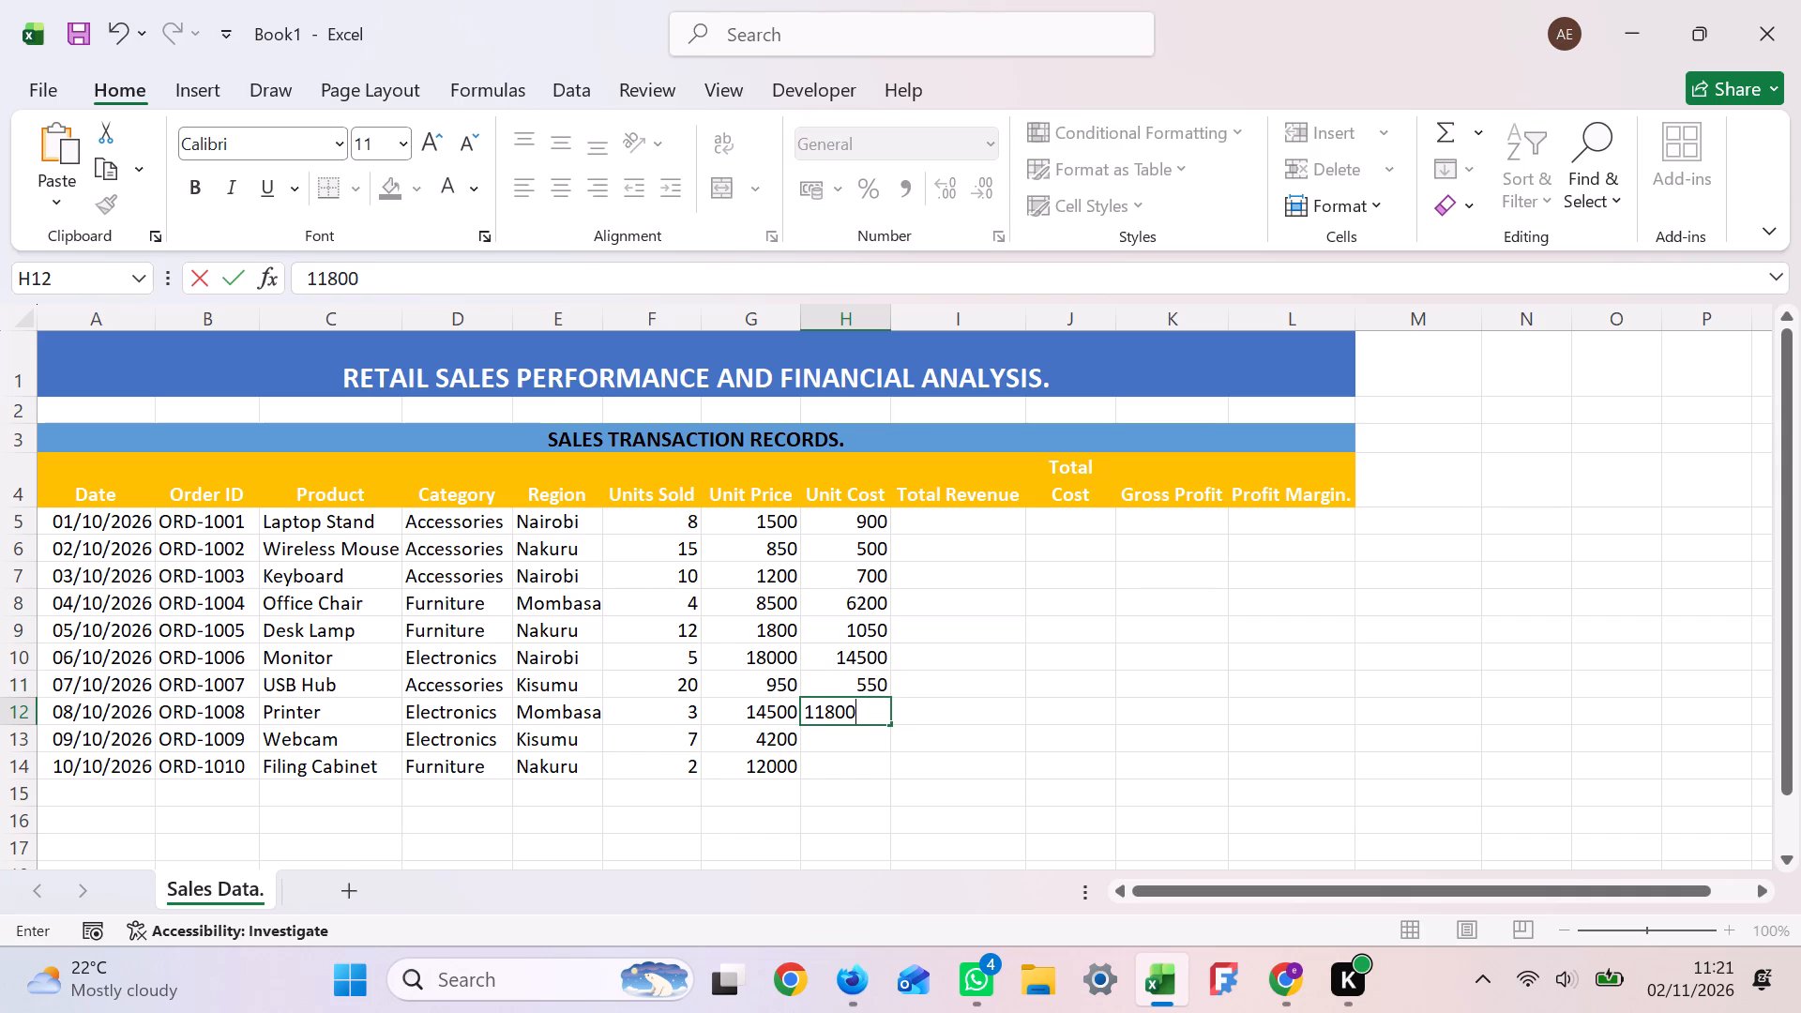
key("Return")
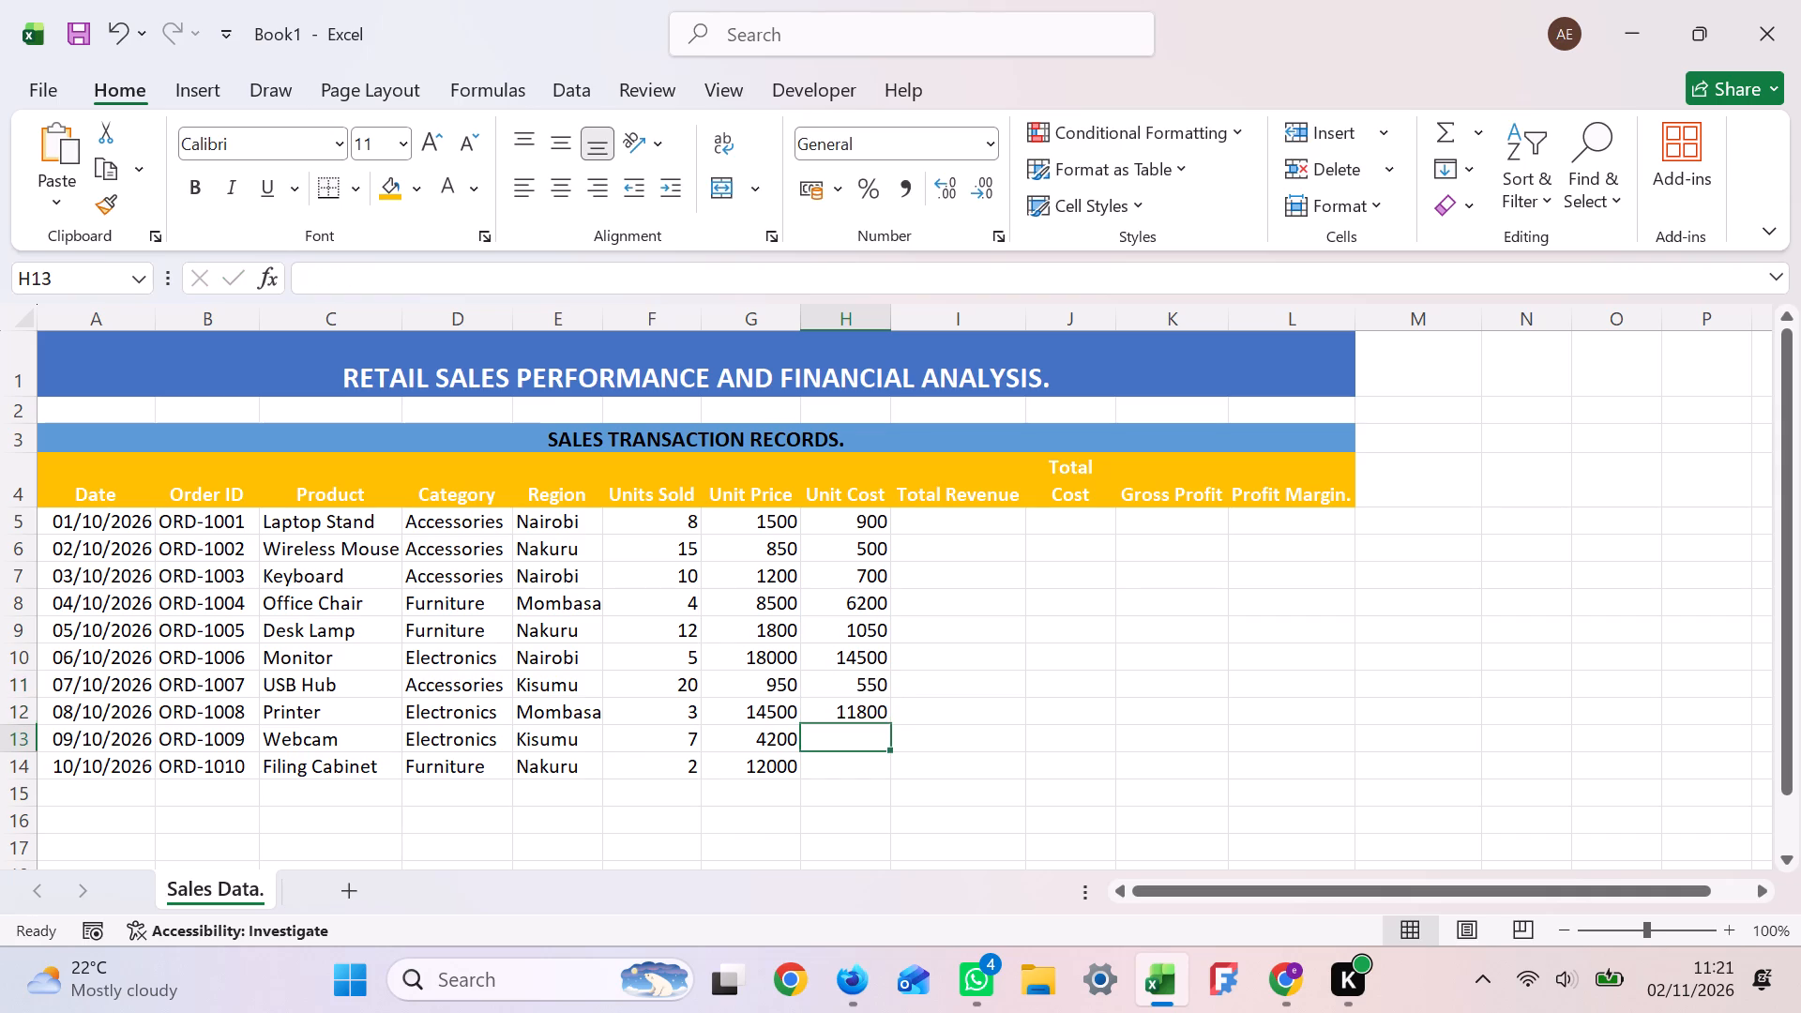
key("3")
type("00")
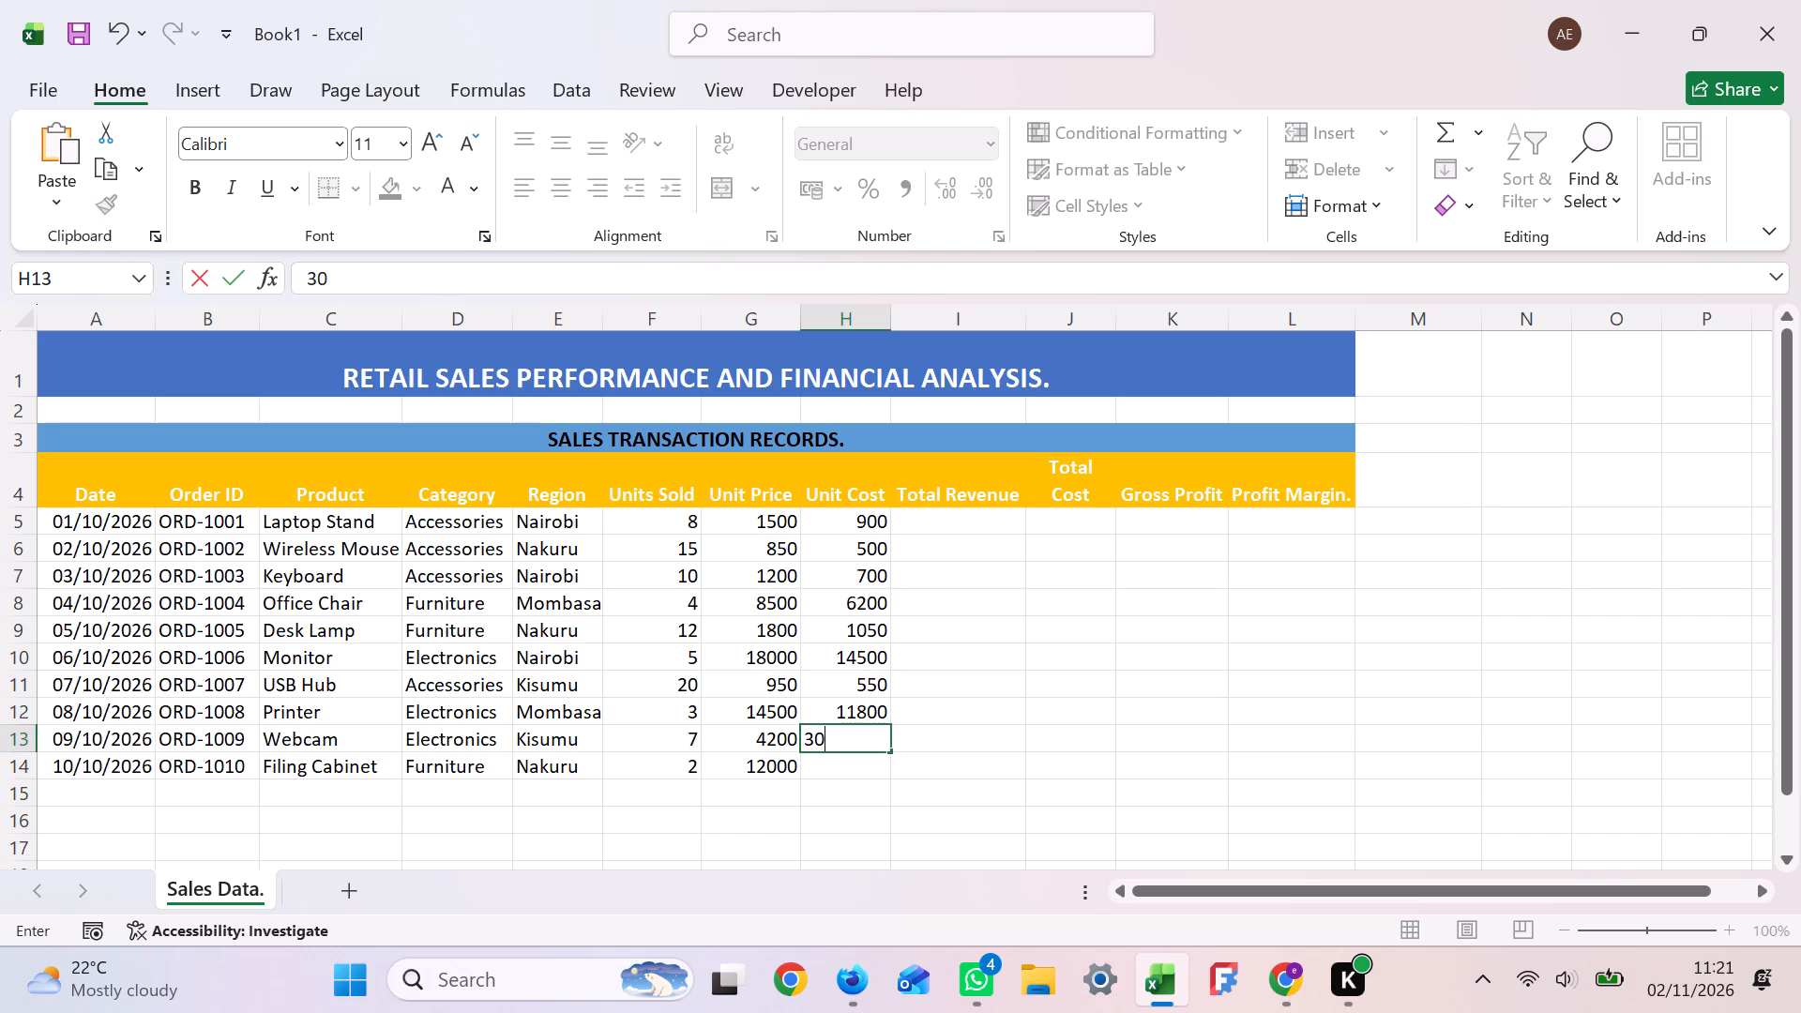
key("0")
key("Return")
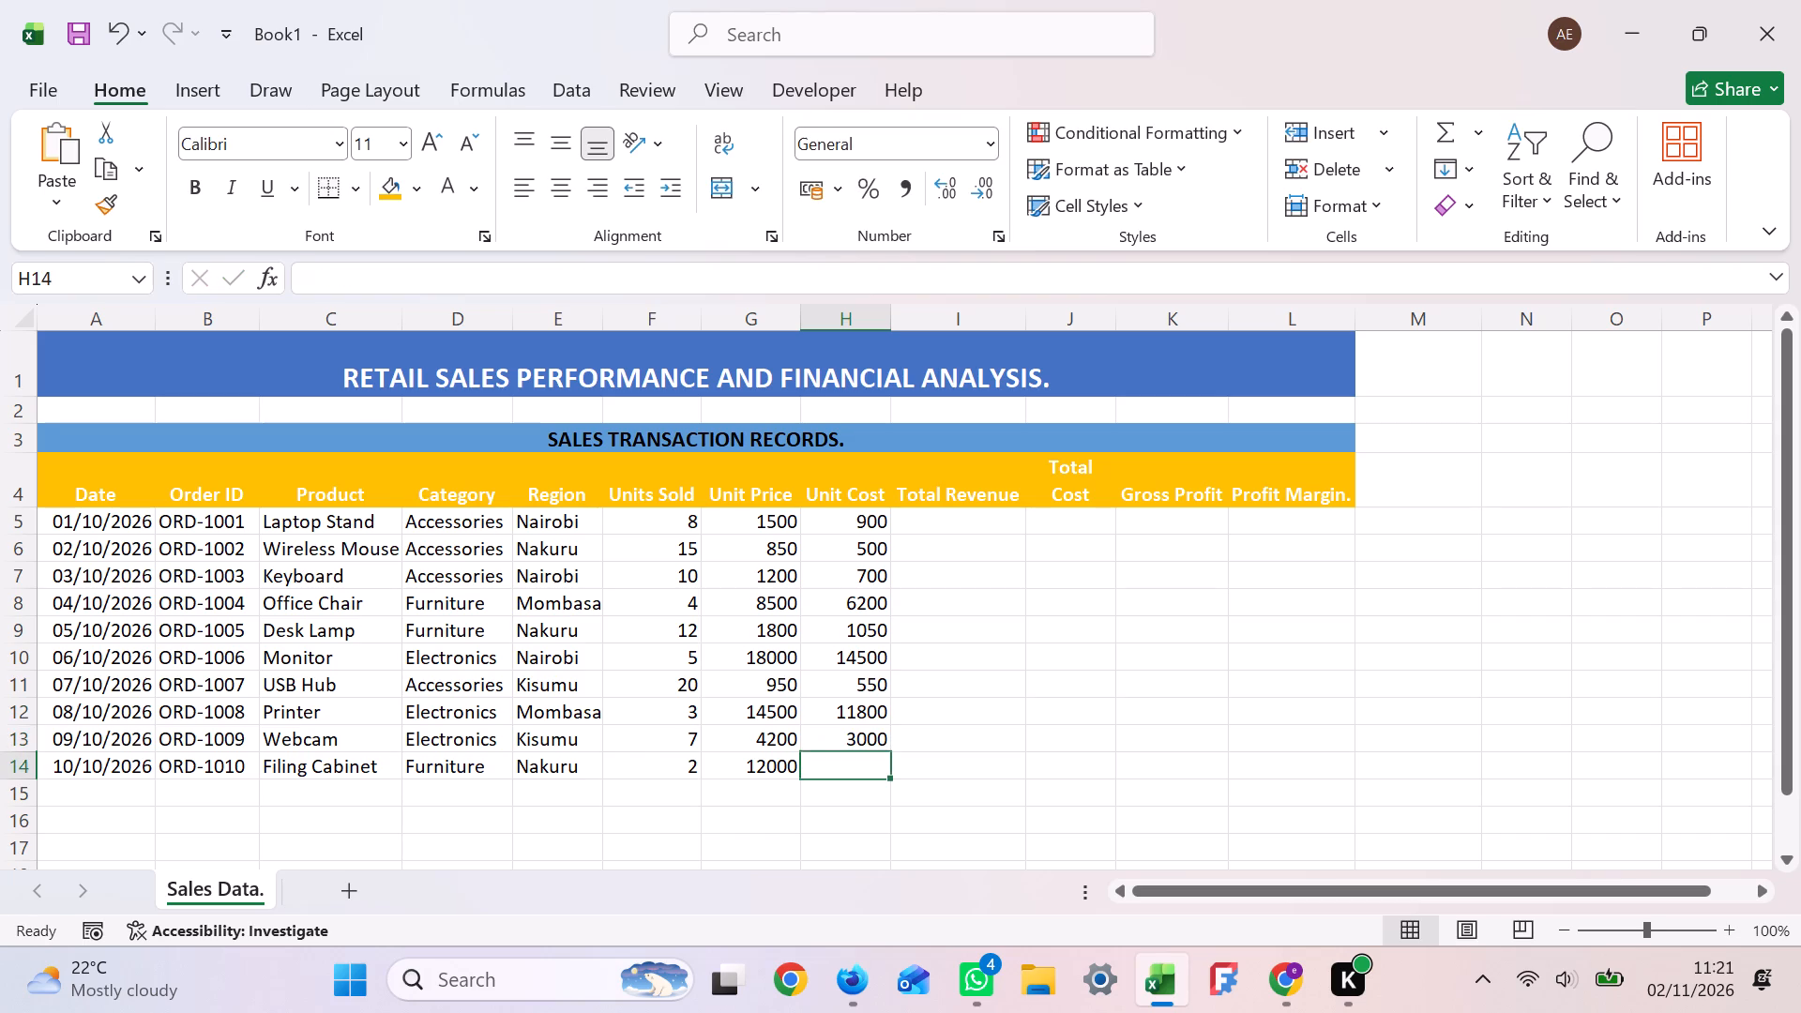
type("9000")
key("Return")
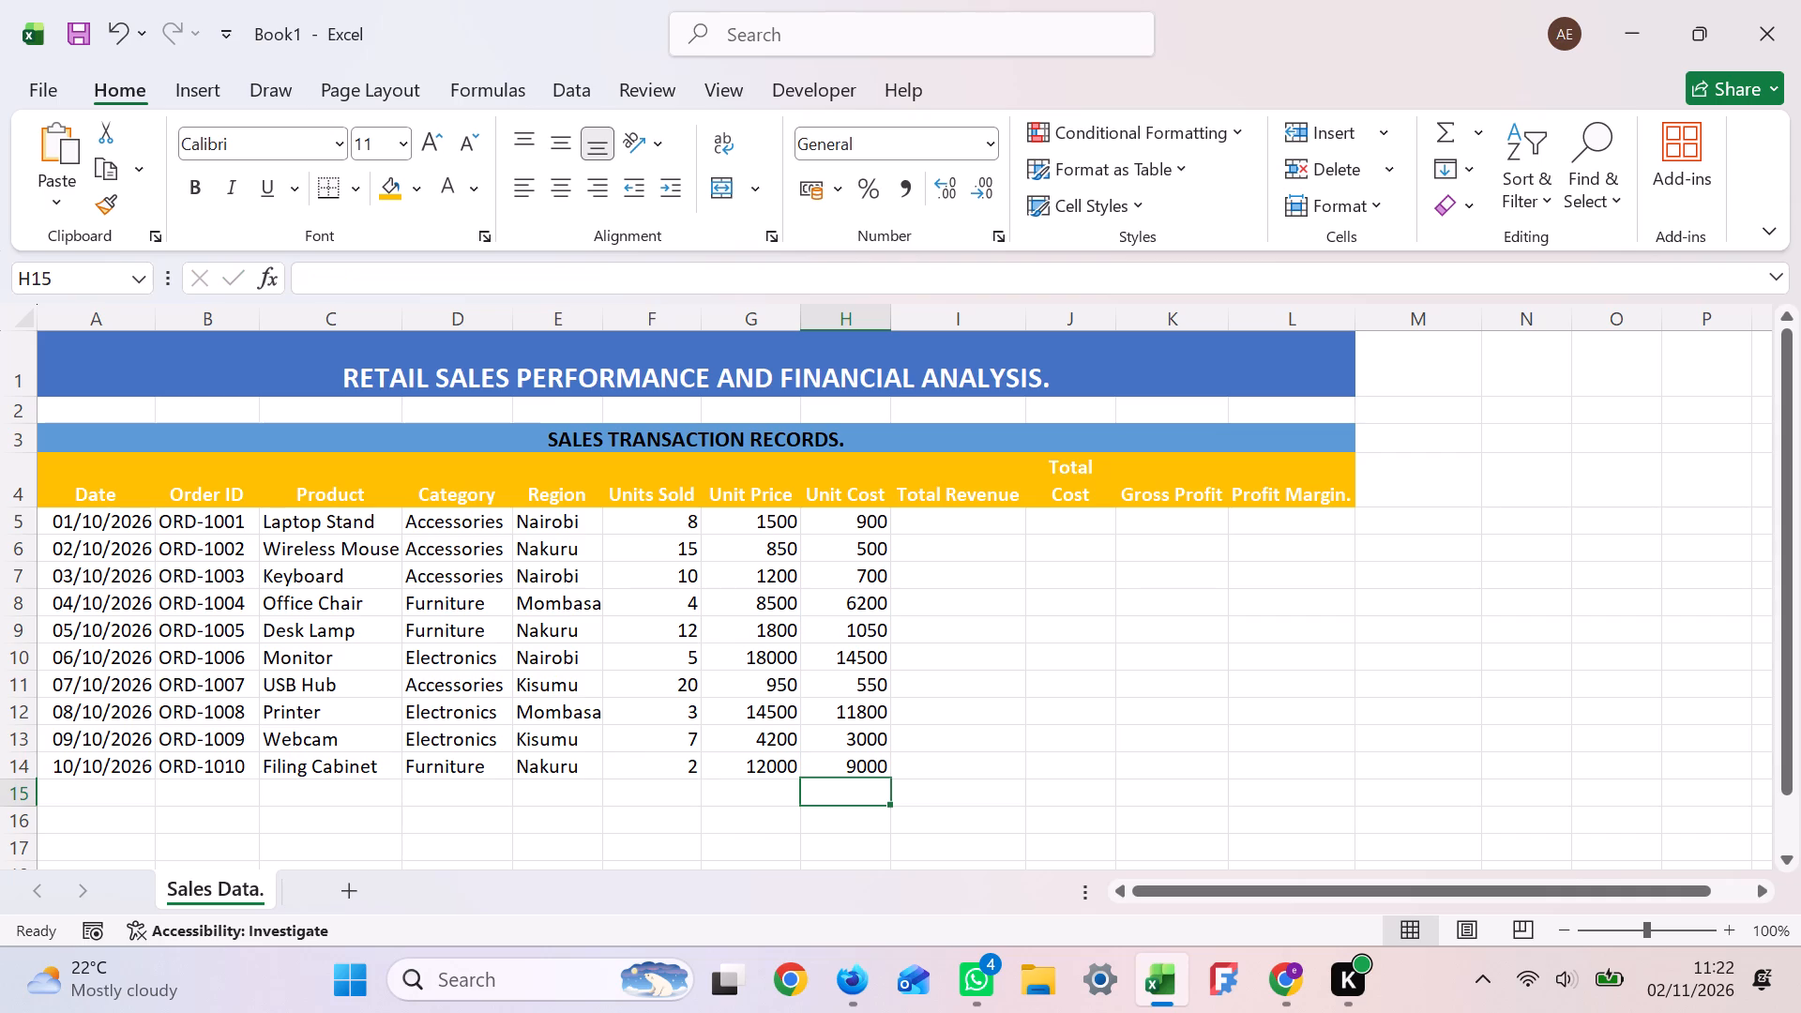
Calculate Total Revenue with the formula =F5*G5 in I5 and fill it down through I14.
left_click(957, 530)
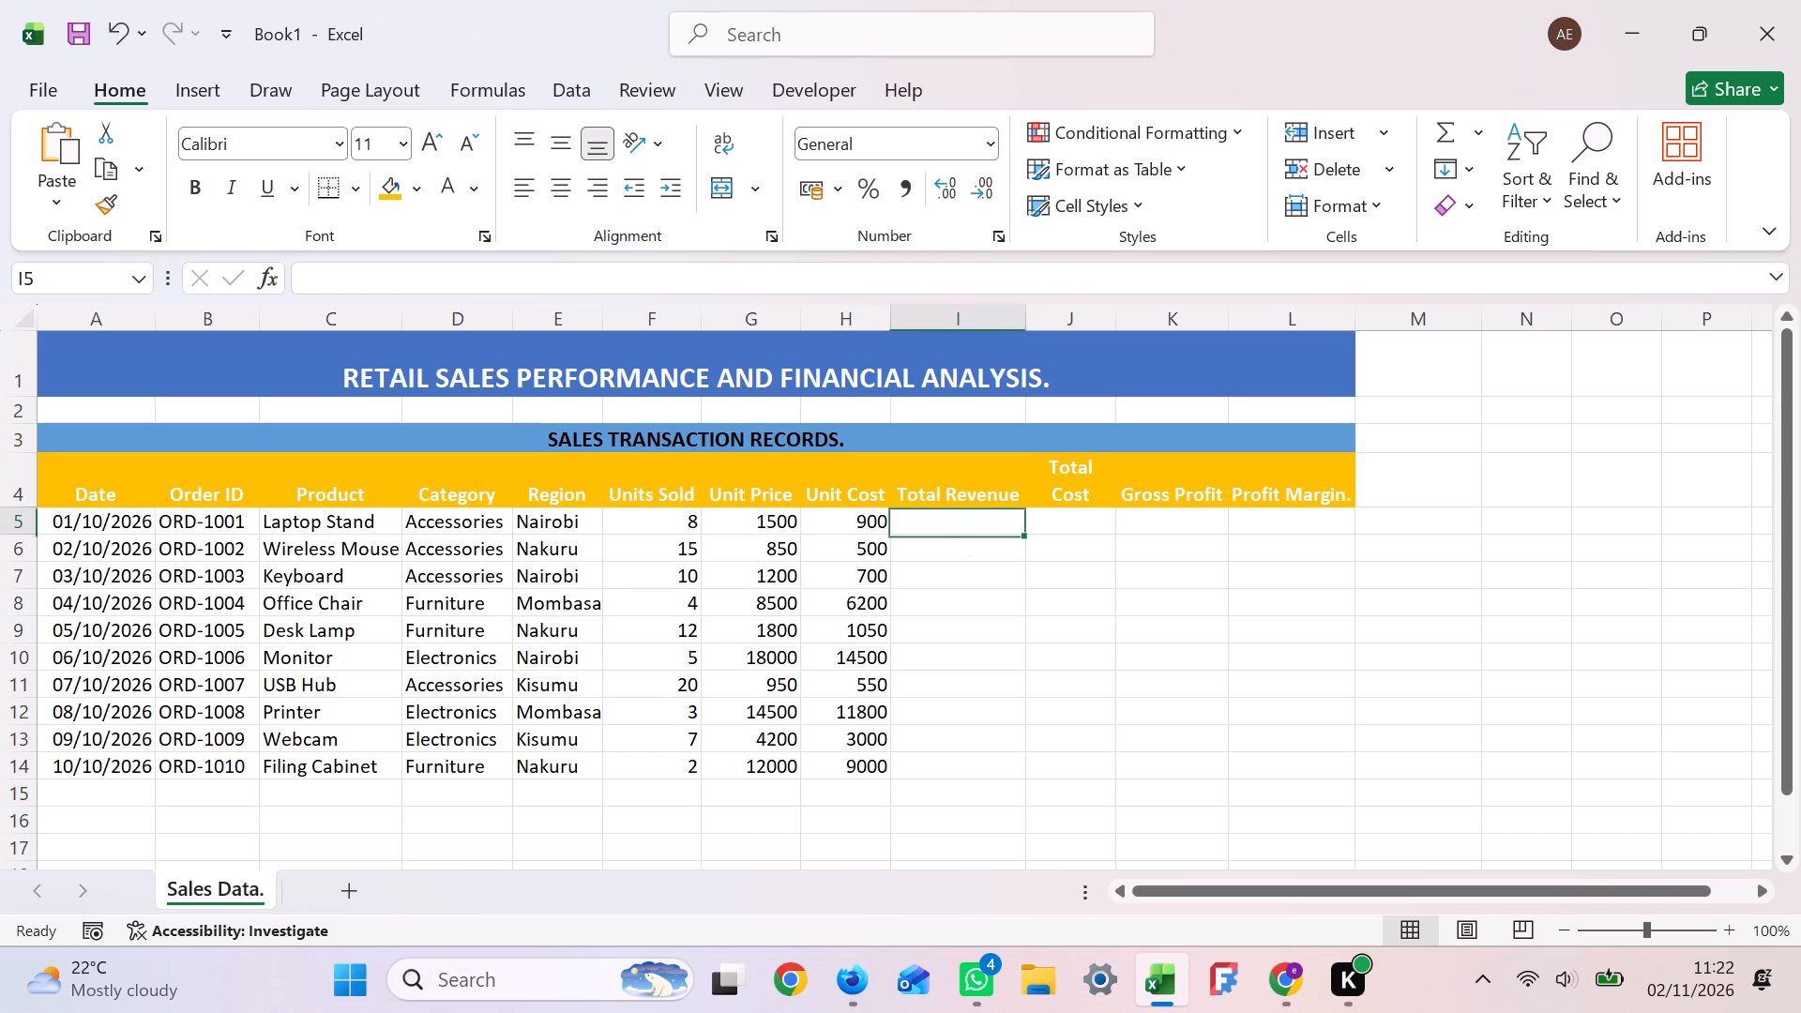
left_click(957, 530)
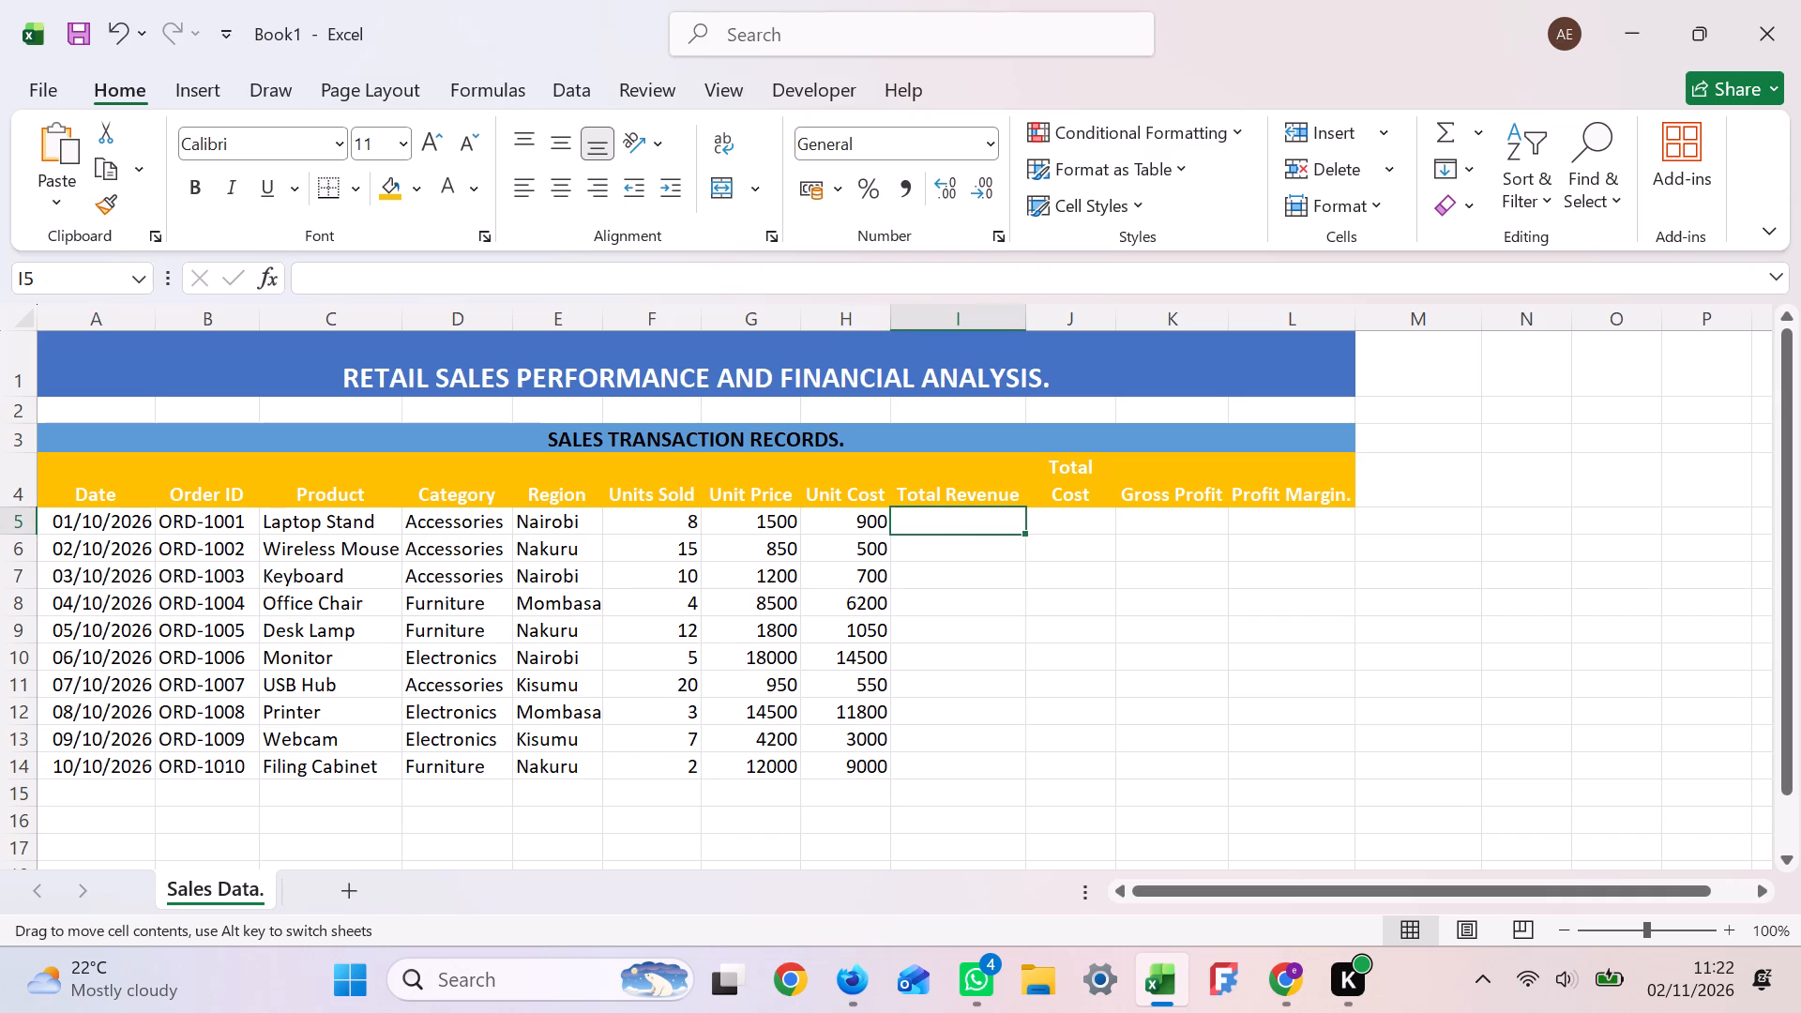
left_click(957, 530)
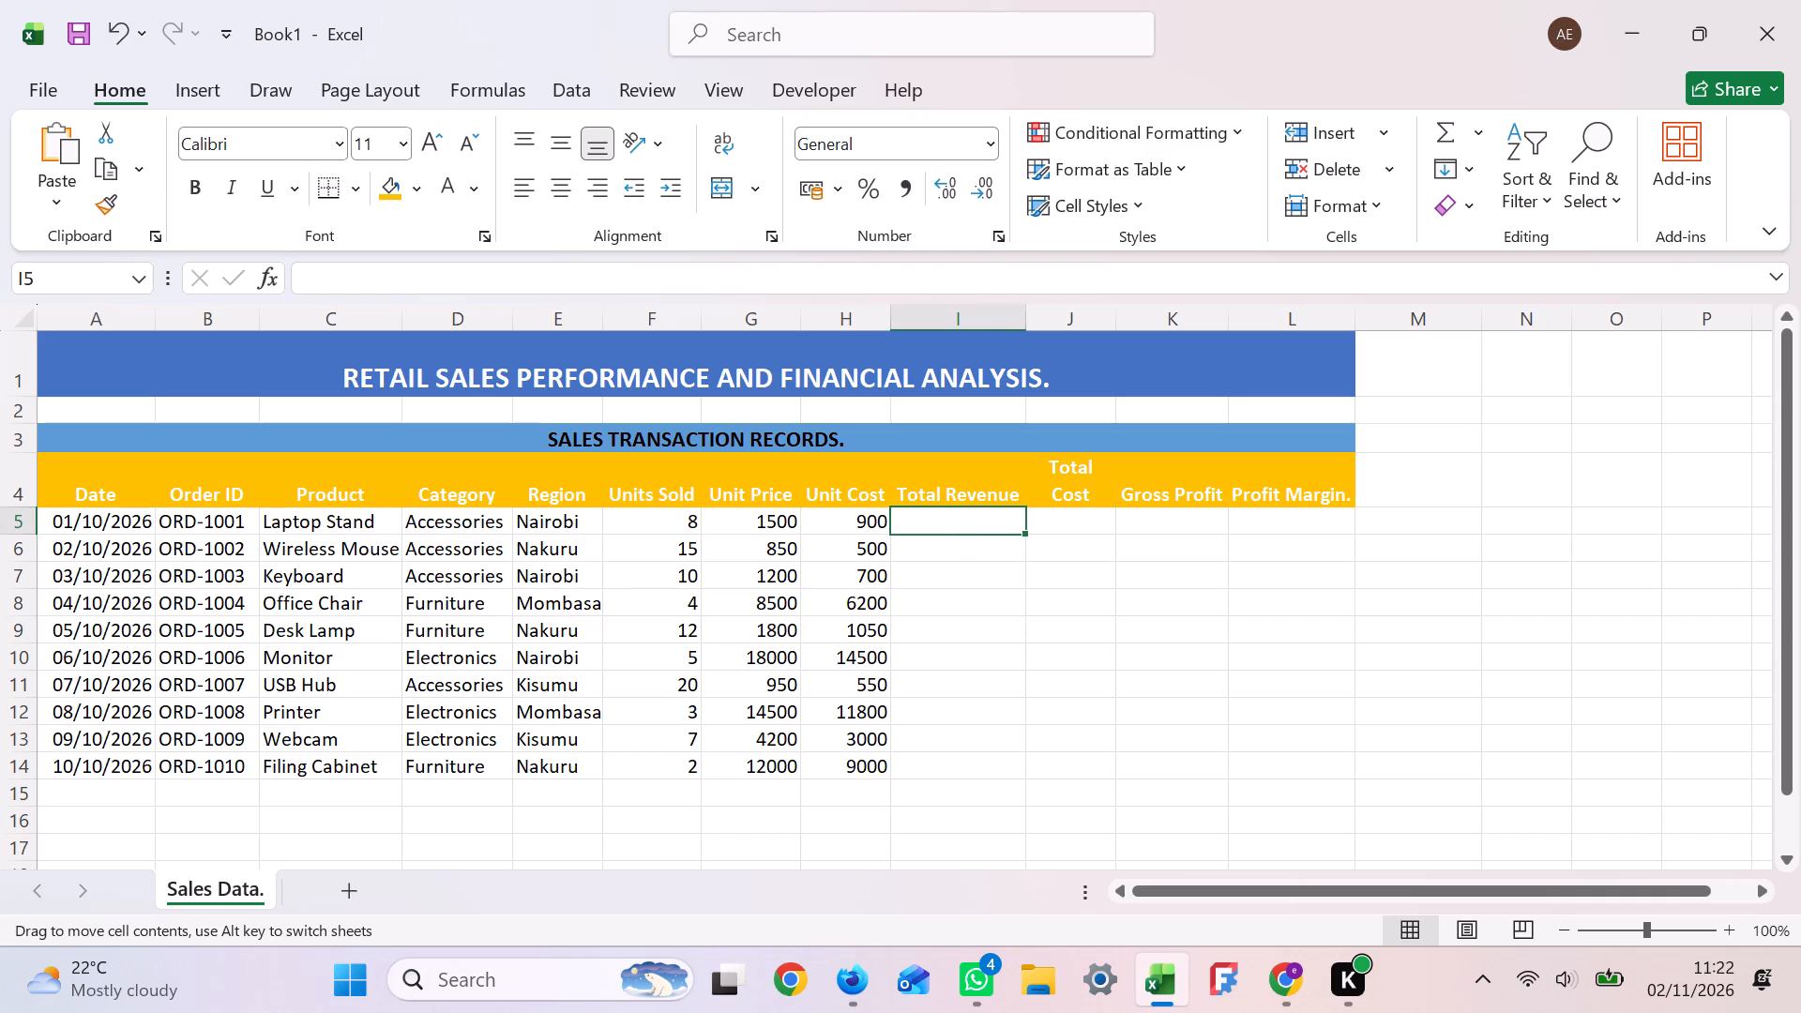
left_click(948, 523)
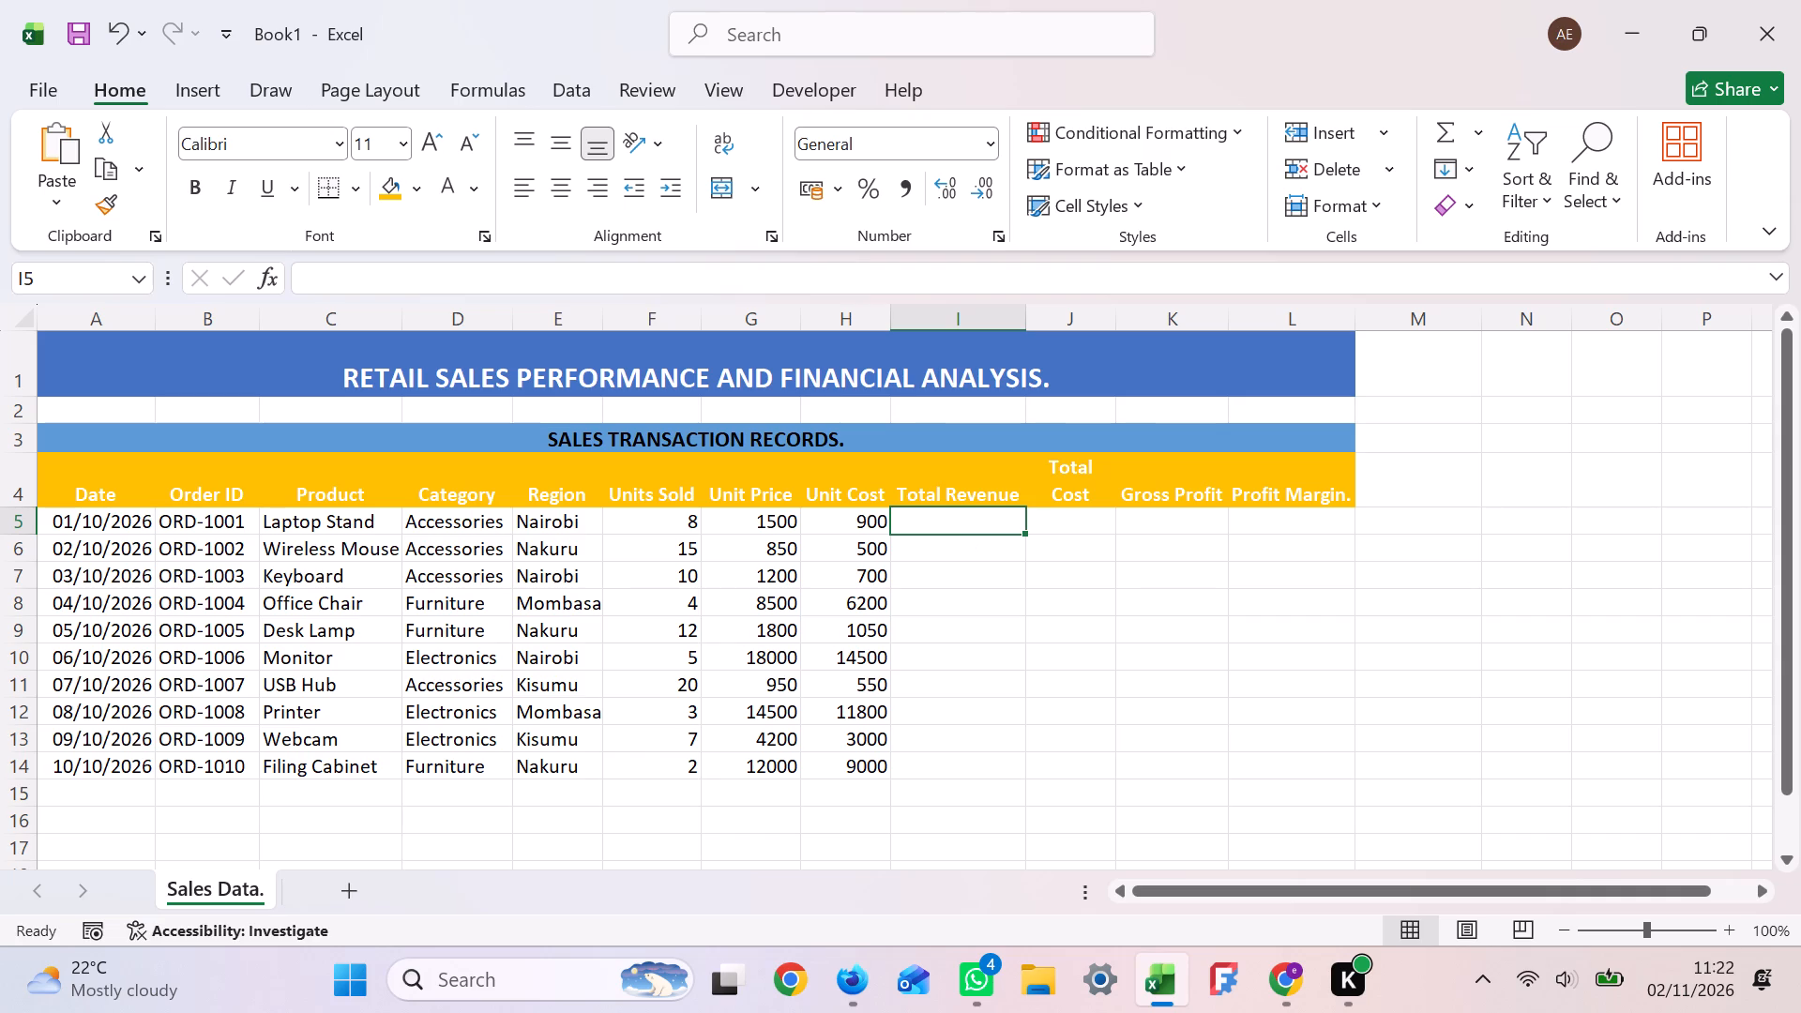
key("equal")
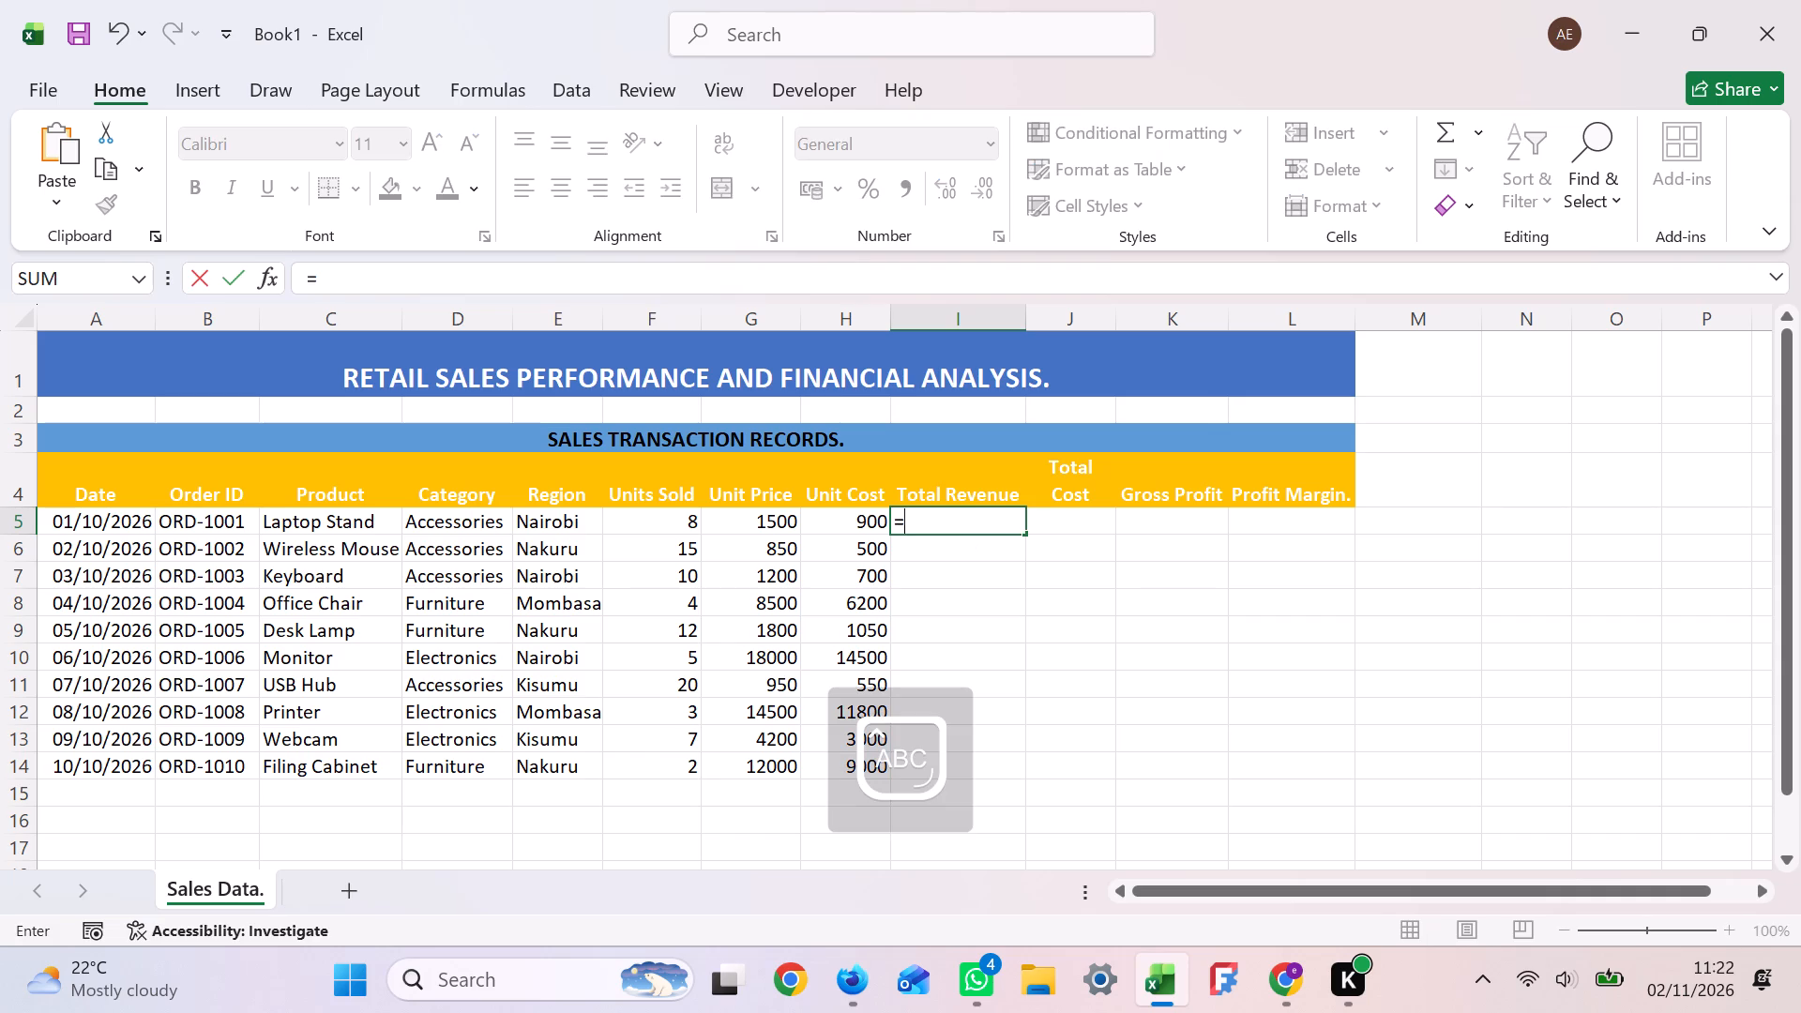
key("f")
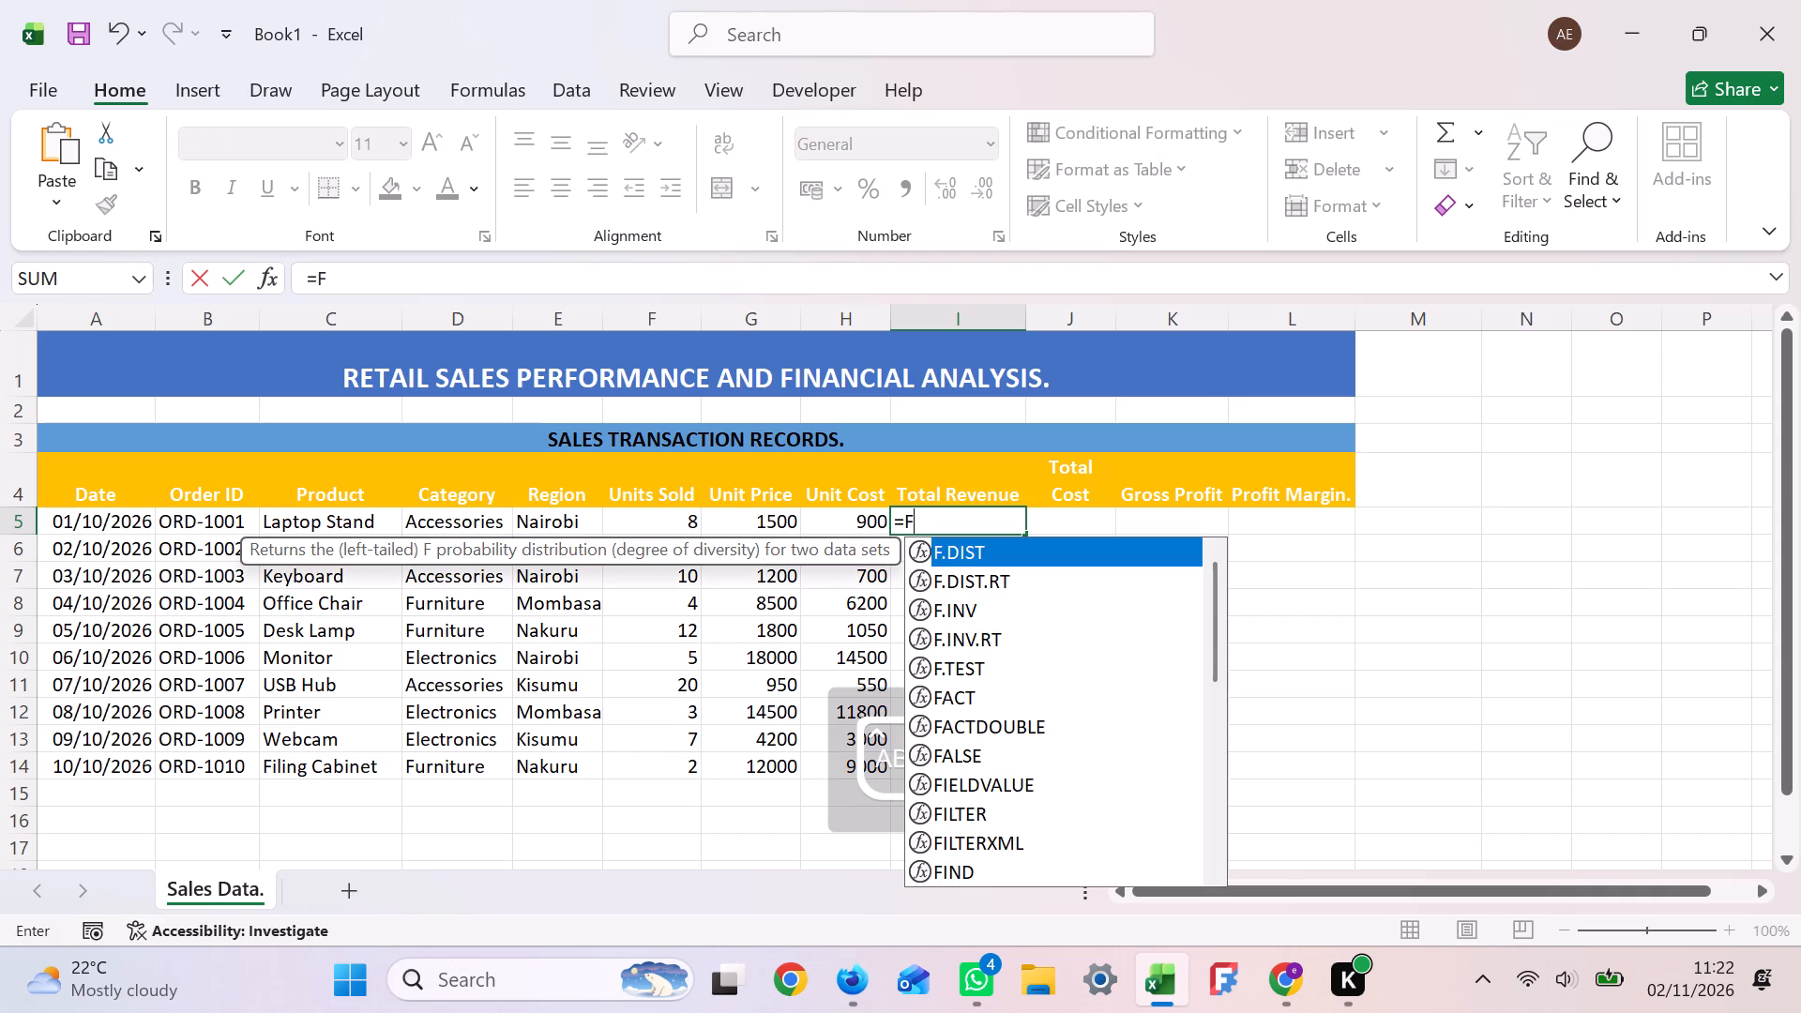
key("5")
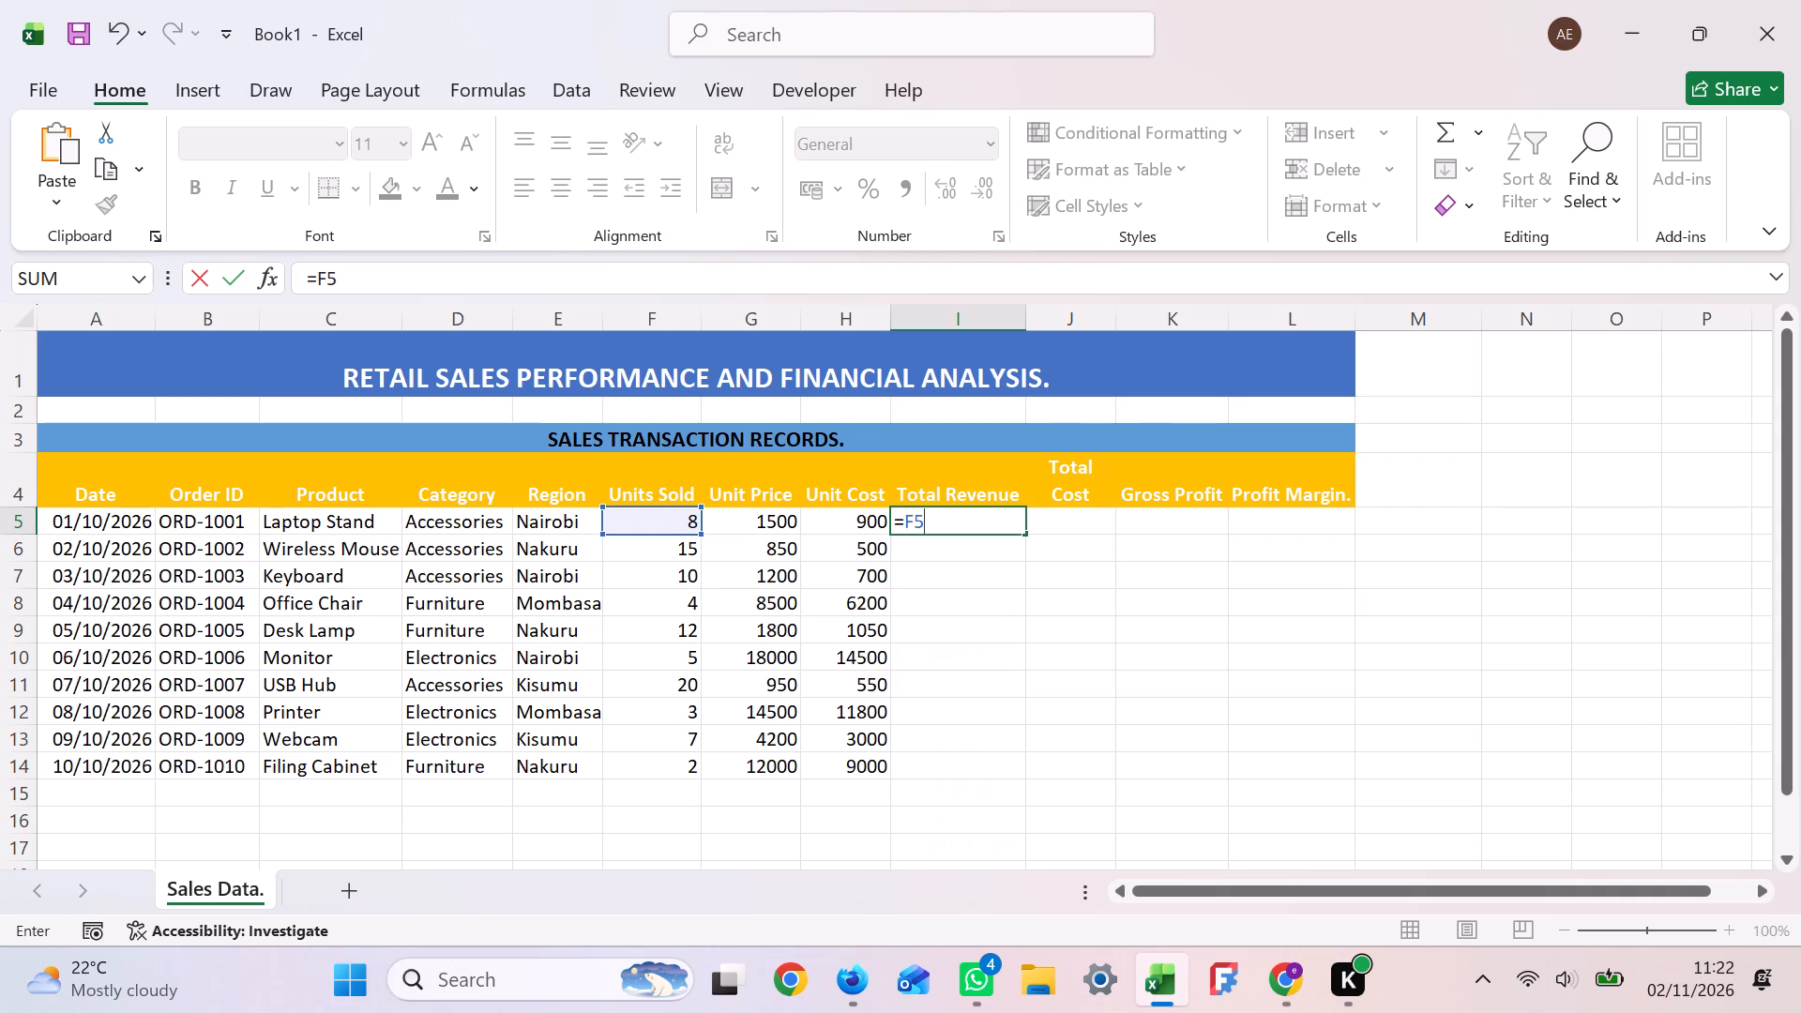
key("shift+asterisk")
key("g")
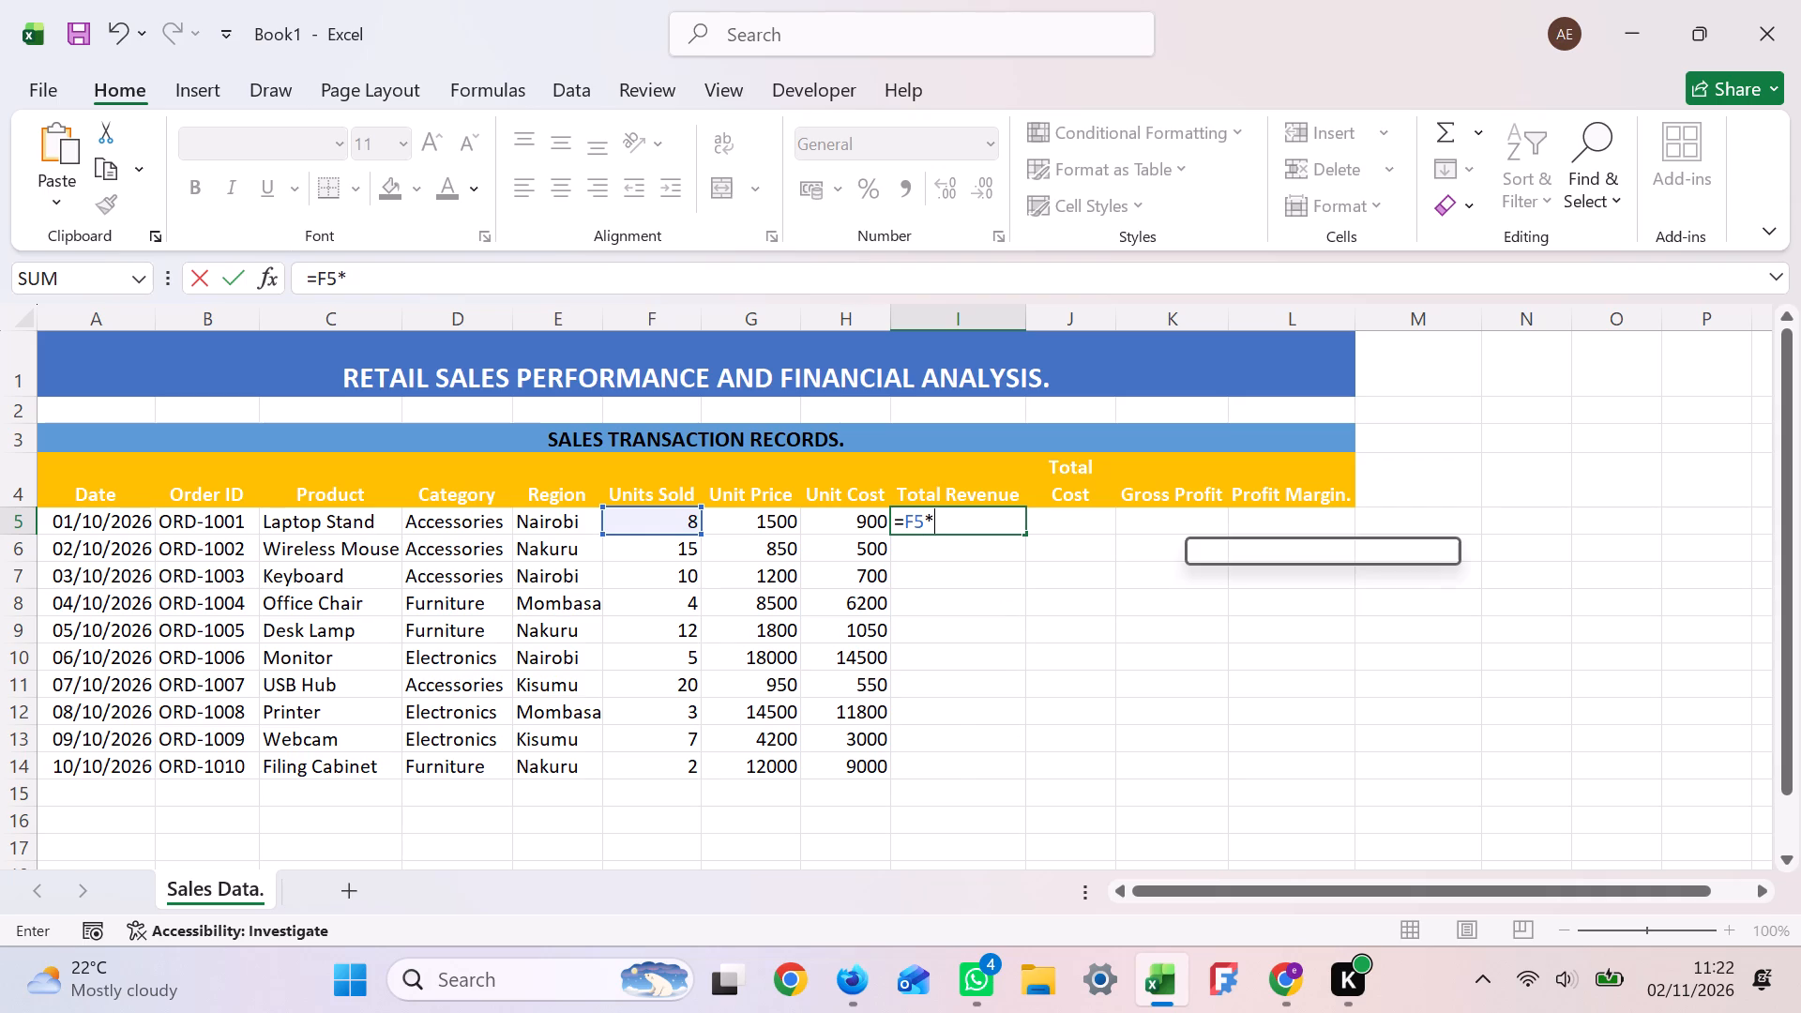
key("5")
key("Return")
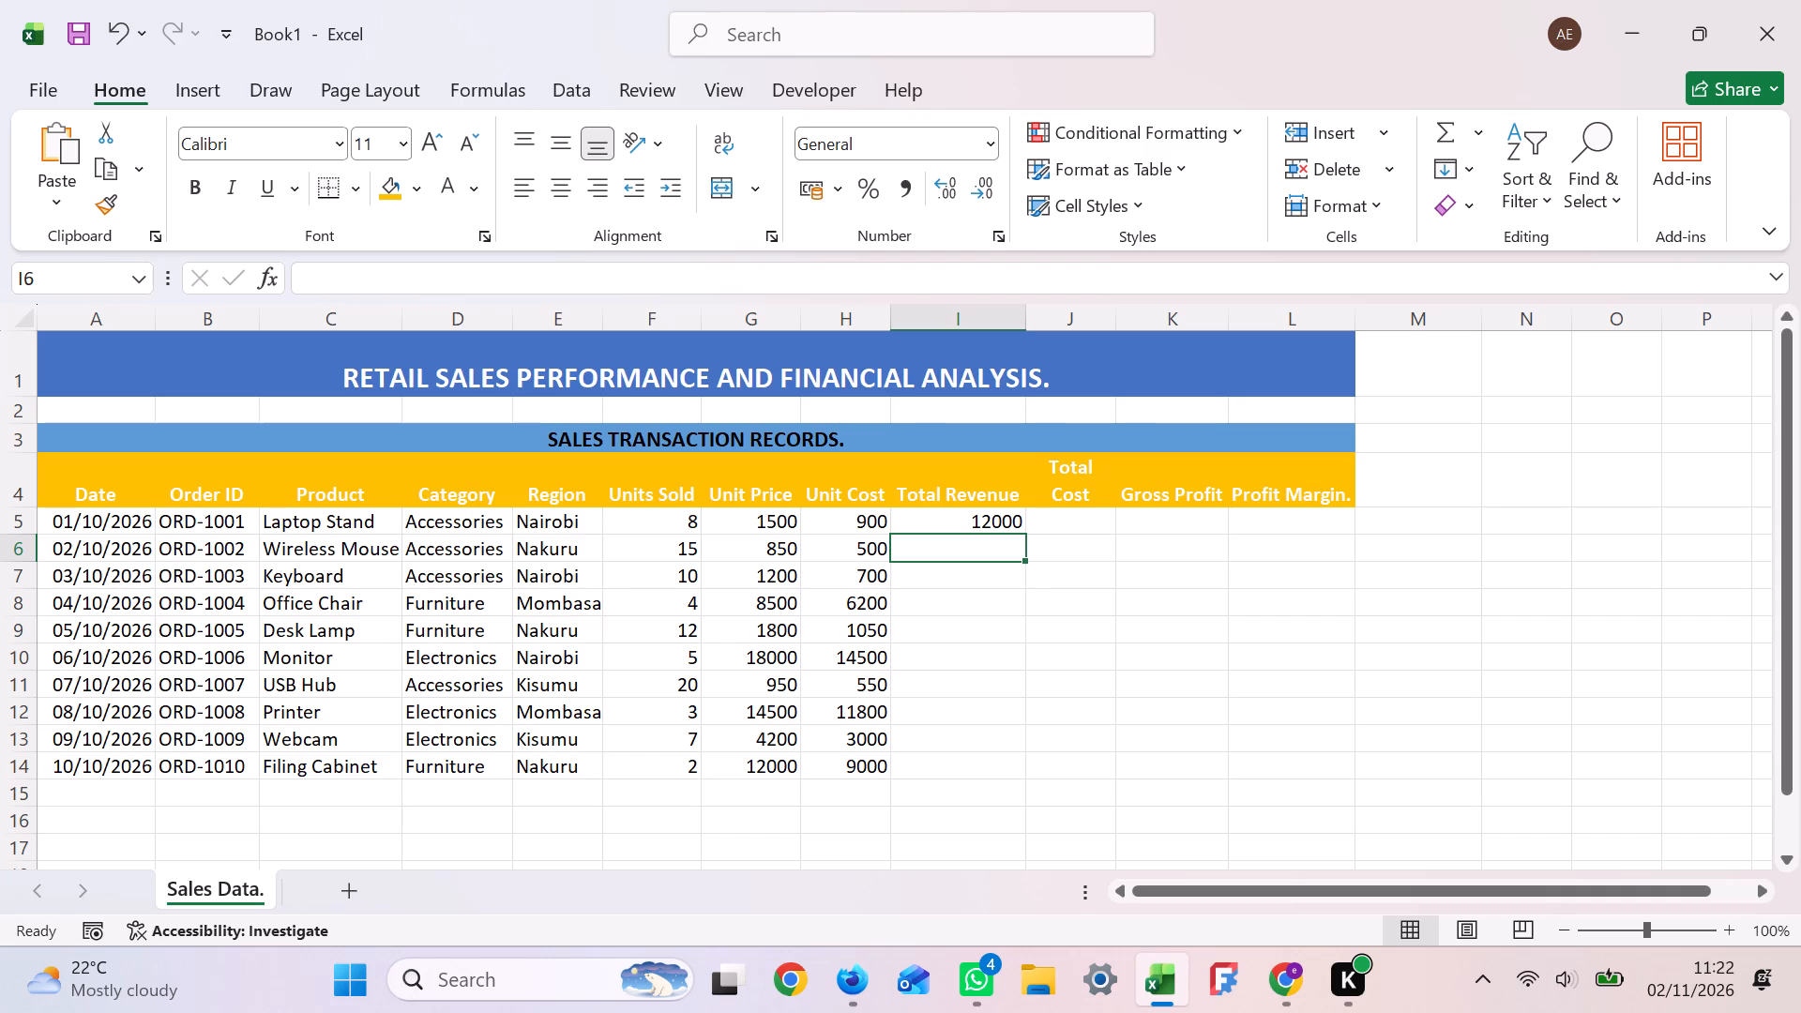
left_click(964, 520)
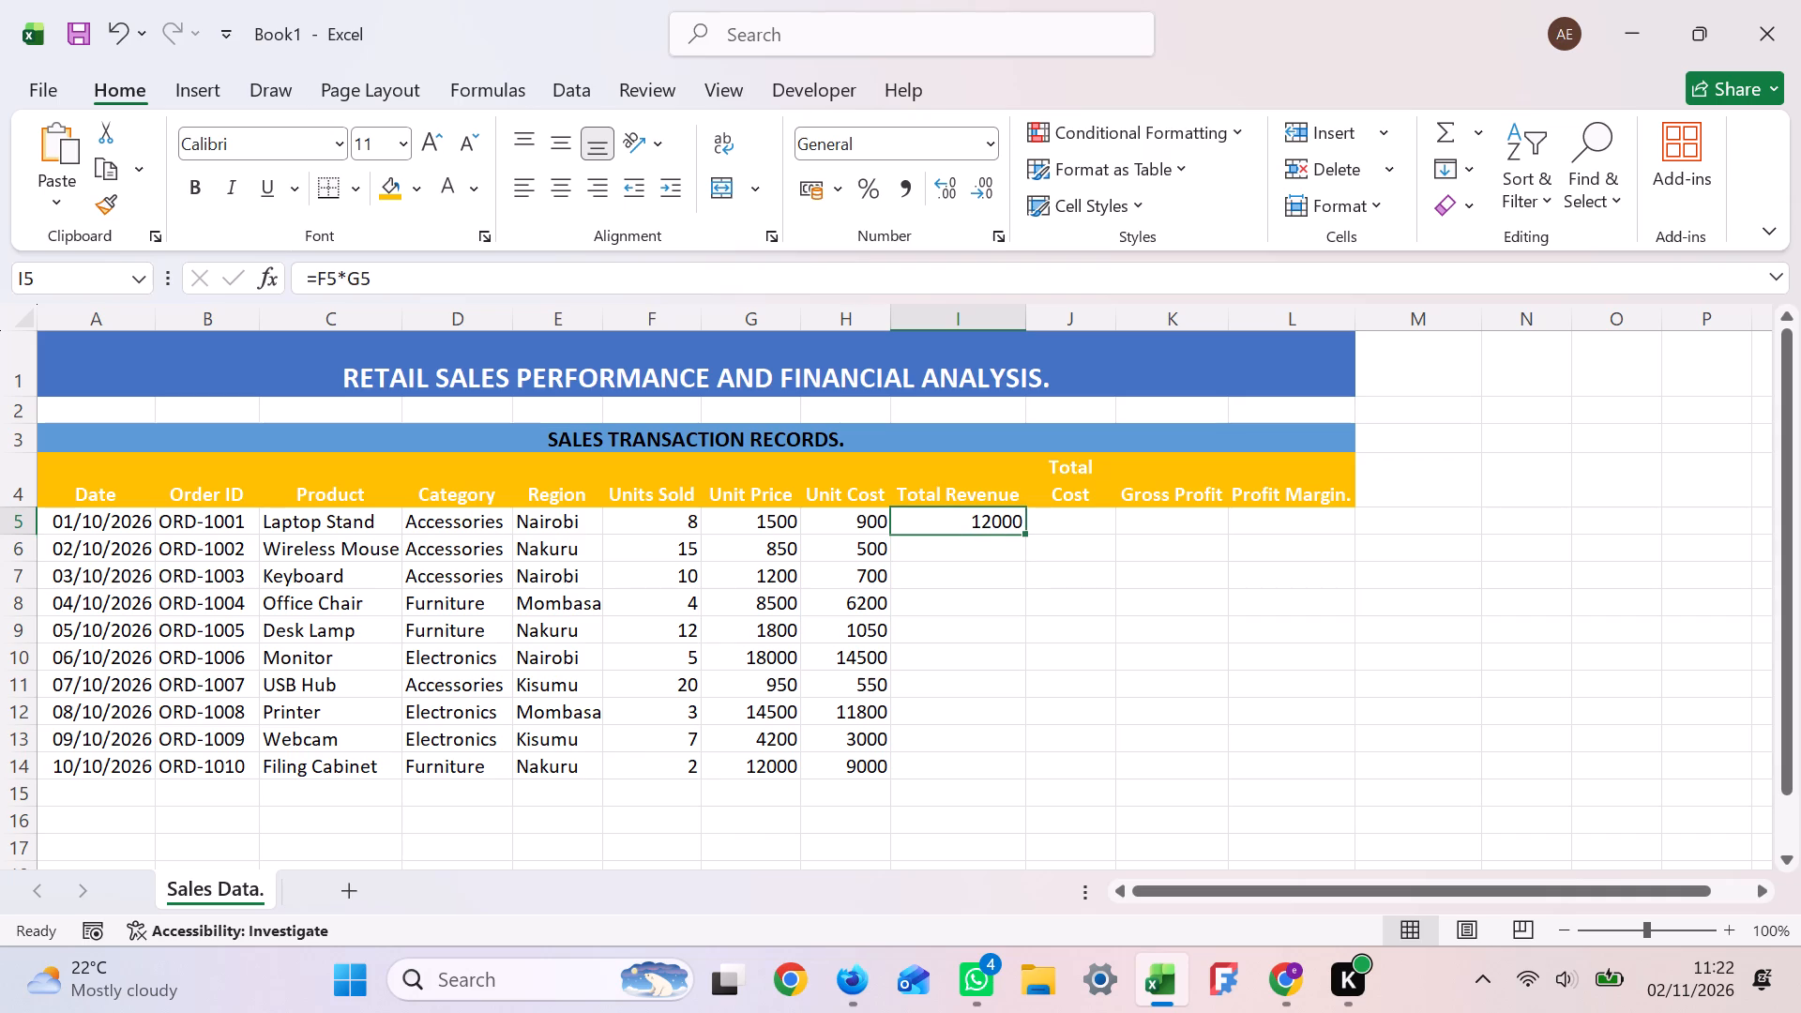
left_click_drag(1022, 531, 1009, 753)
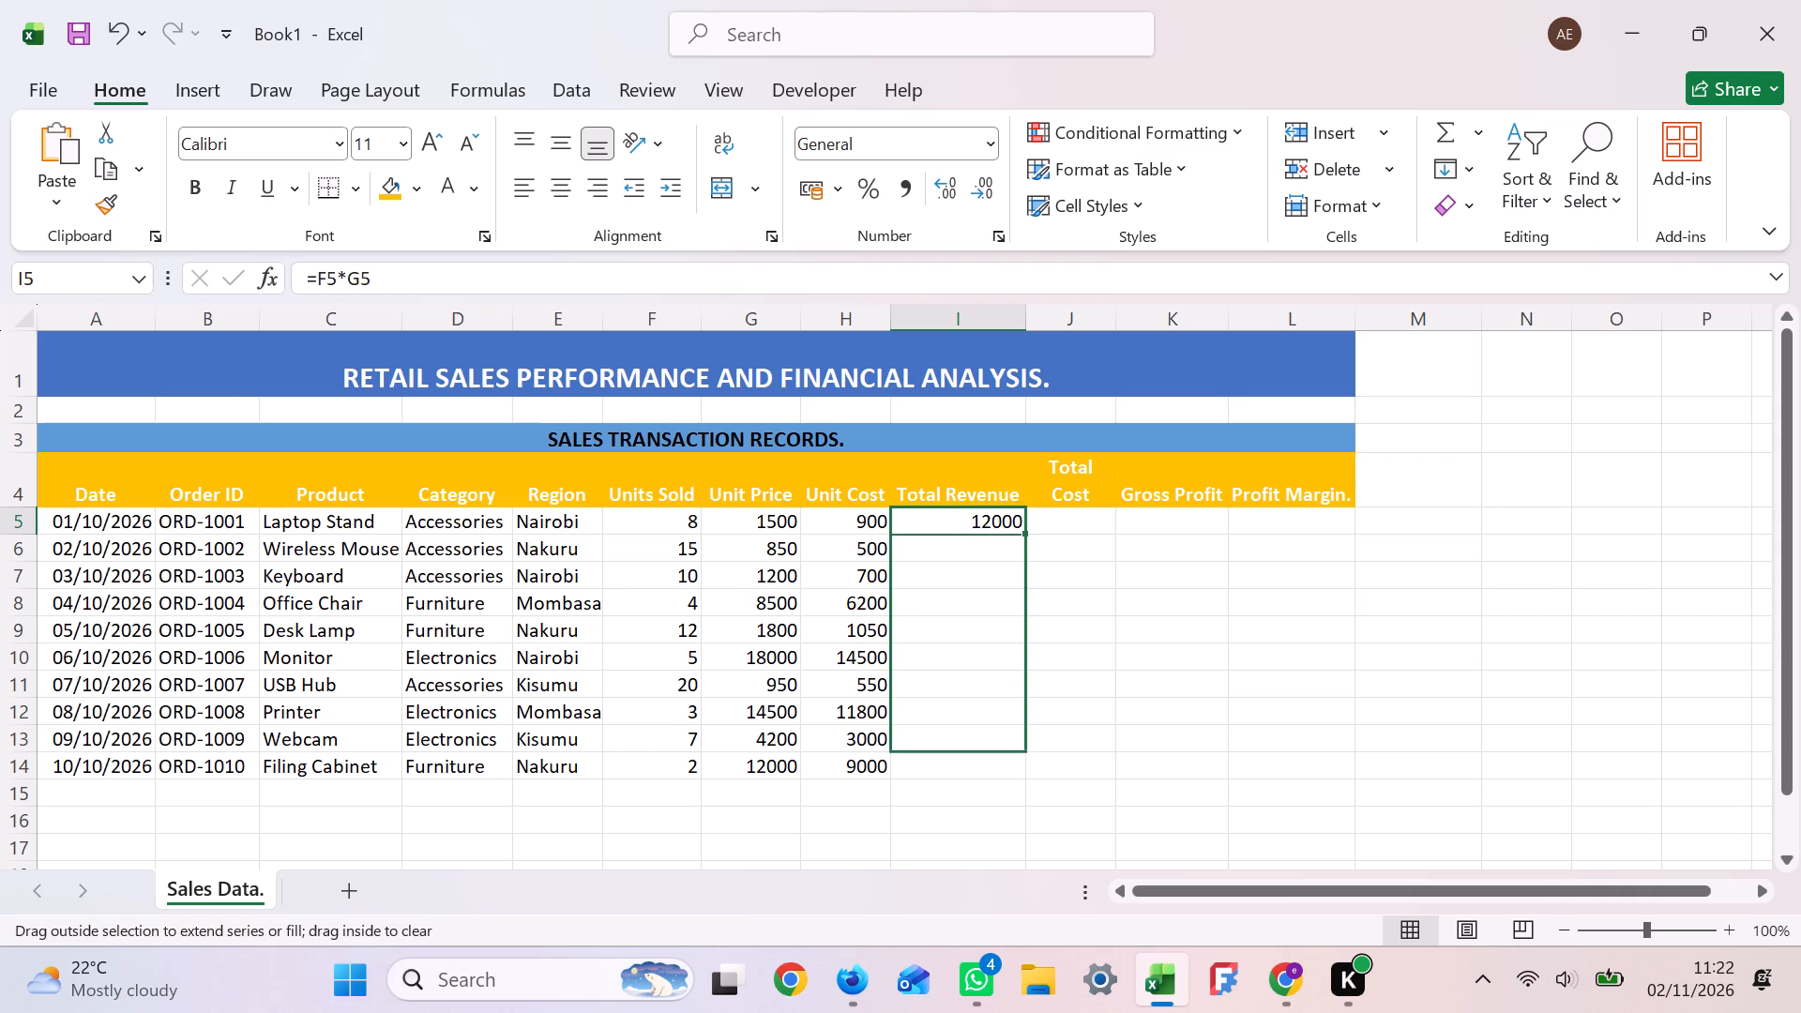
left_click_drag(1009, 753, 1016, 770)
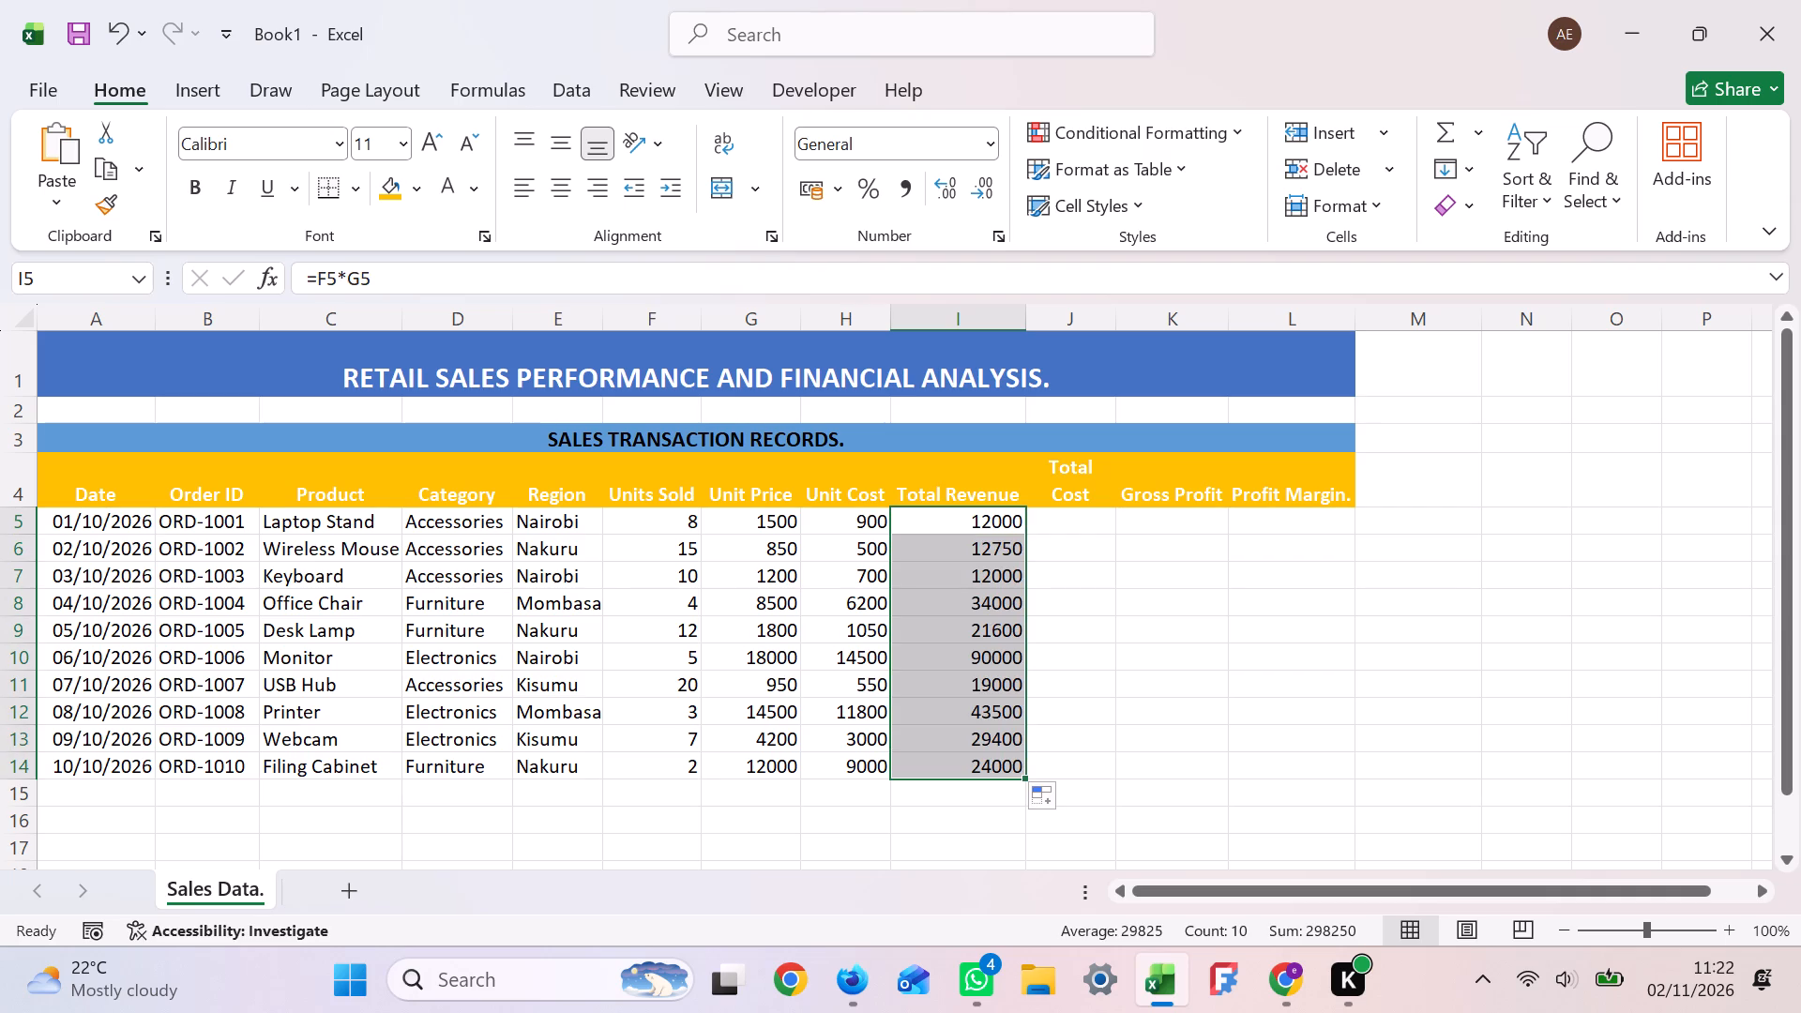
Calculate Total Cost with the formula =F5*H5 in J5 and fill it down through J14.
left_click(1130, 569)
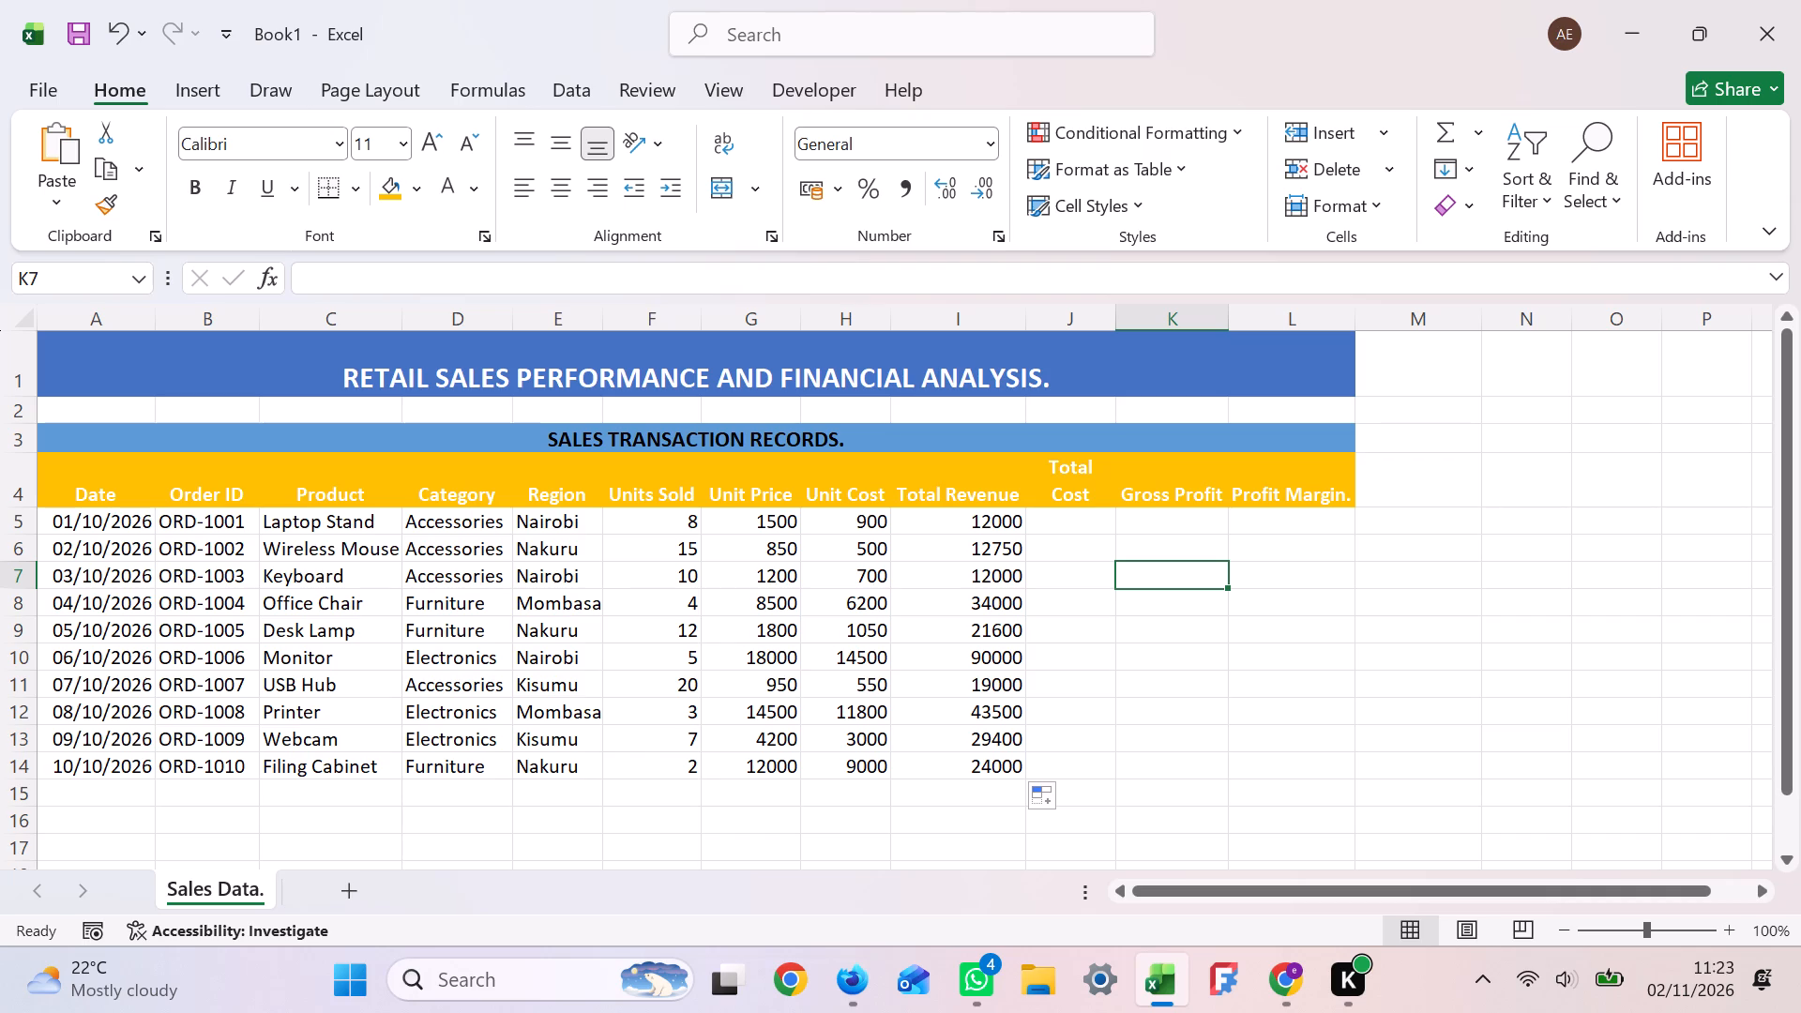
left_click(1097, 527)
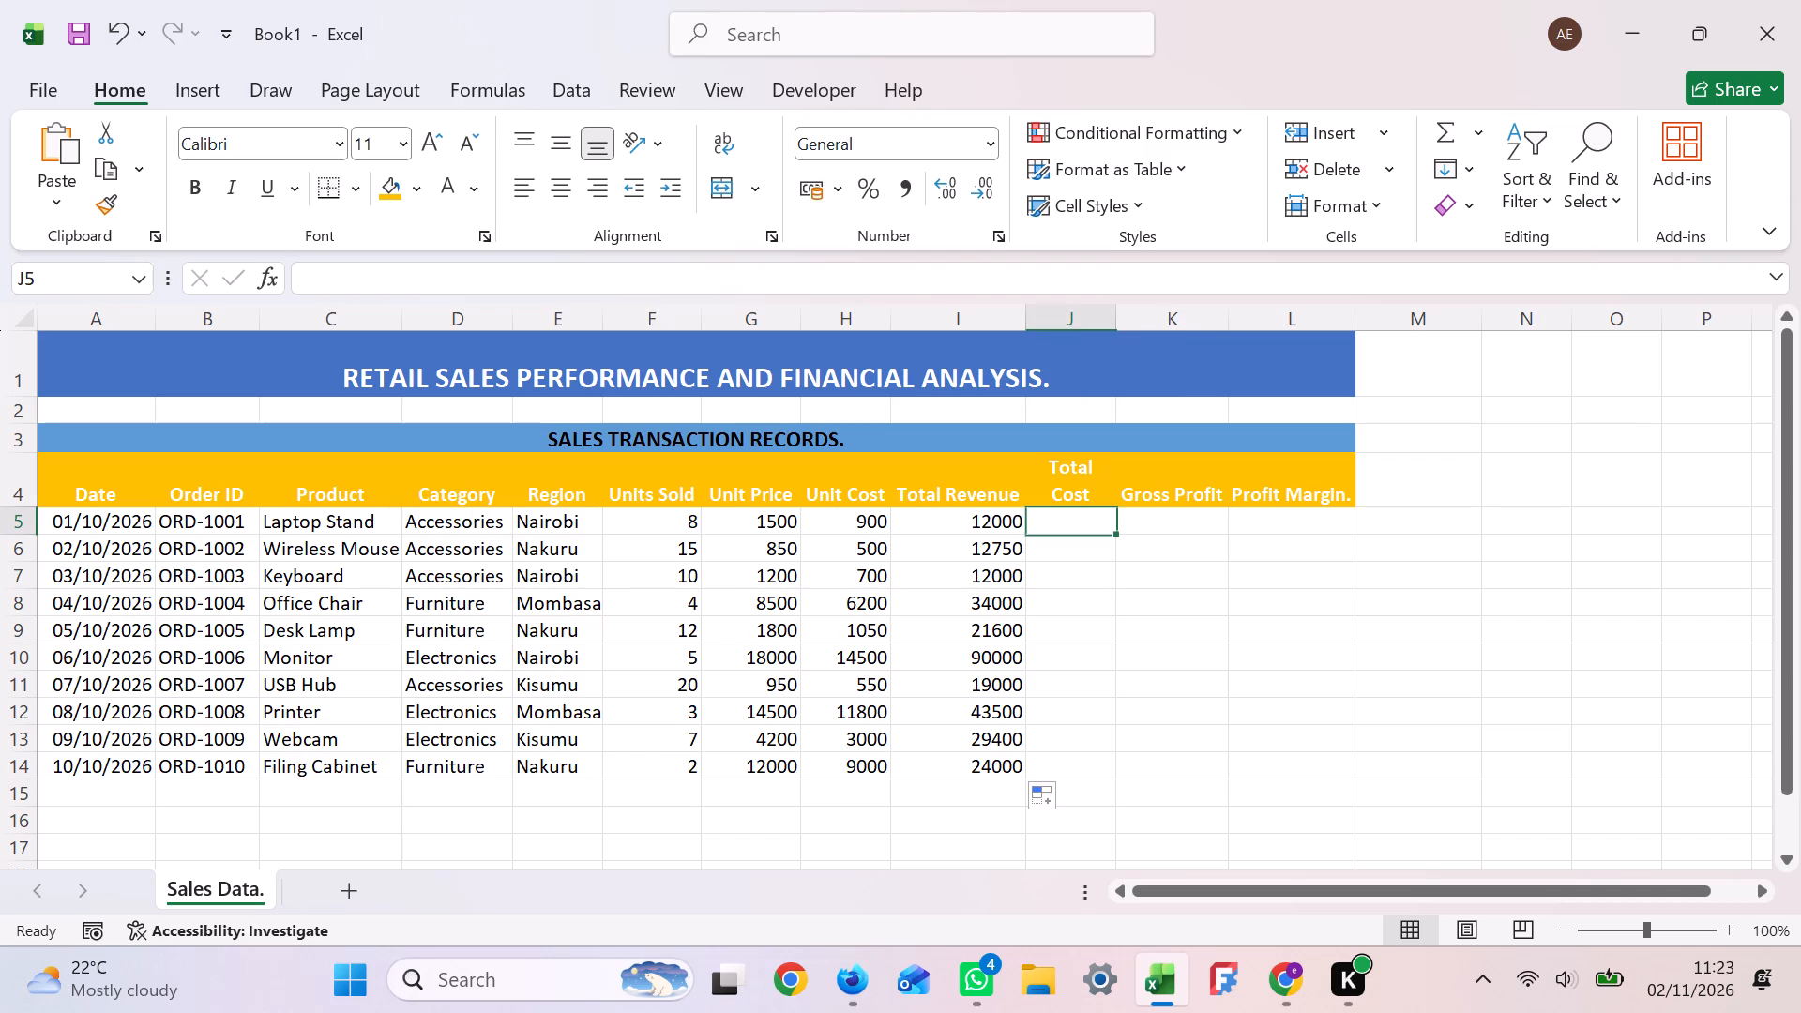
key("equal")
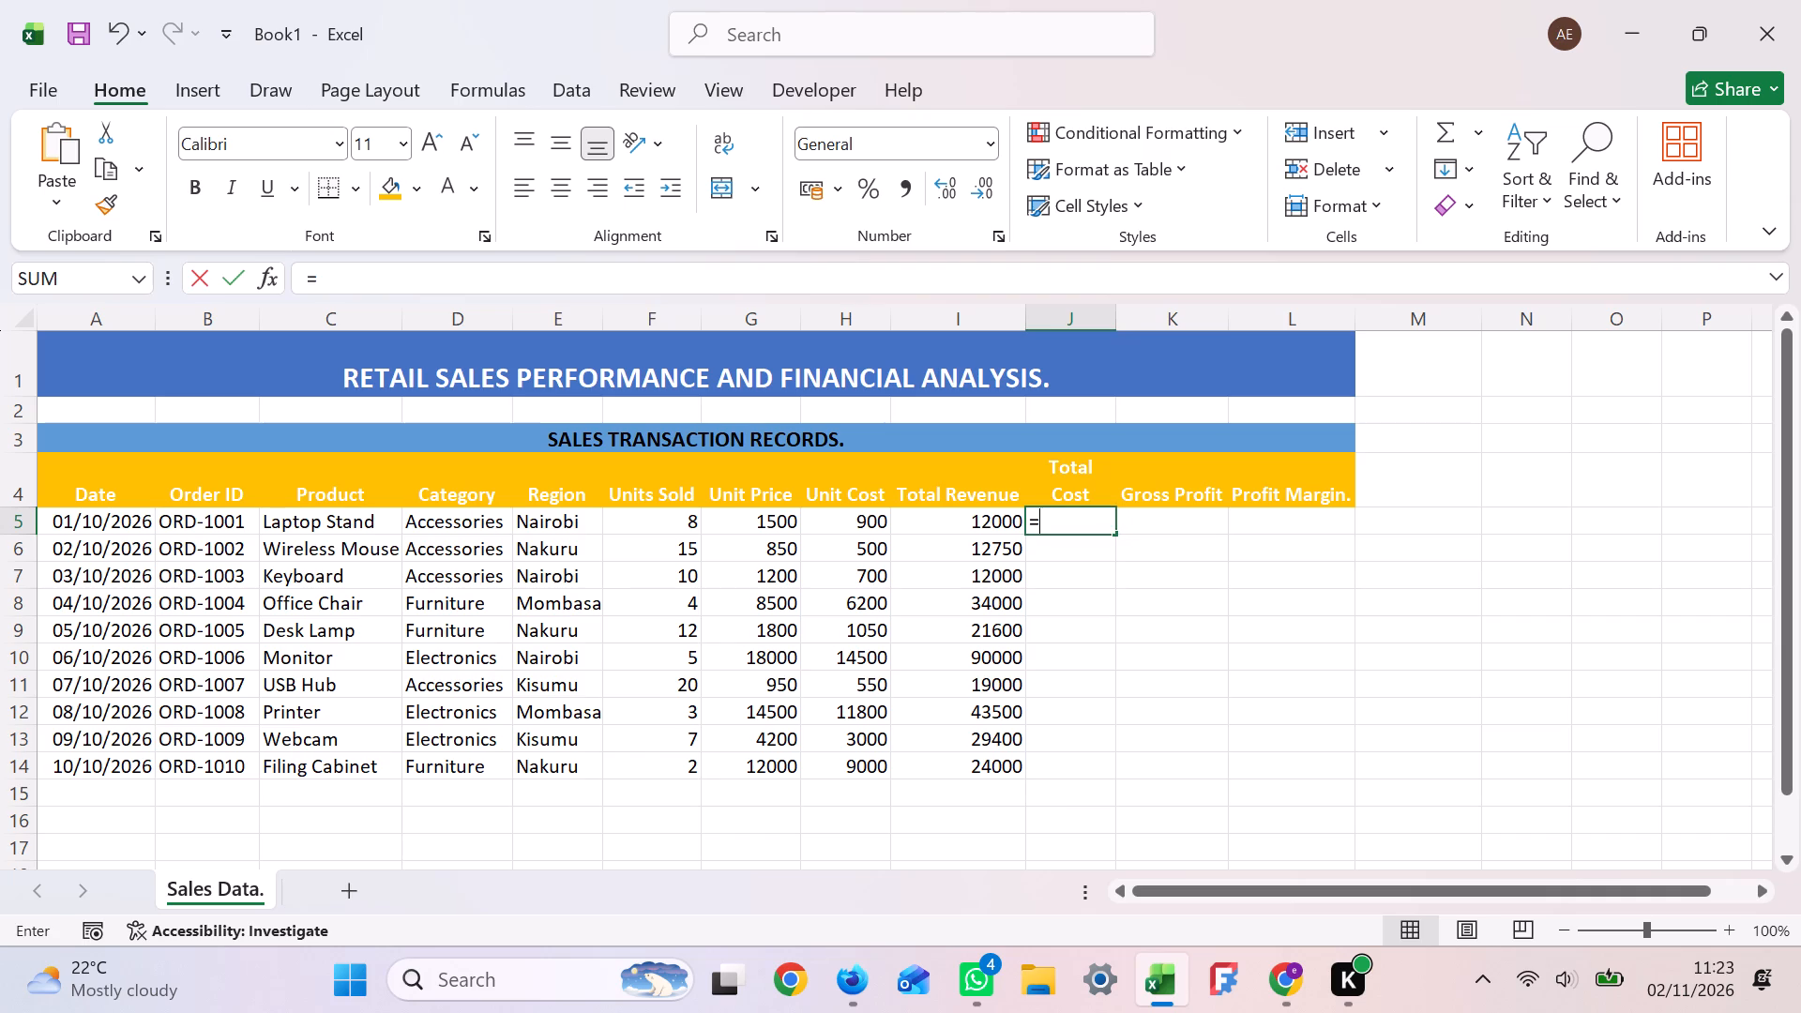
type("F5")
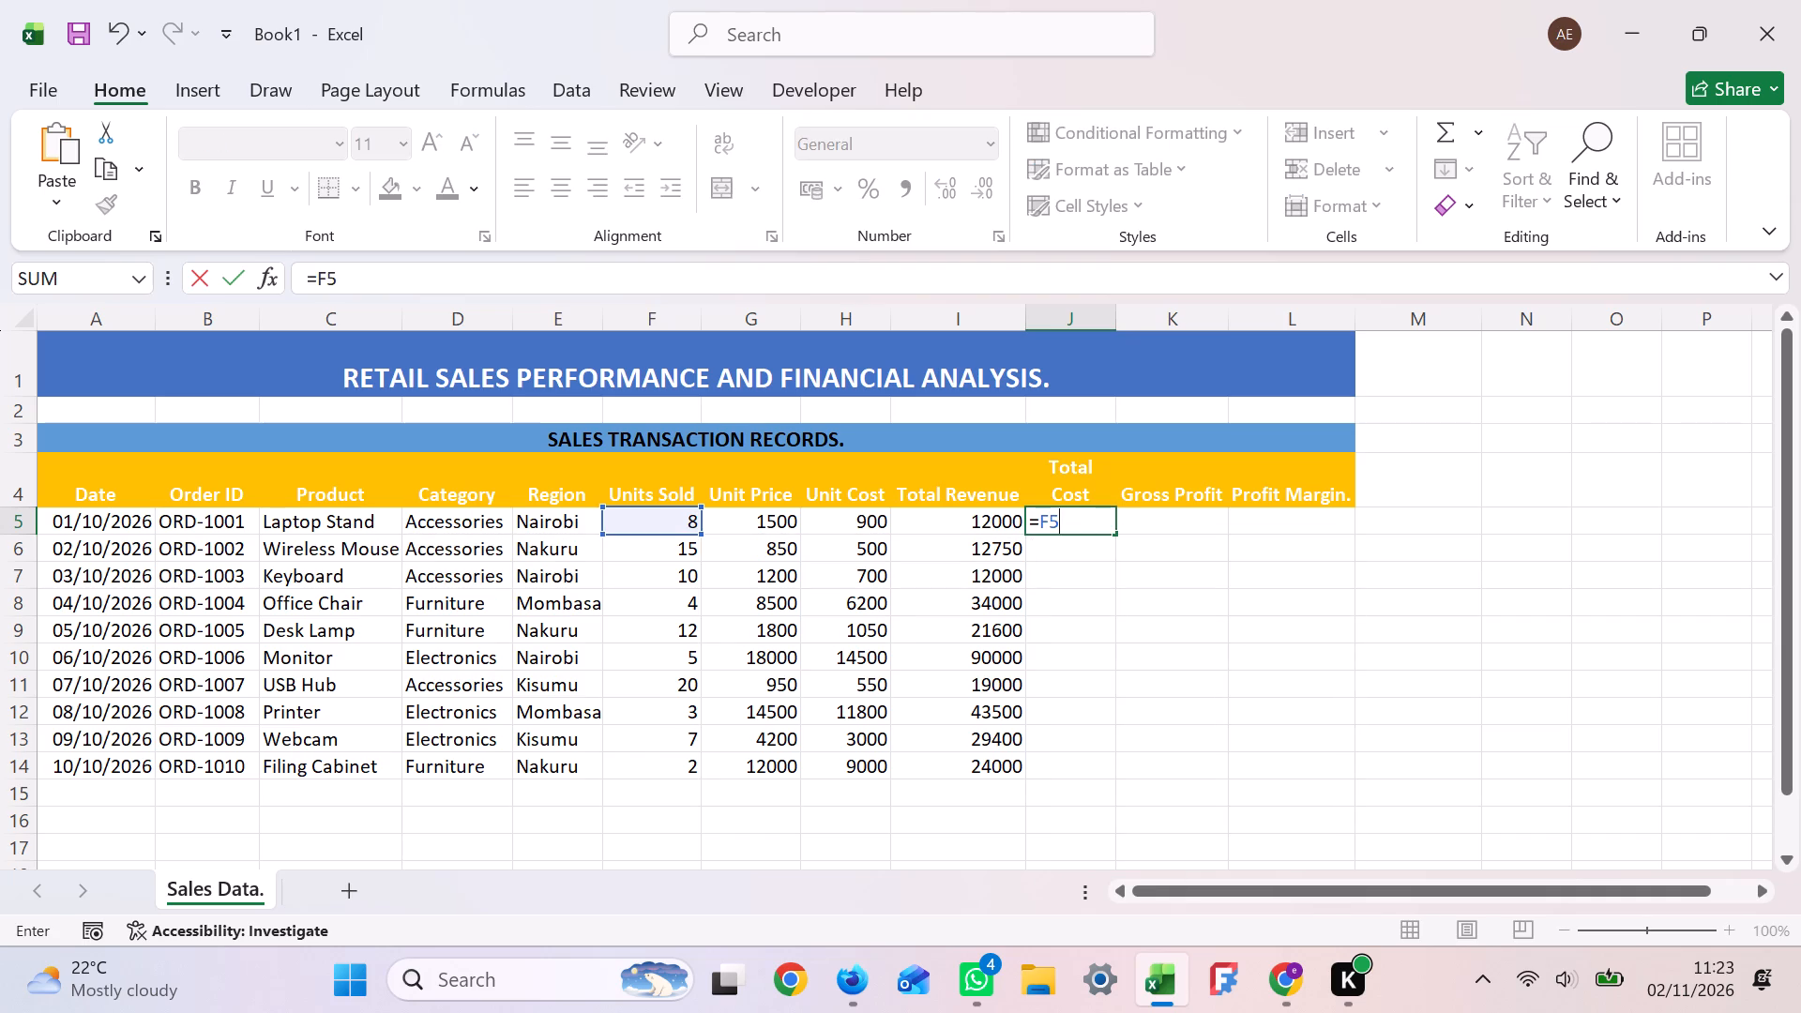
key("shift+asterisk")
key("h")
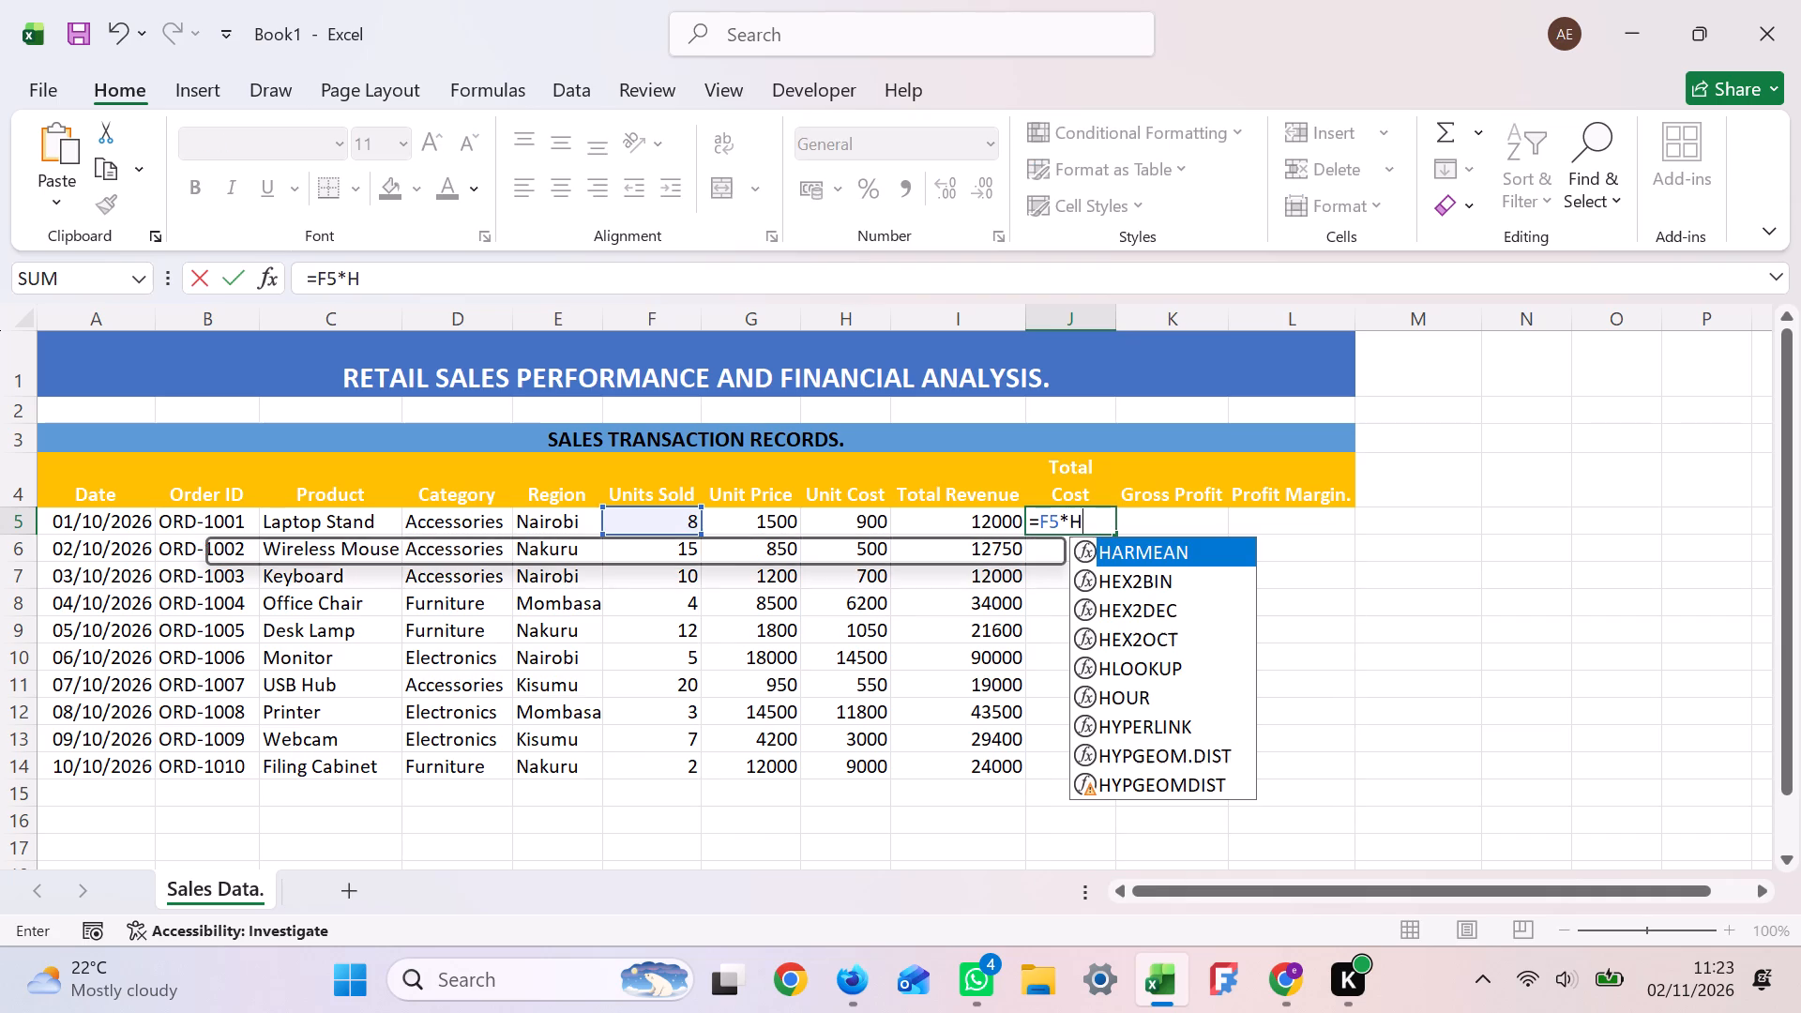
key("5")
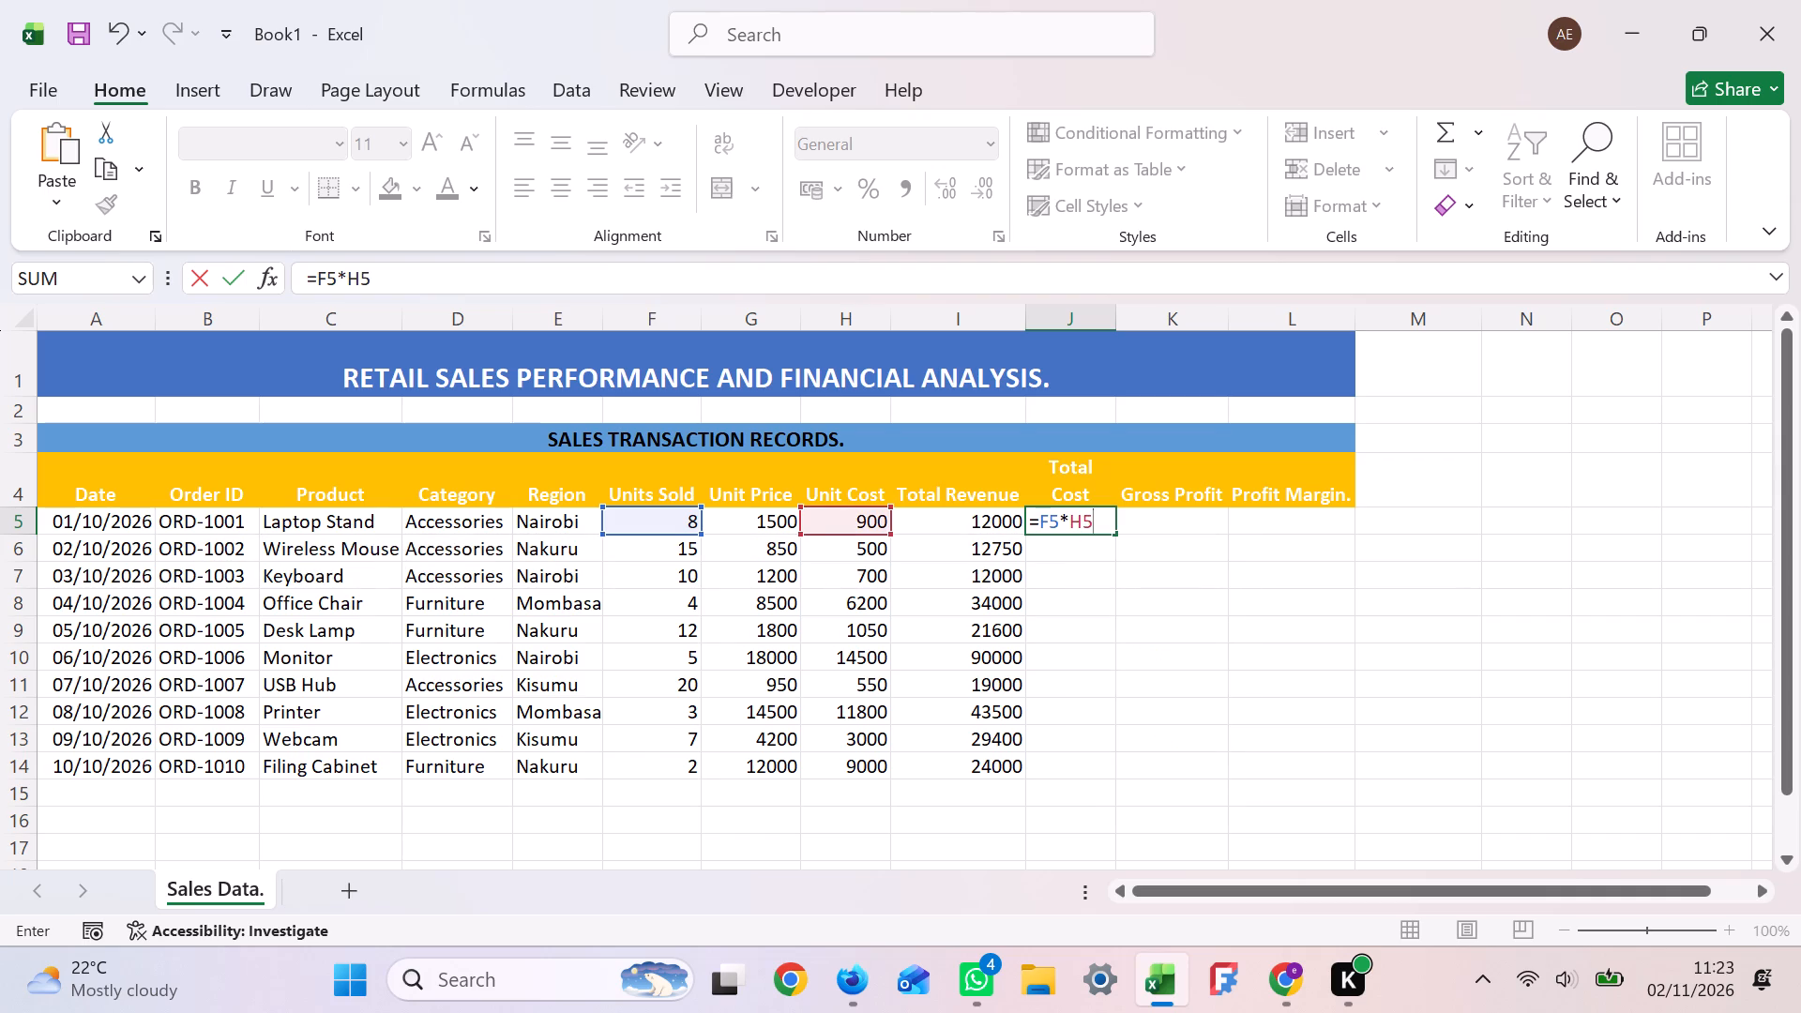
key("Return")
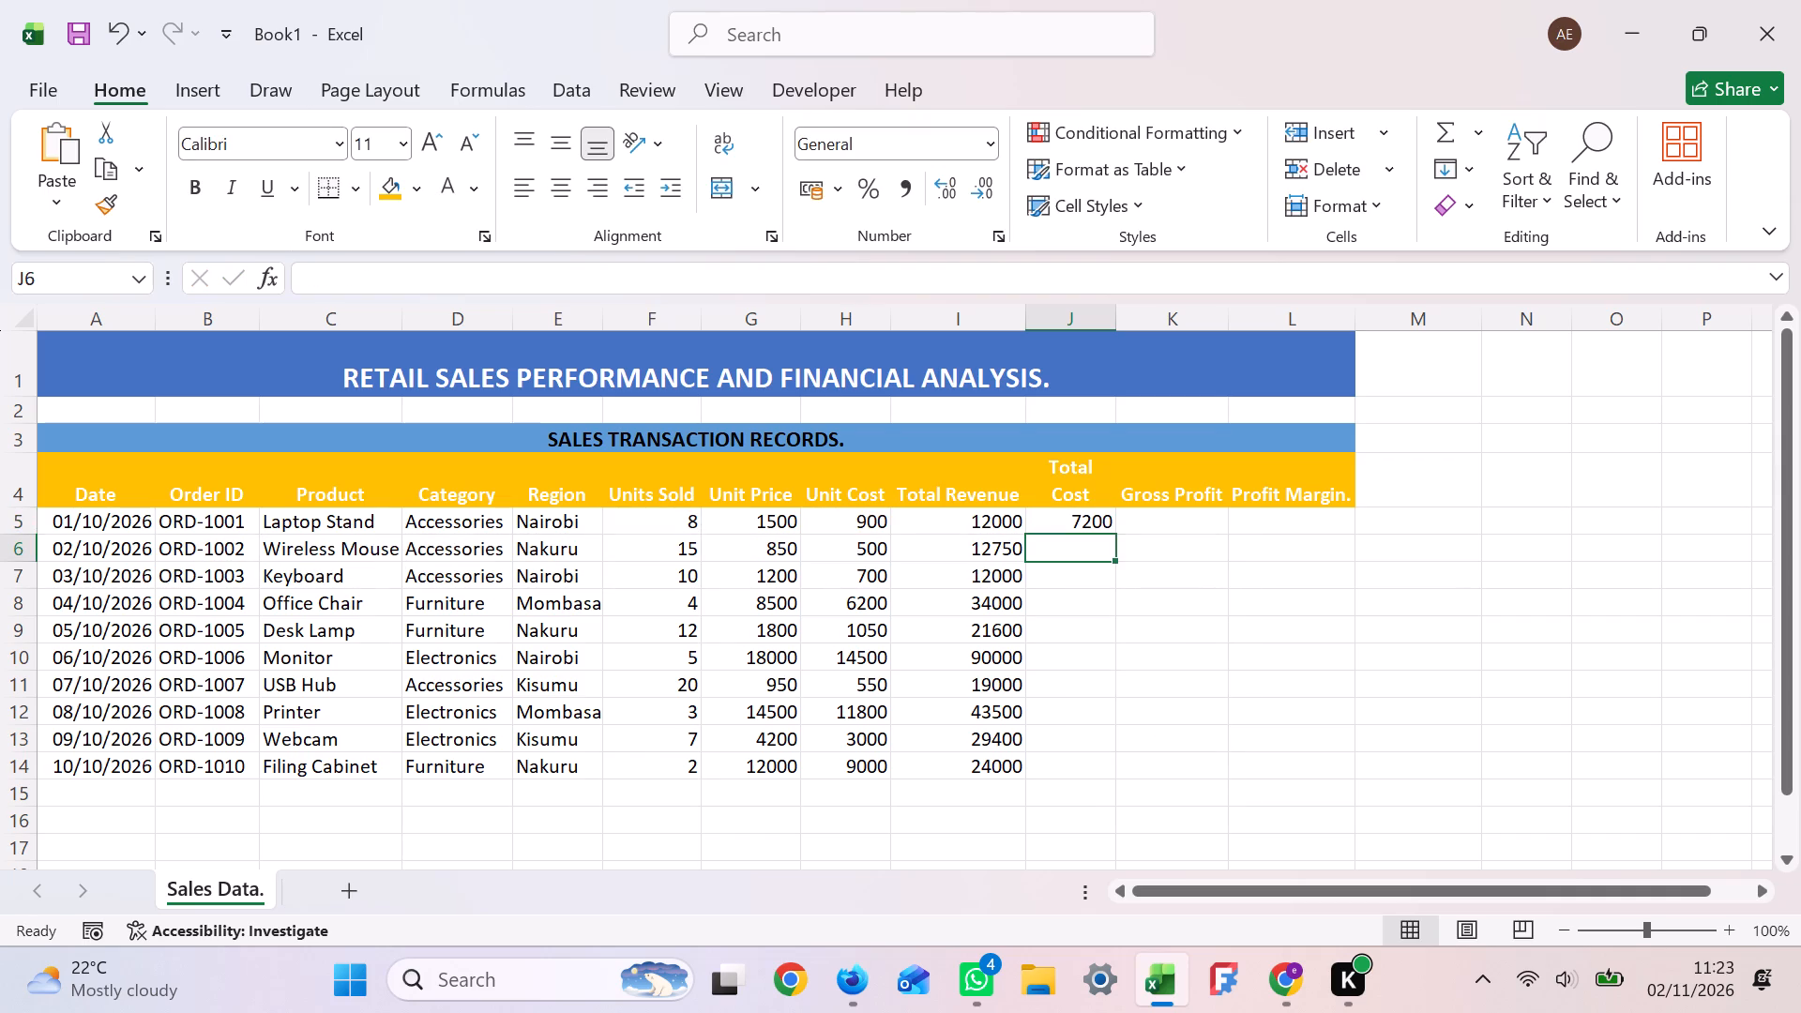
left_click(1091, 521)
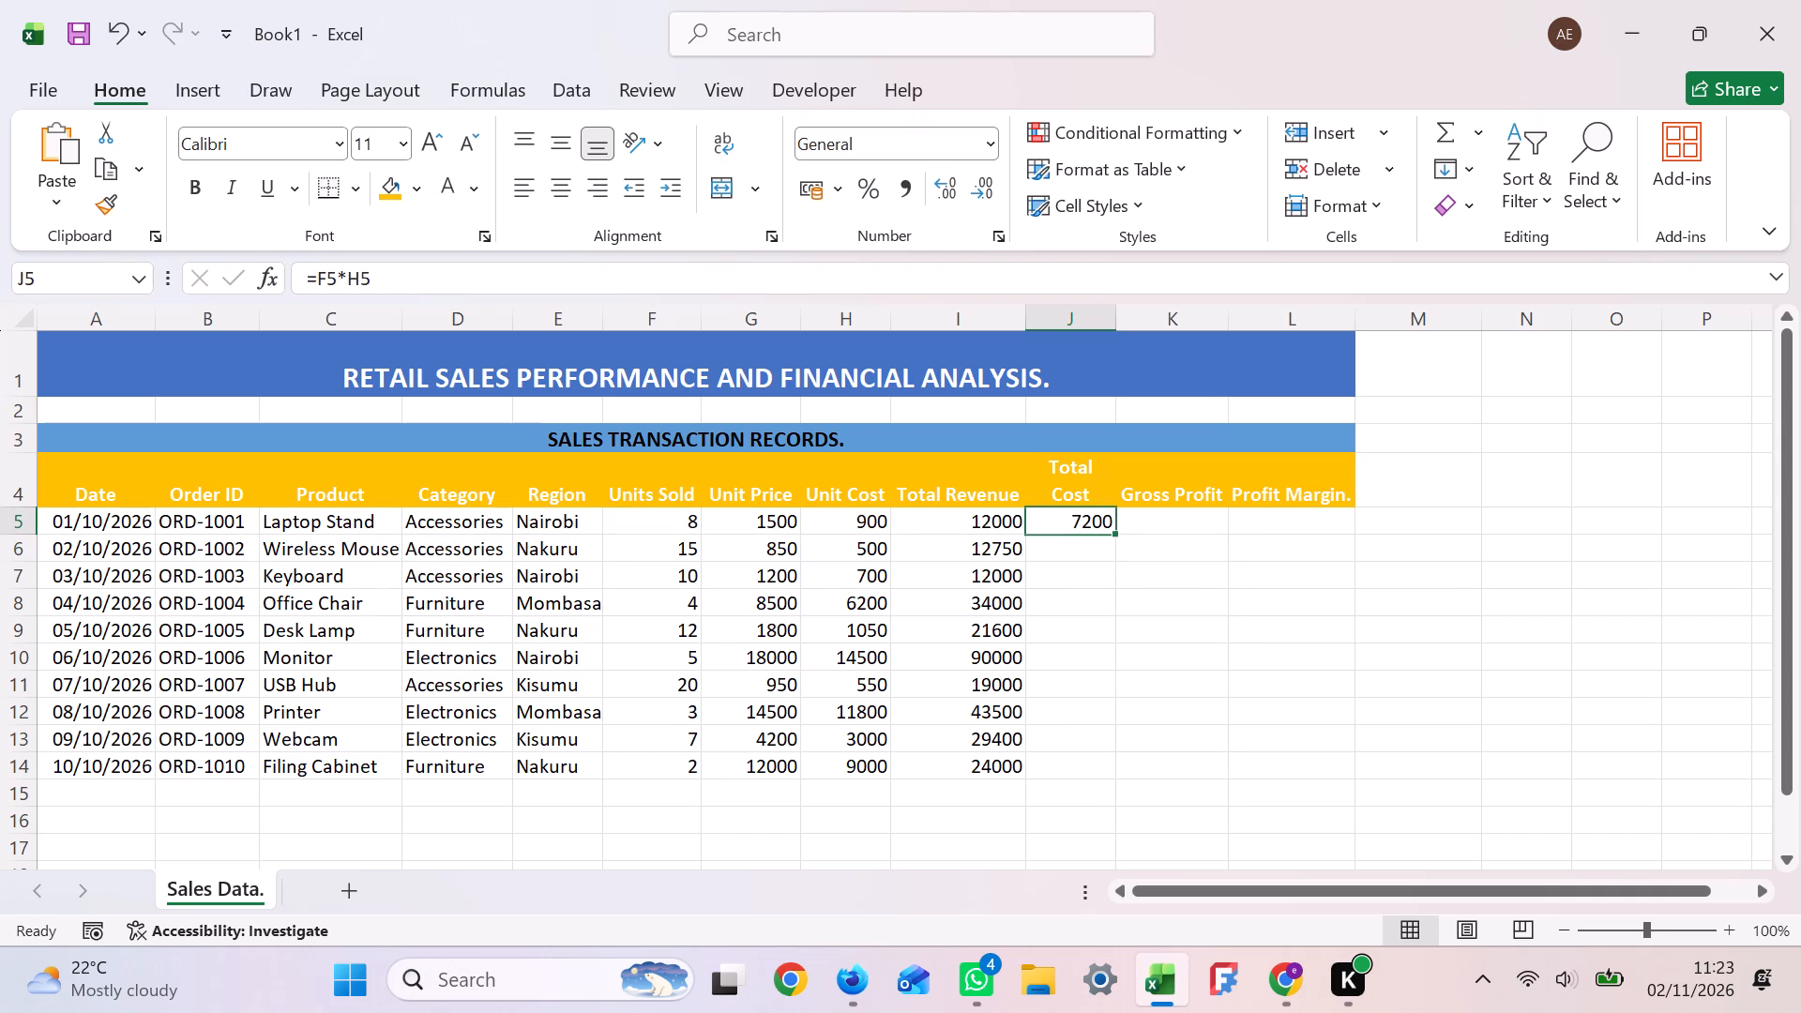
left_click_drag(1115, 529, 1122, 733)
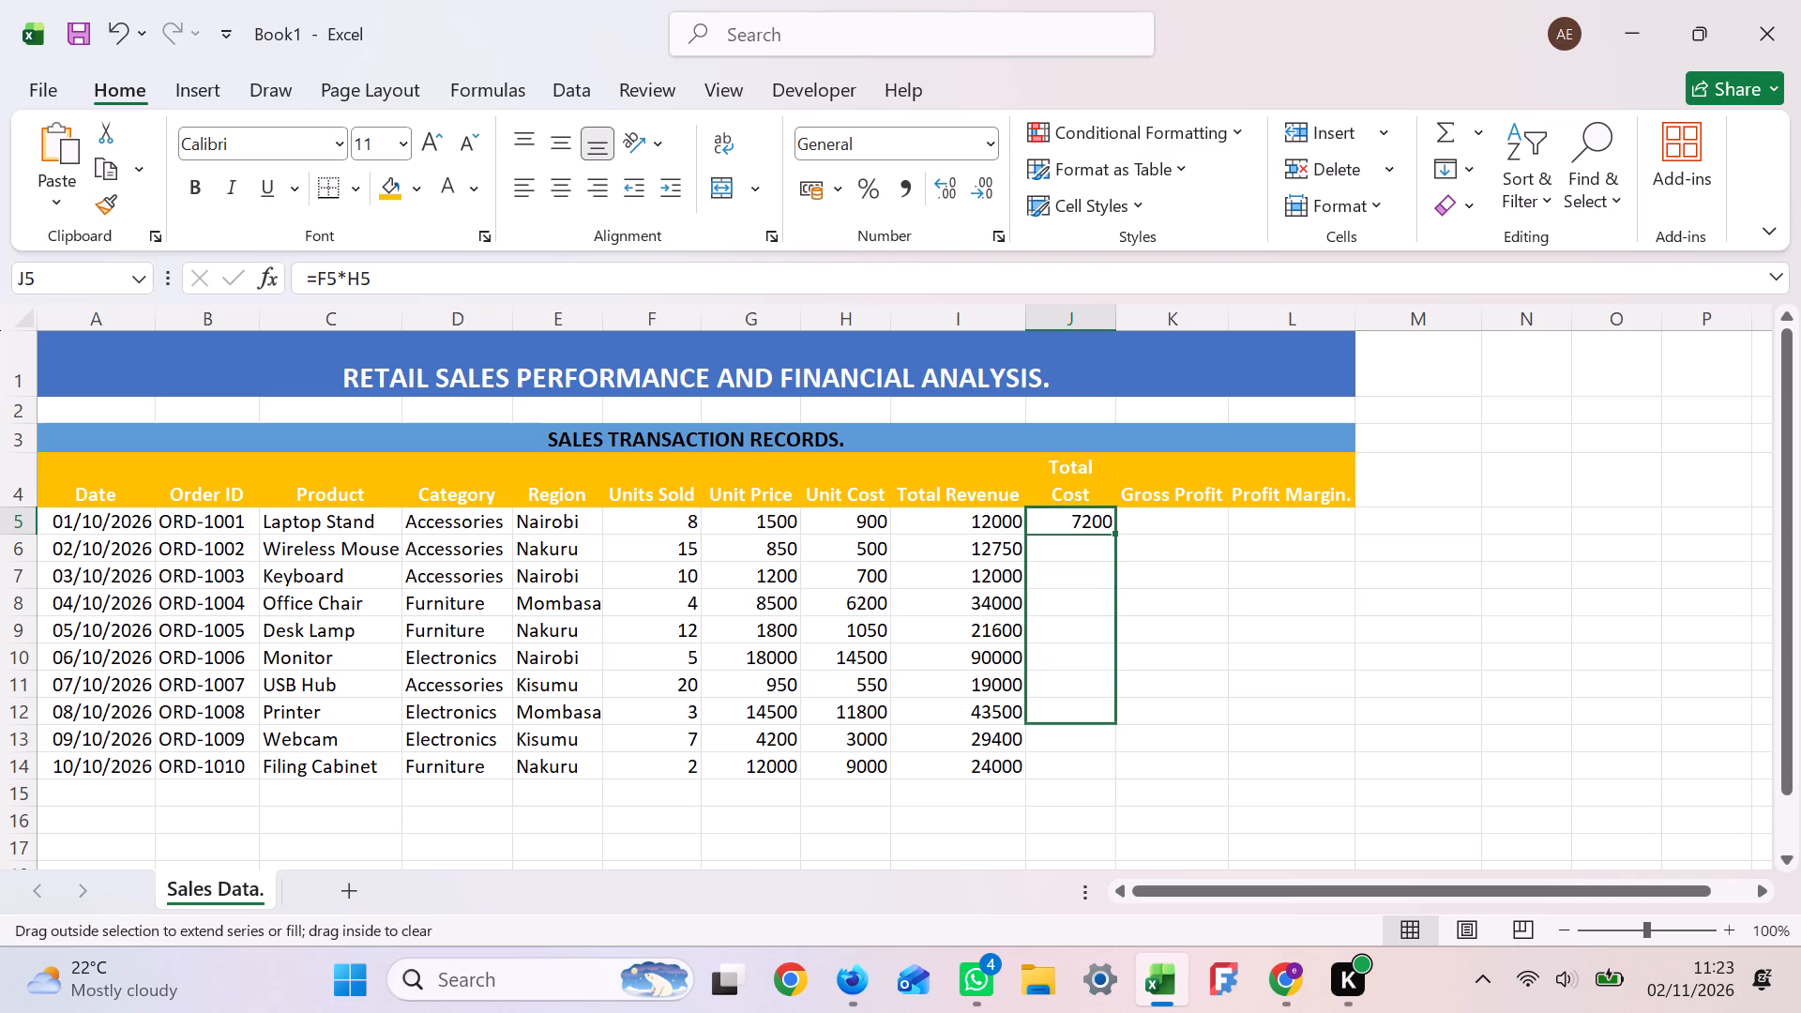
left_click_drag(1122, 733, 1113, 773)
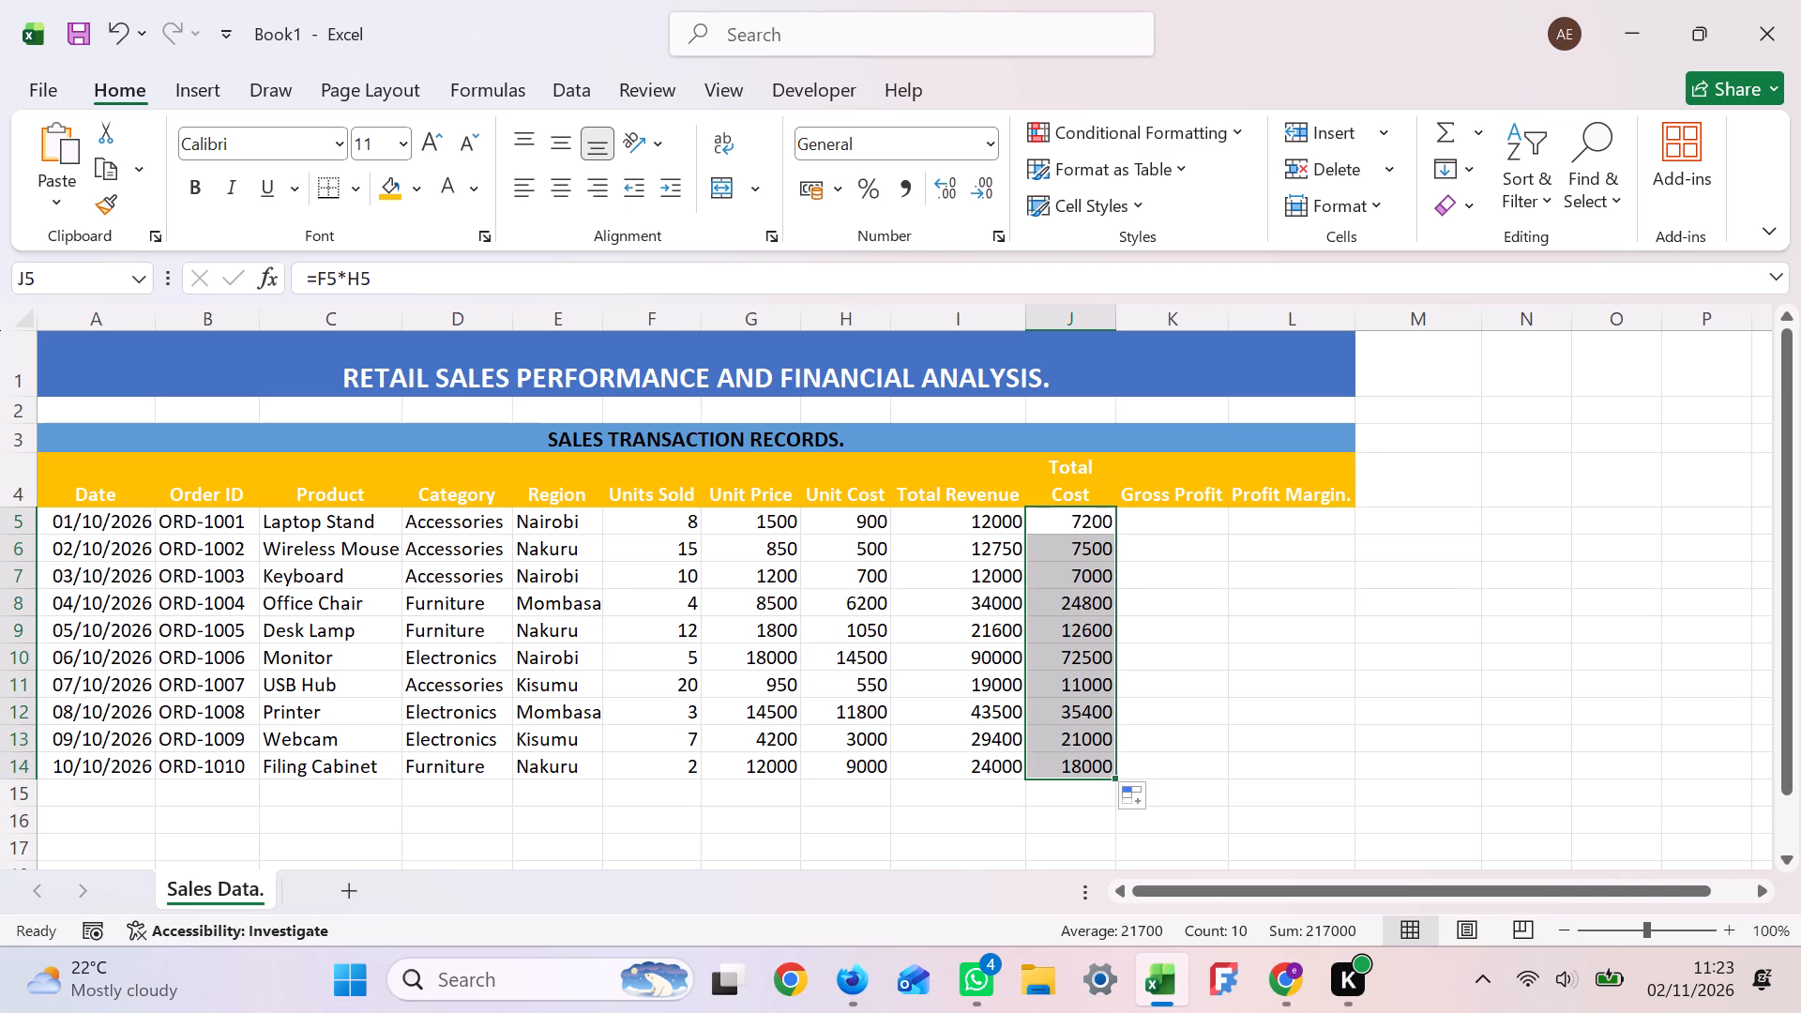
Calculate Gross Profit with the formula =I5-J5 in K5 and fill it down through K14.
left_click(1120, 535)
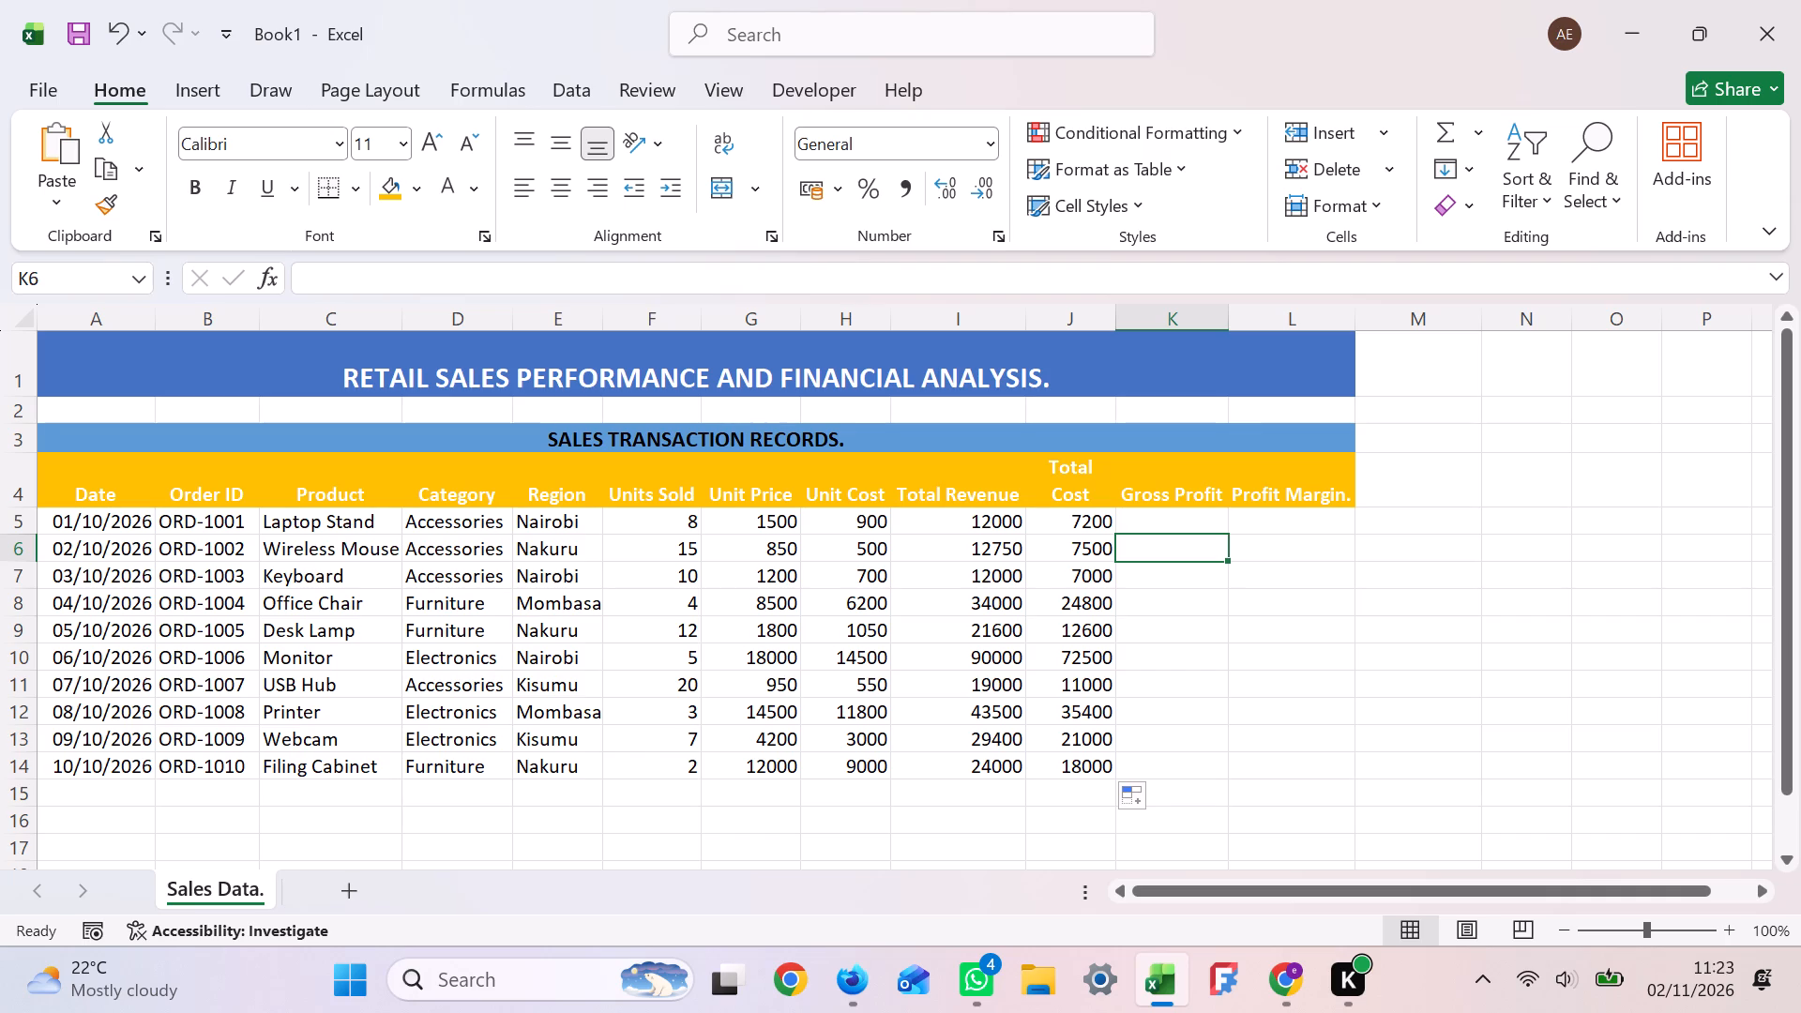
left_click(1166, 522)
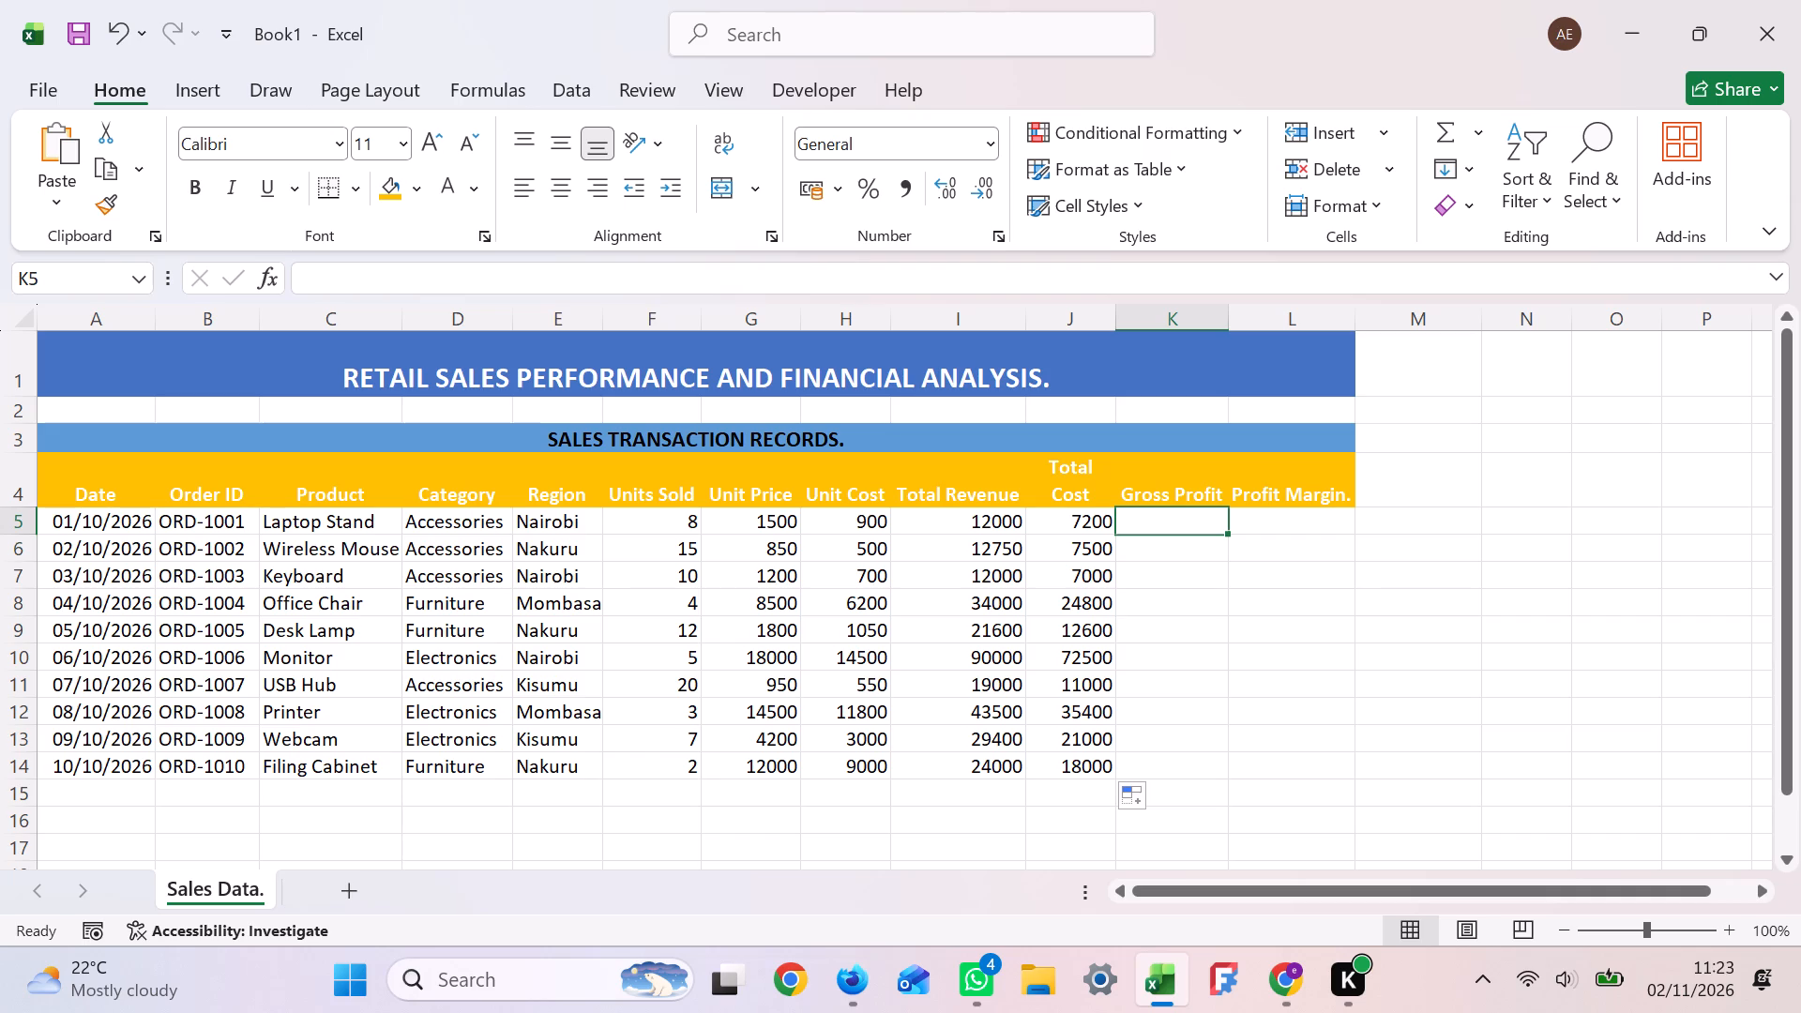
left_click(1166, 522)
key("equal")
key("i")
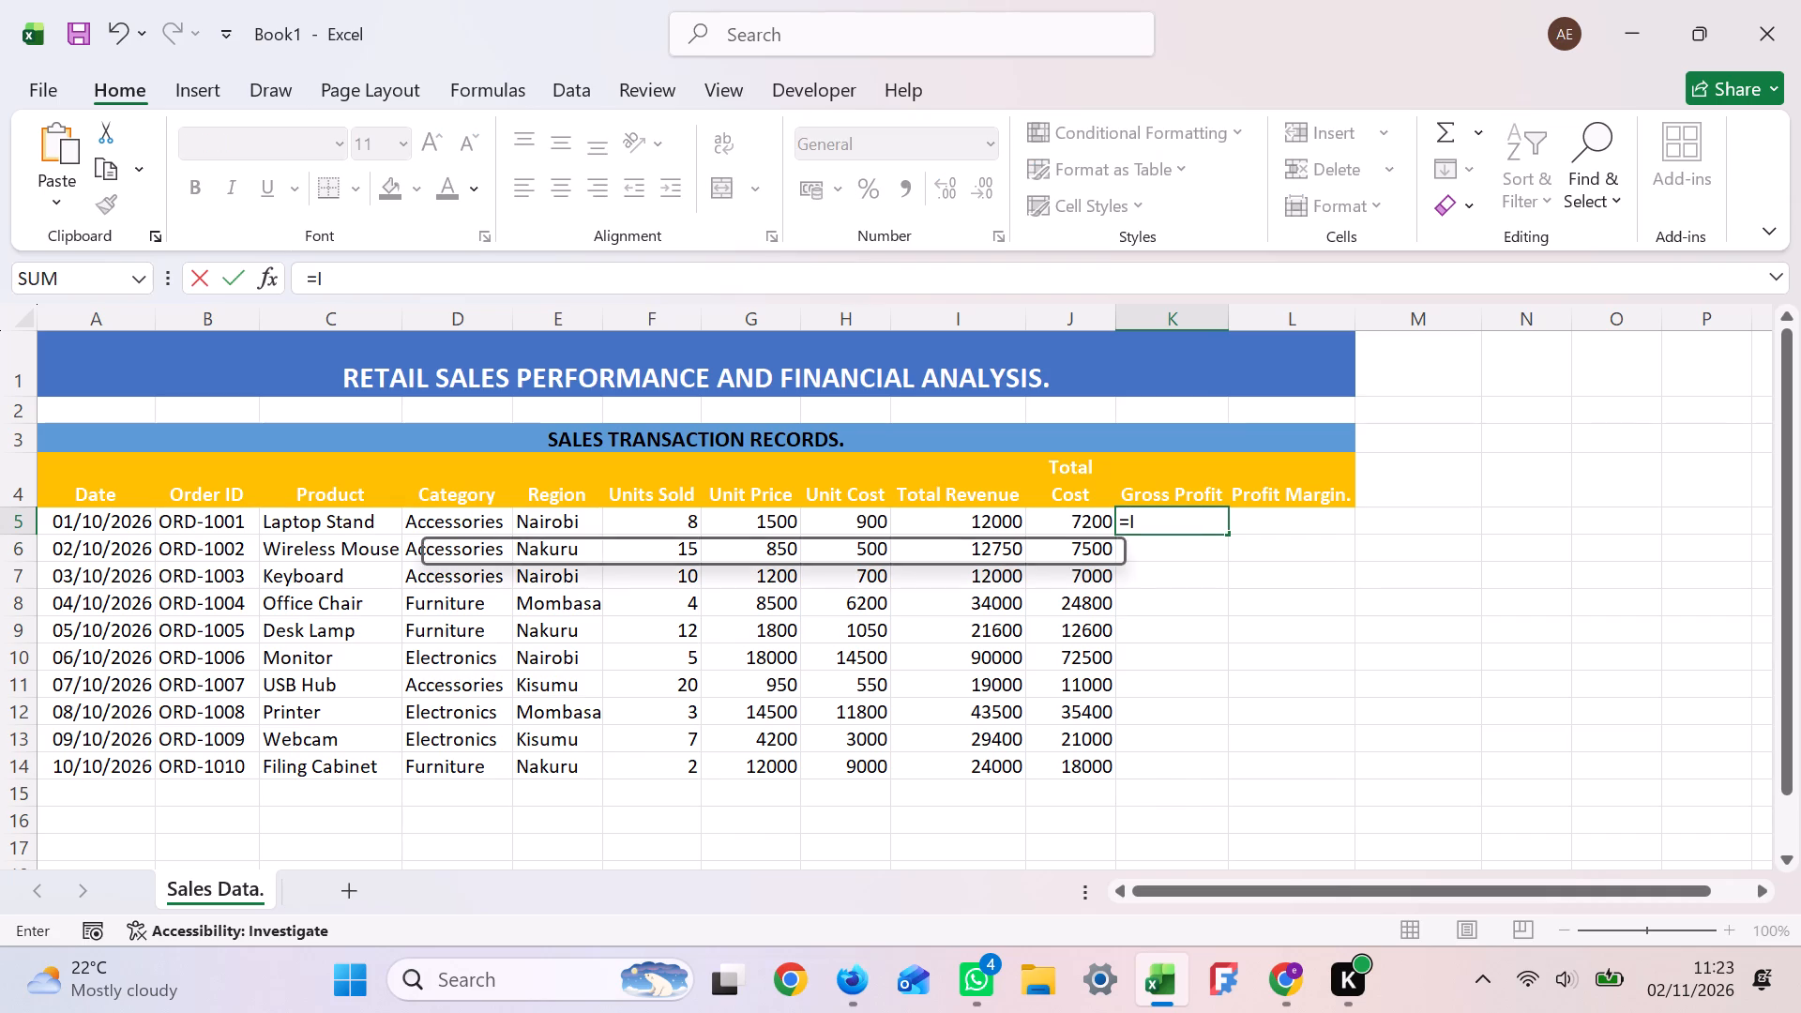
key("5")
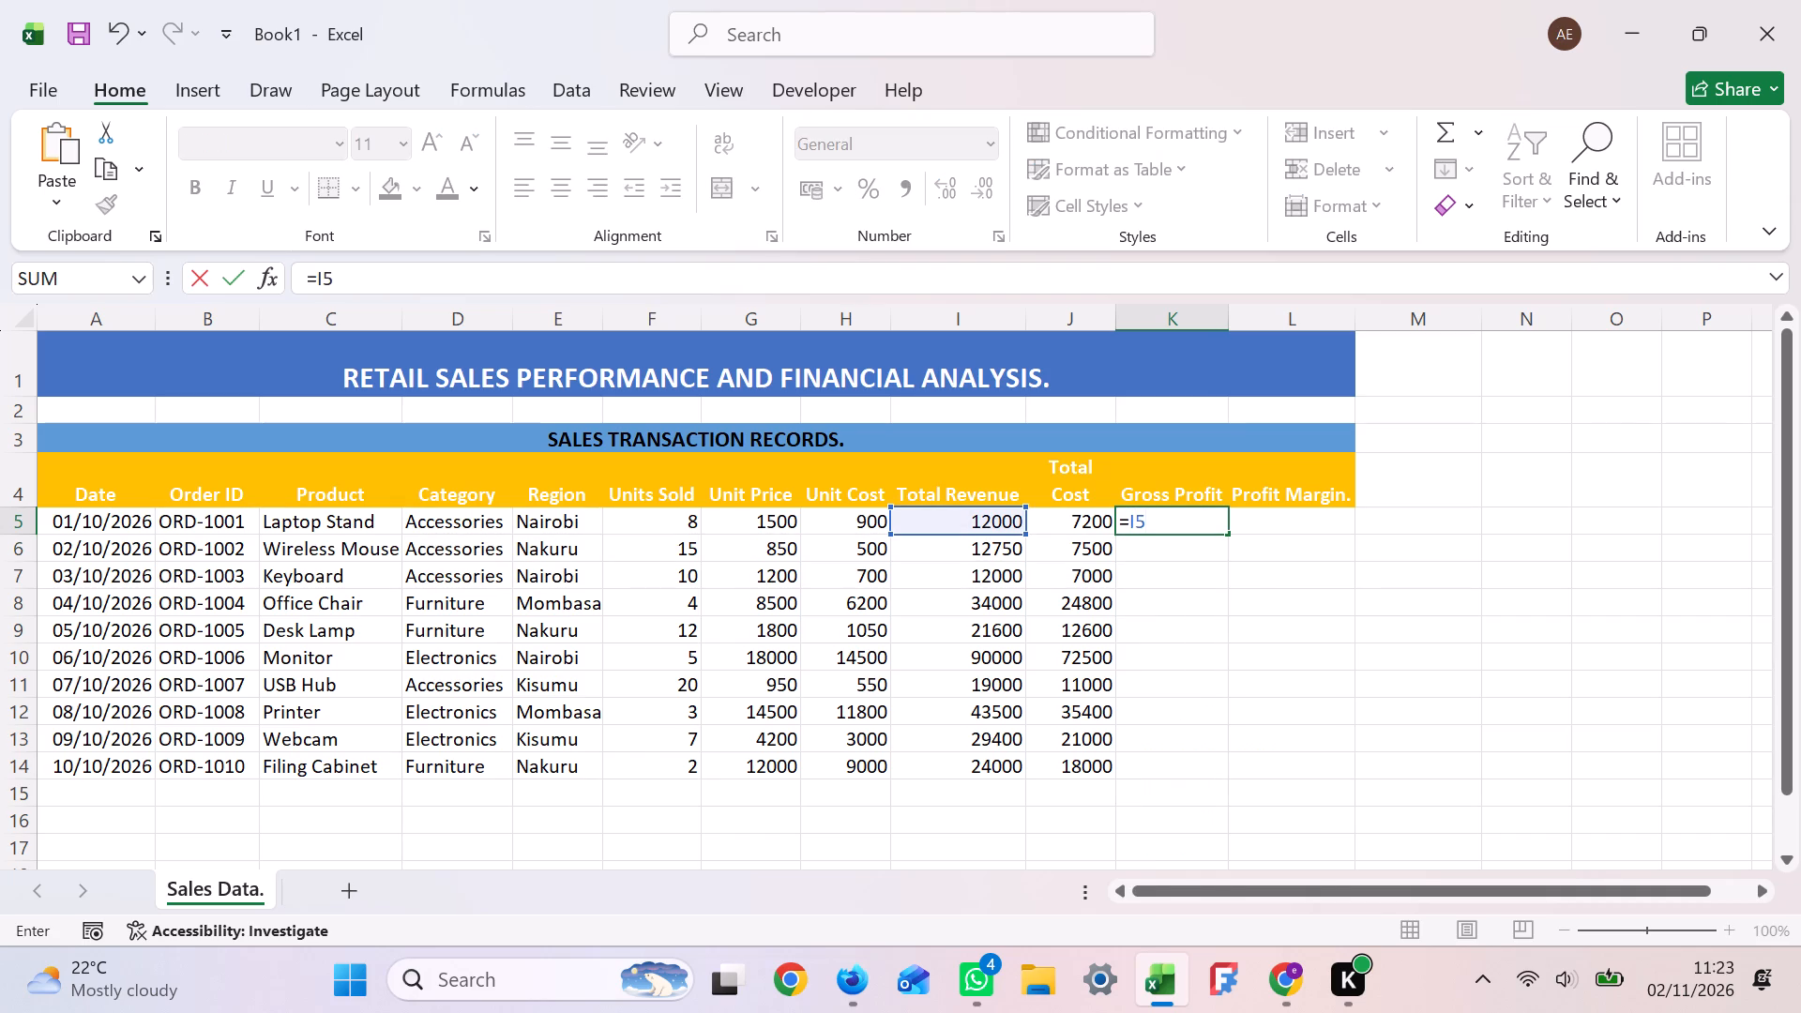
key("minus")
key("j")
key("5")
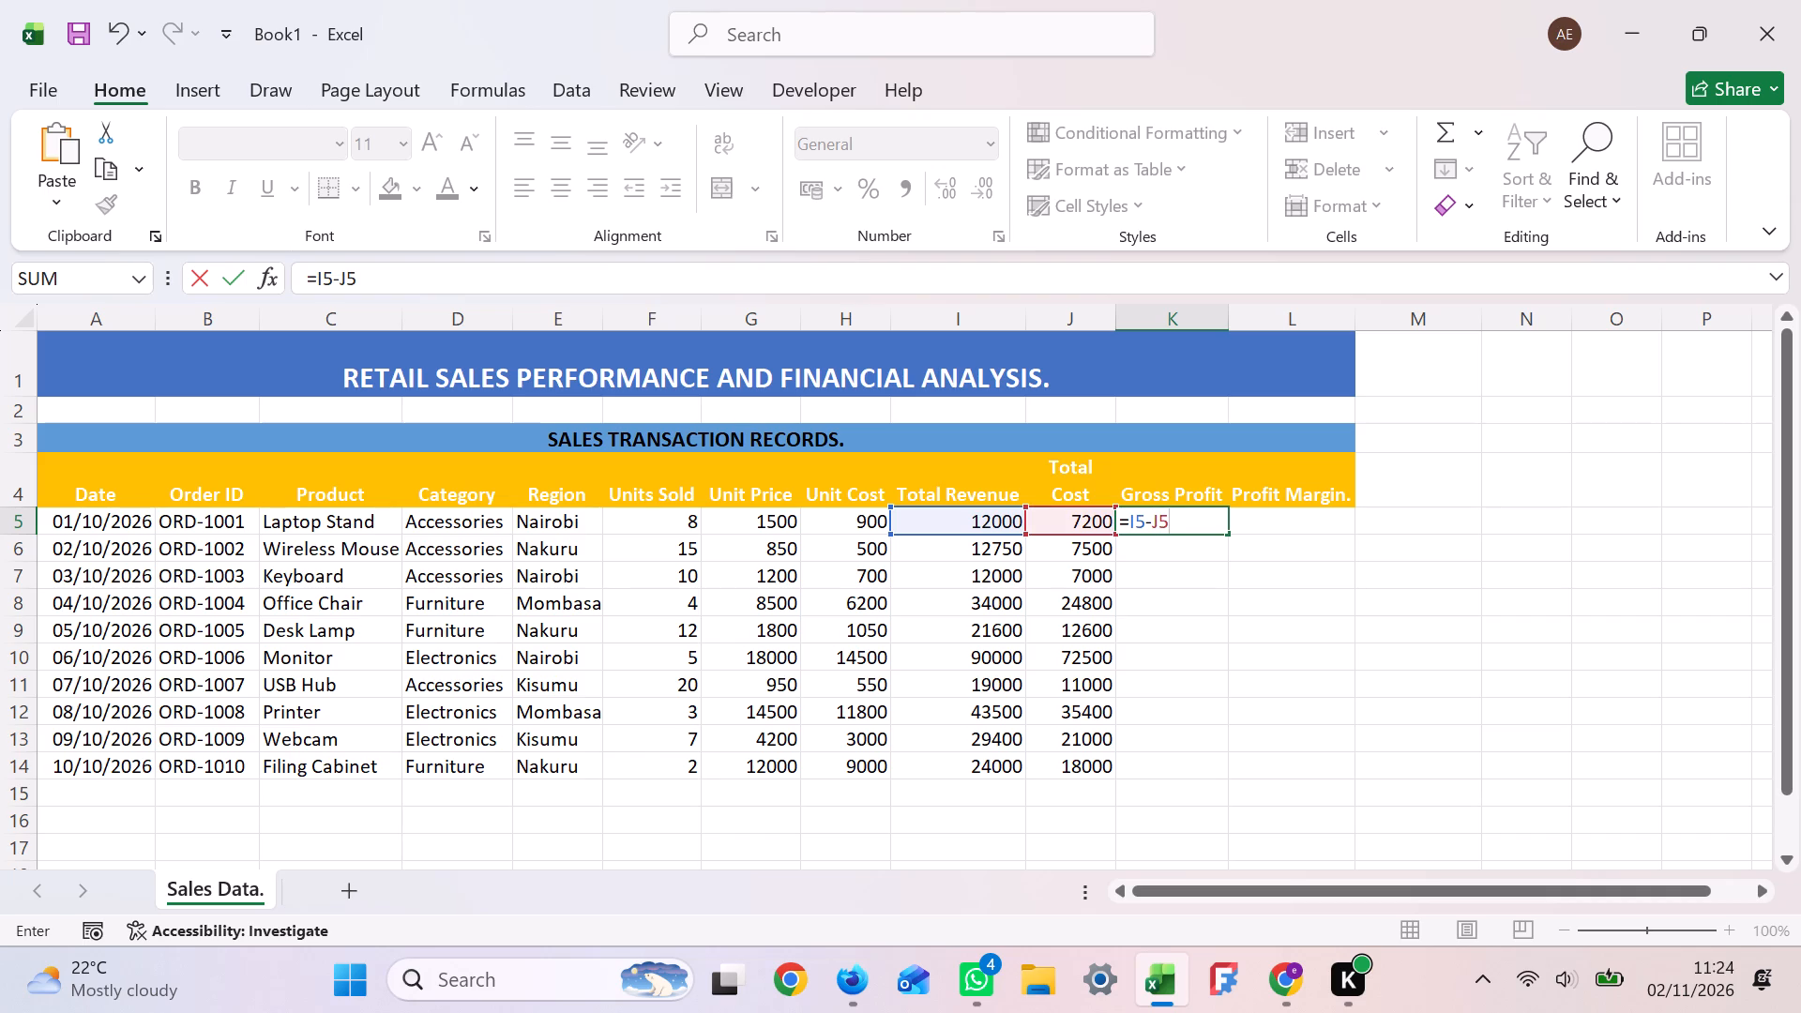
key("Return")
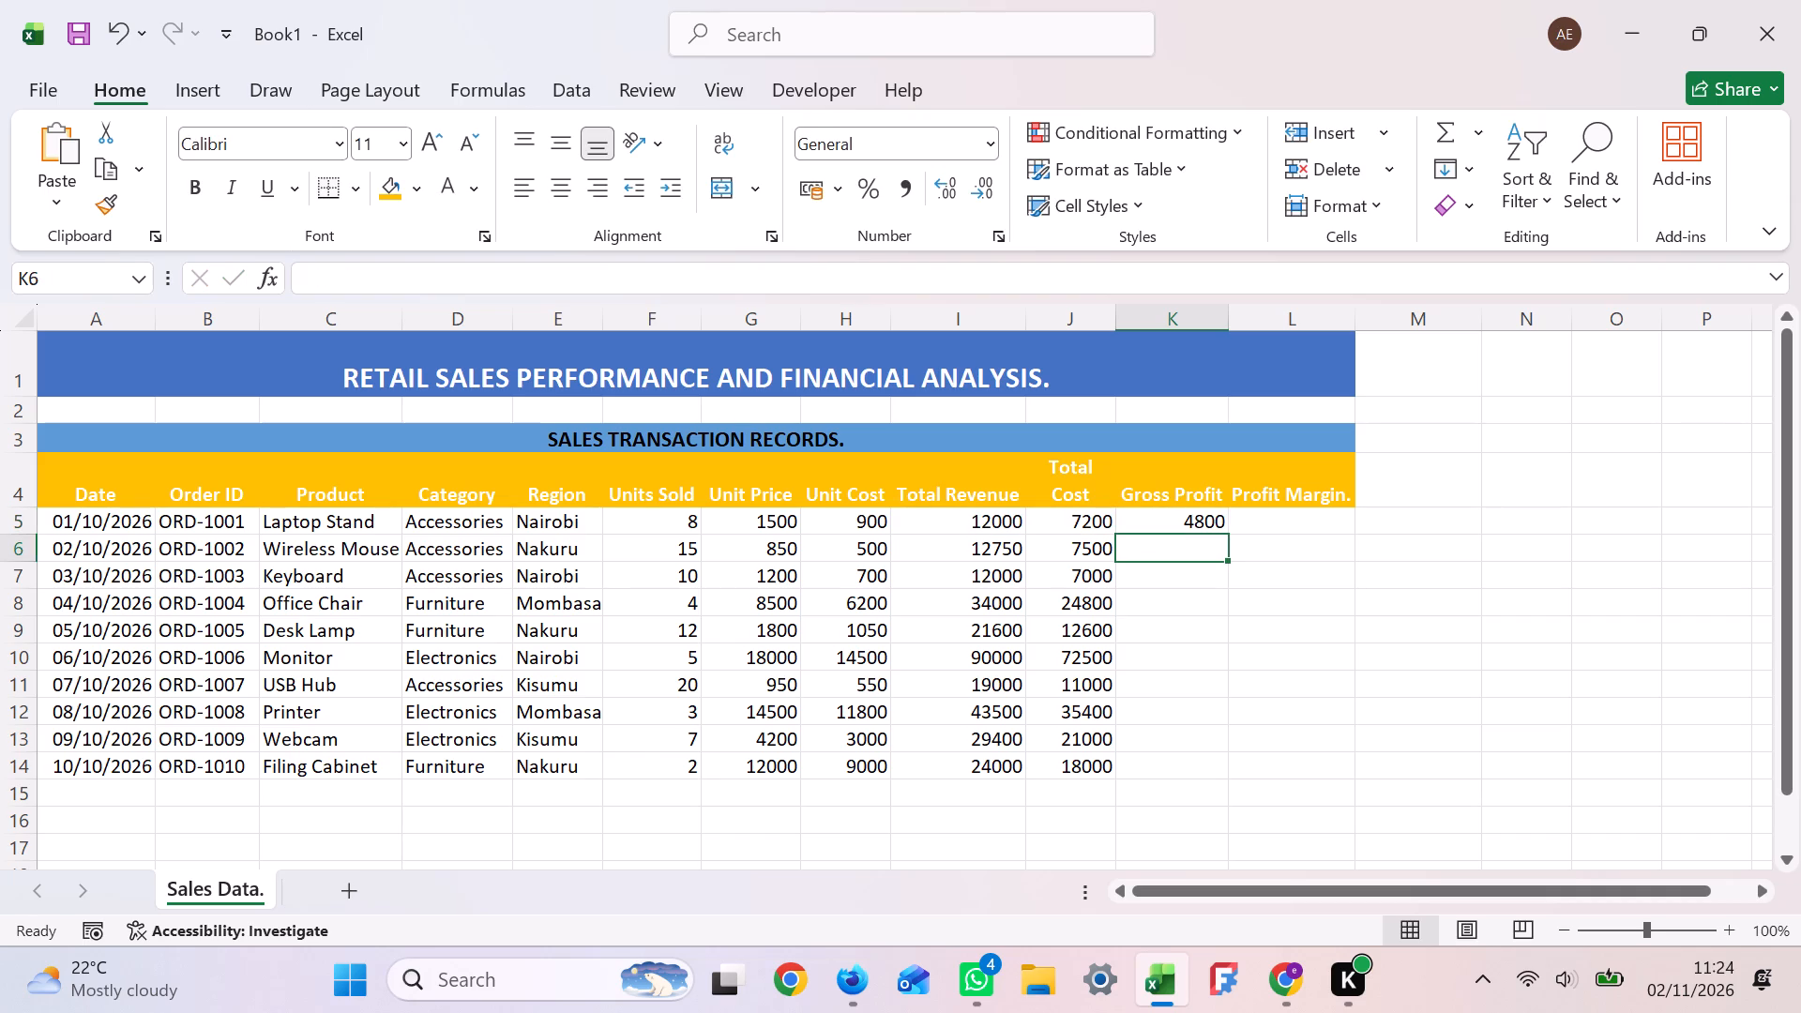
left_click(1194, 521)
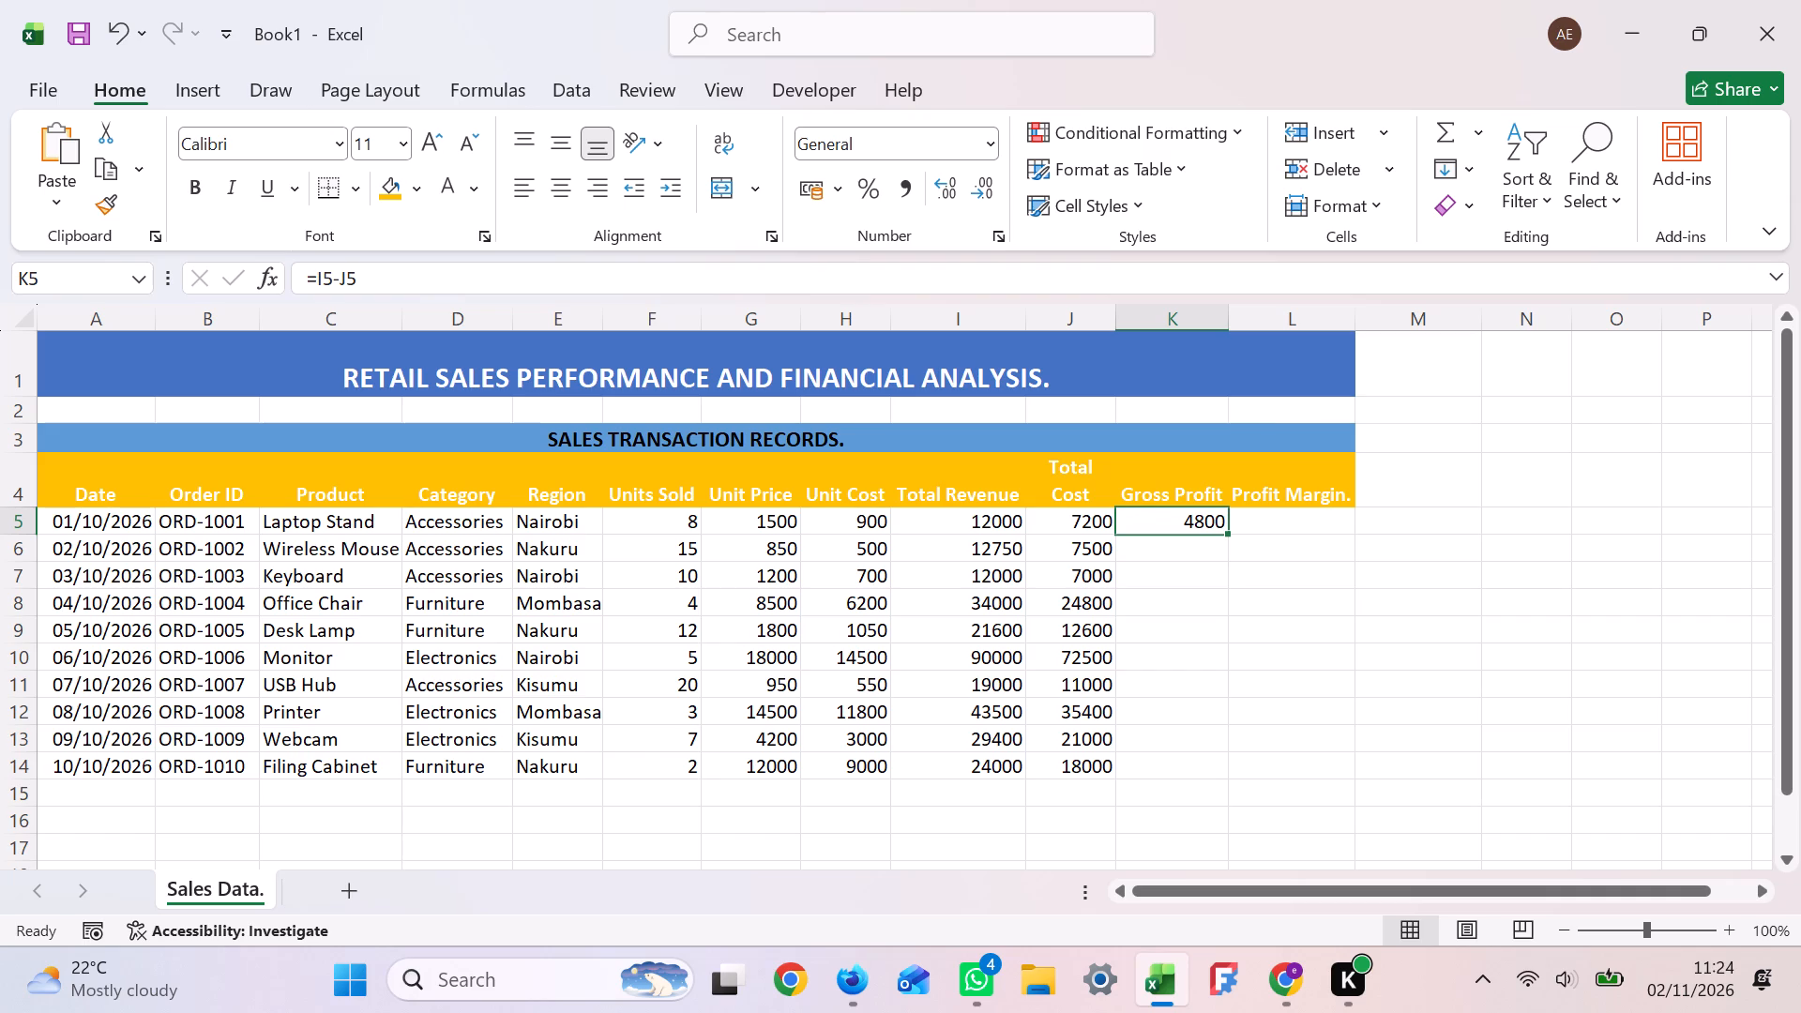
left_click_drag(1226, 527, 1227, 558)
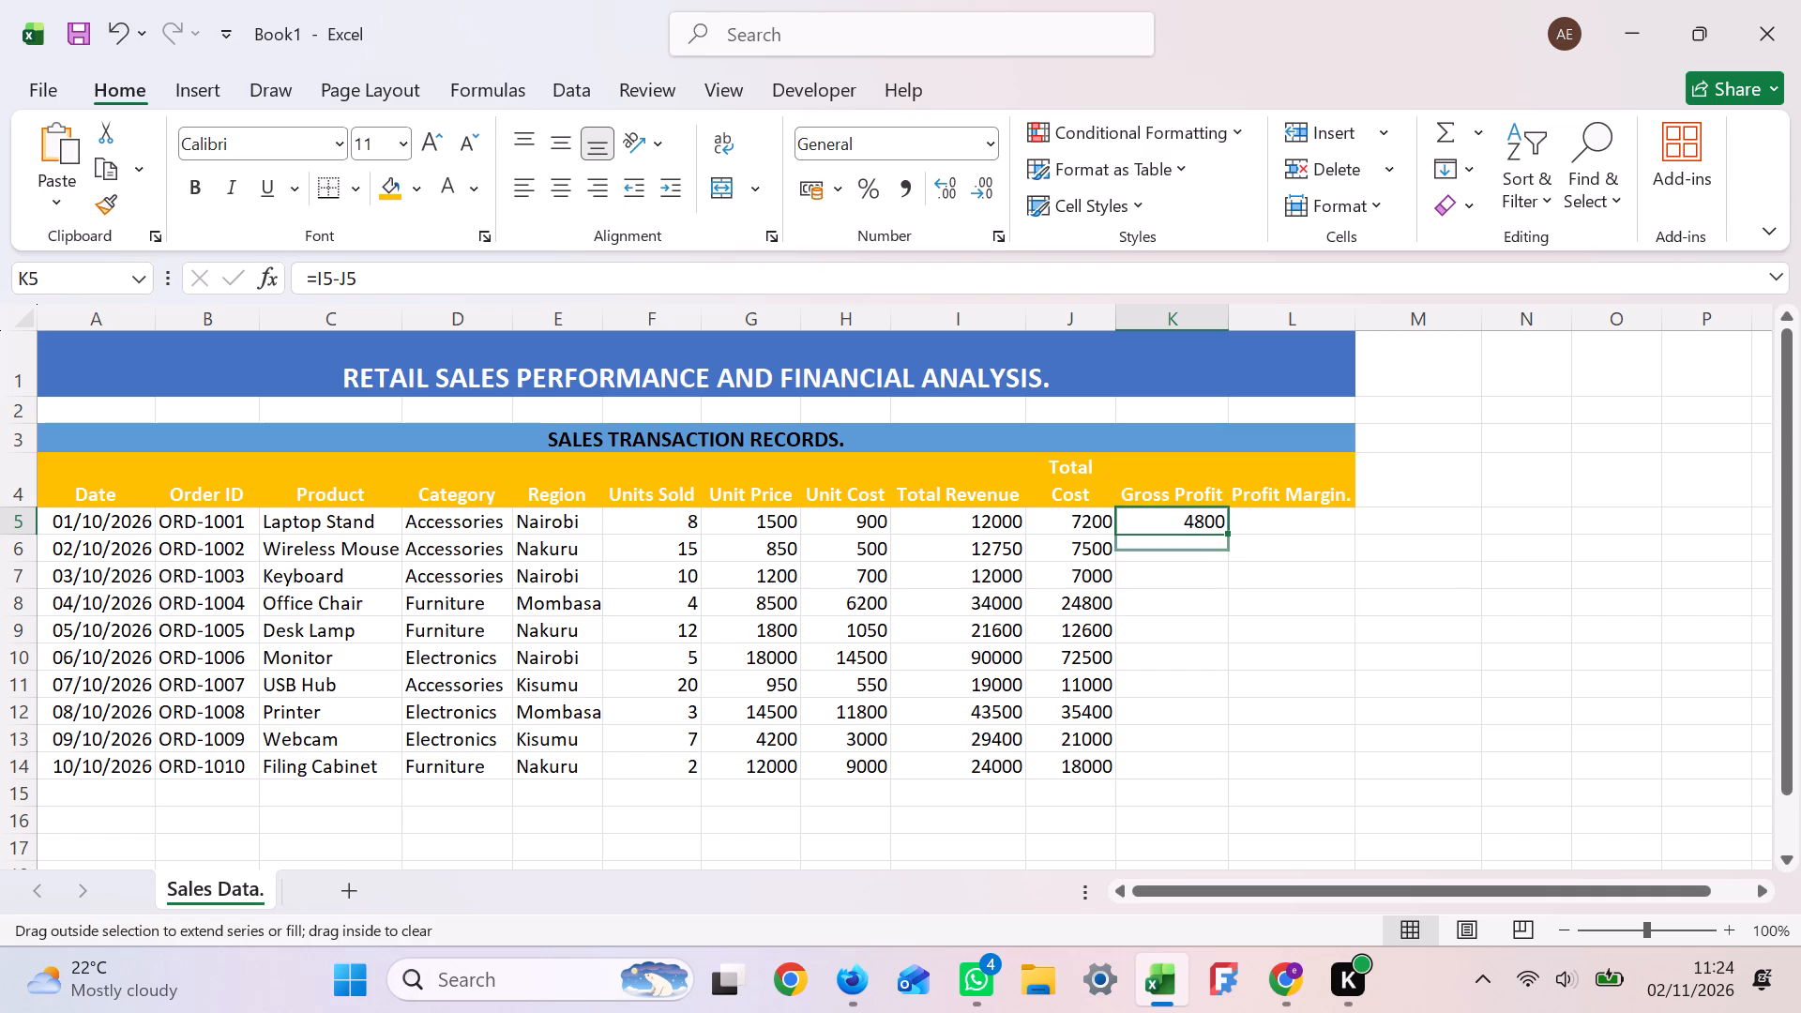
left_click_drag(1227, 558, 1206, 752)
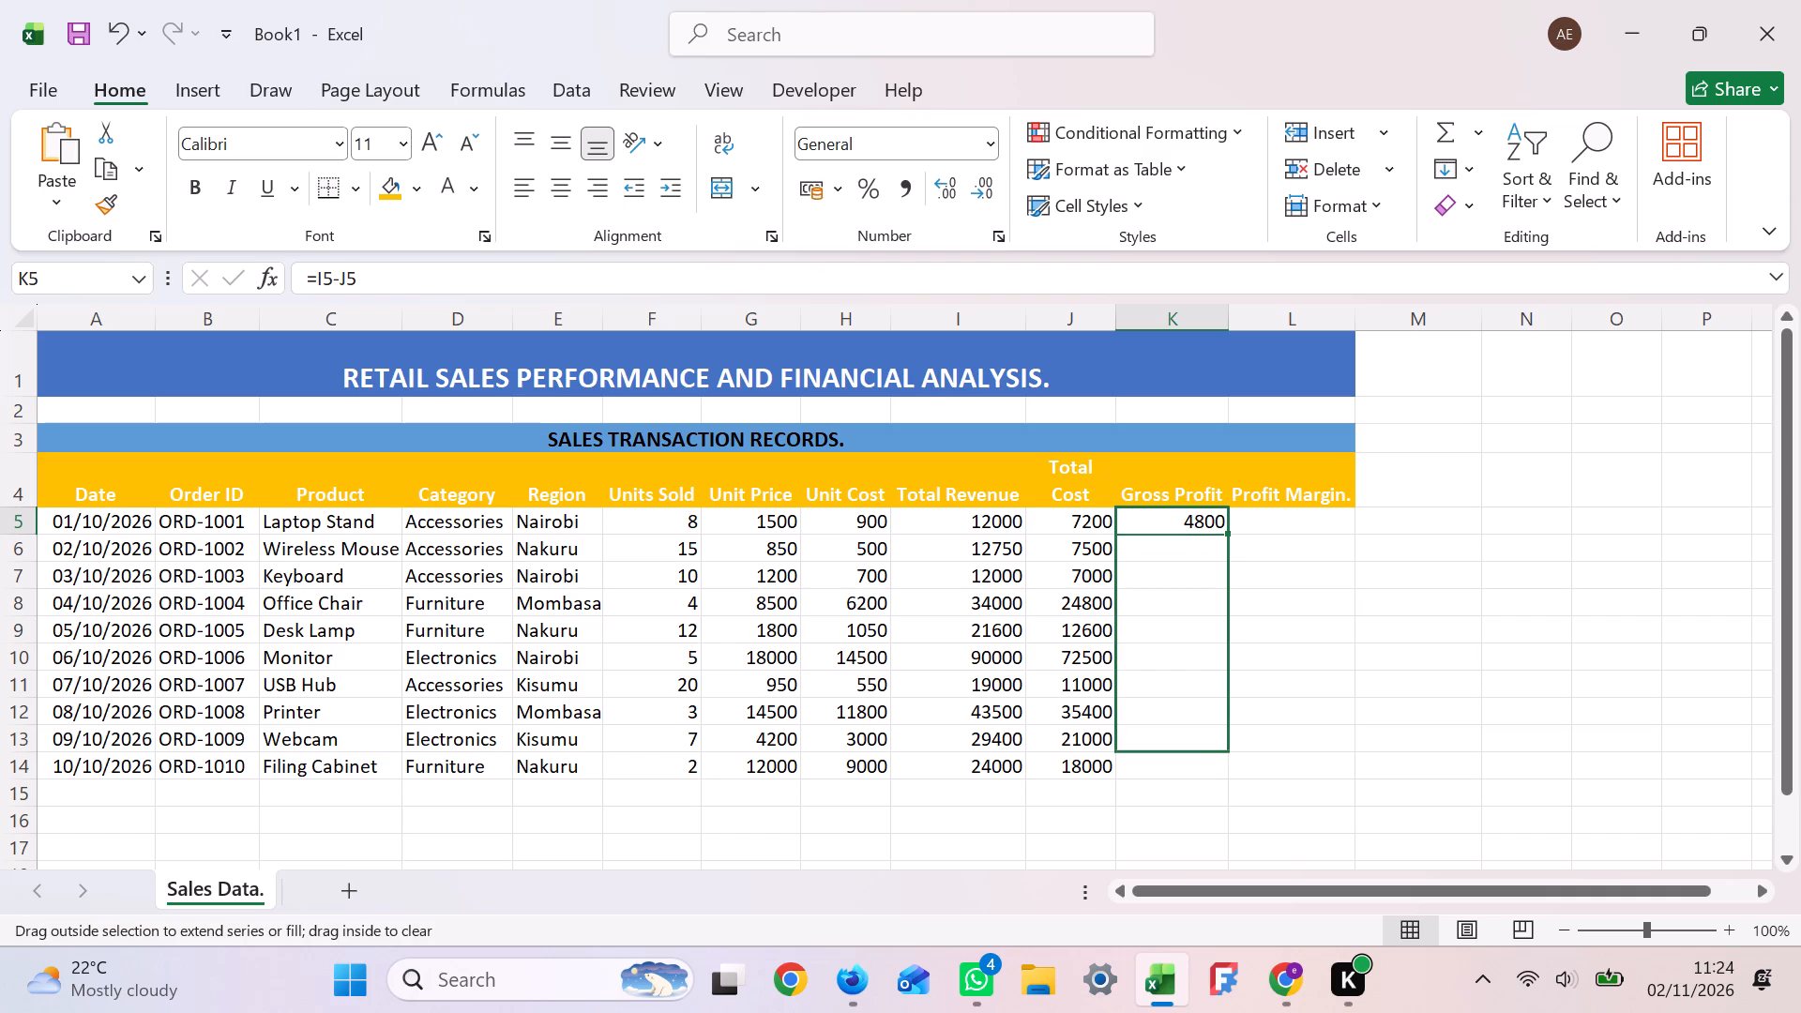
left_click_drag(1206, 752, 1221, 772)
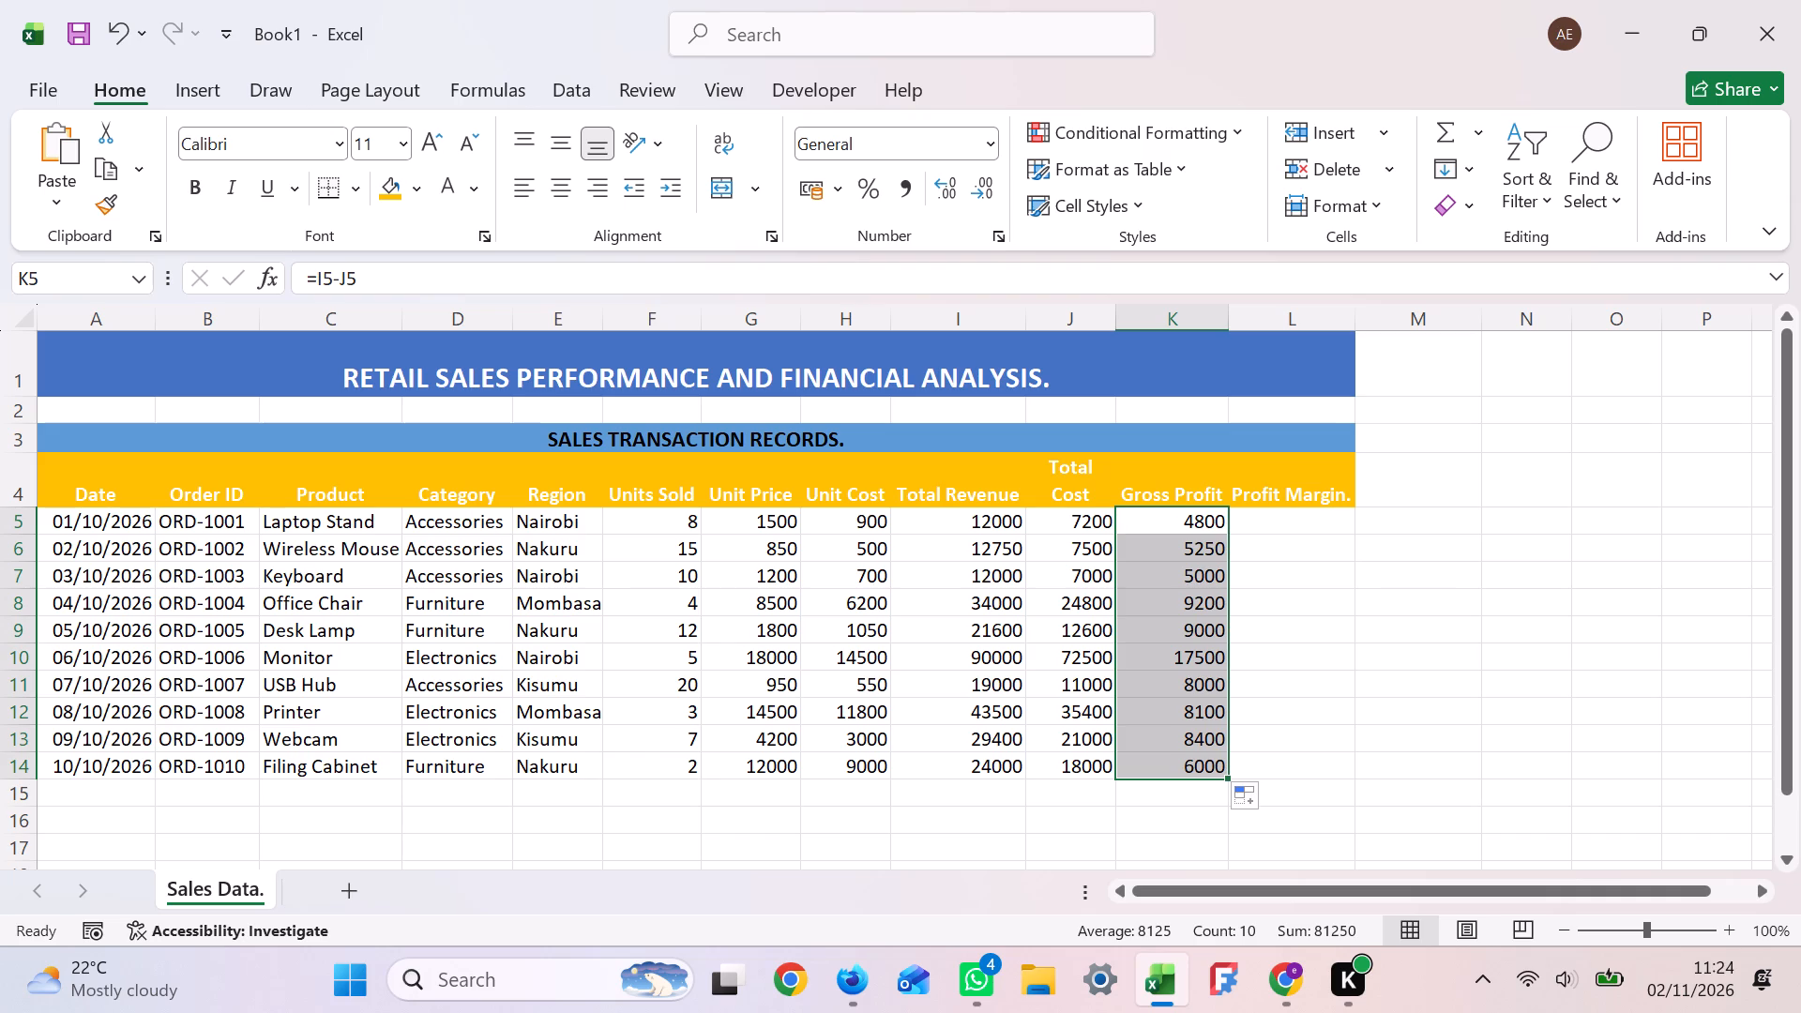
left_click(1194, 763)
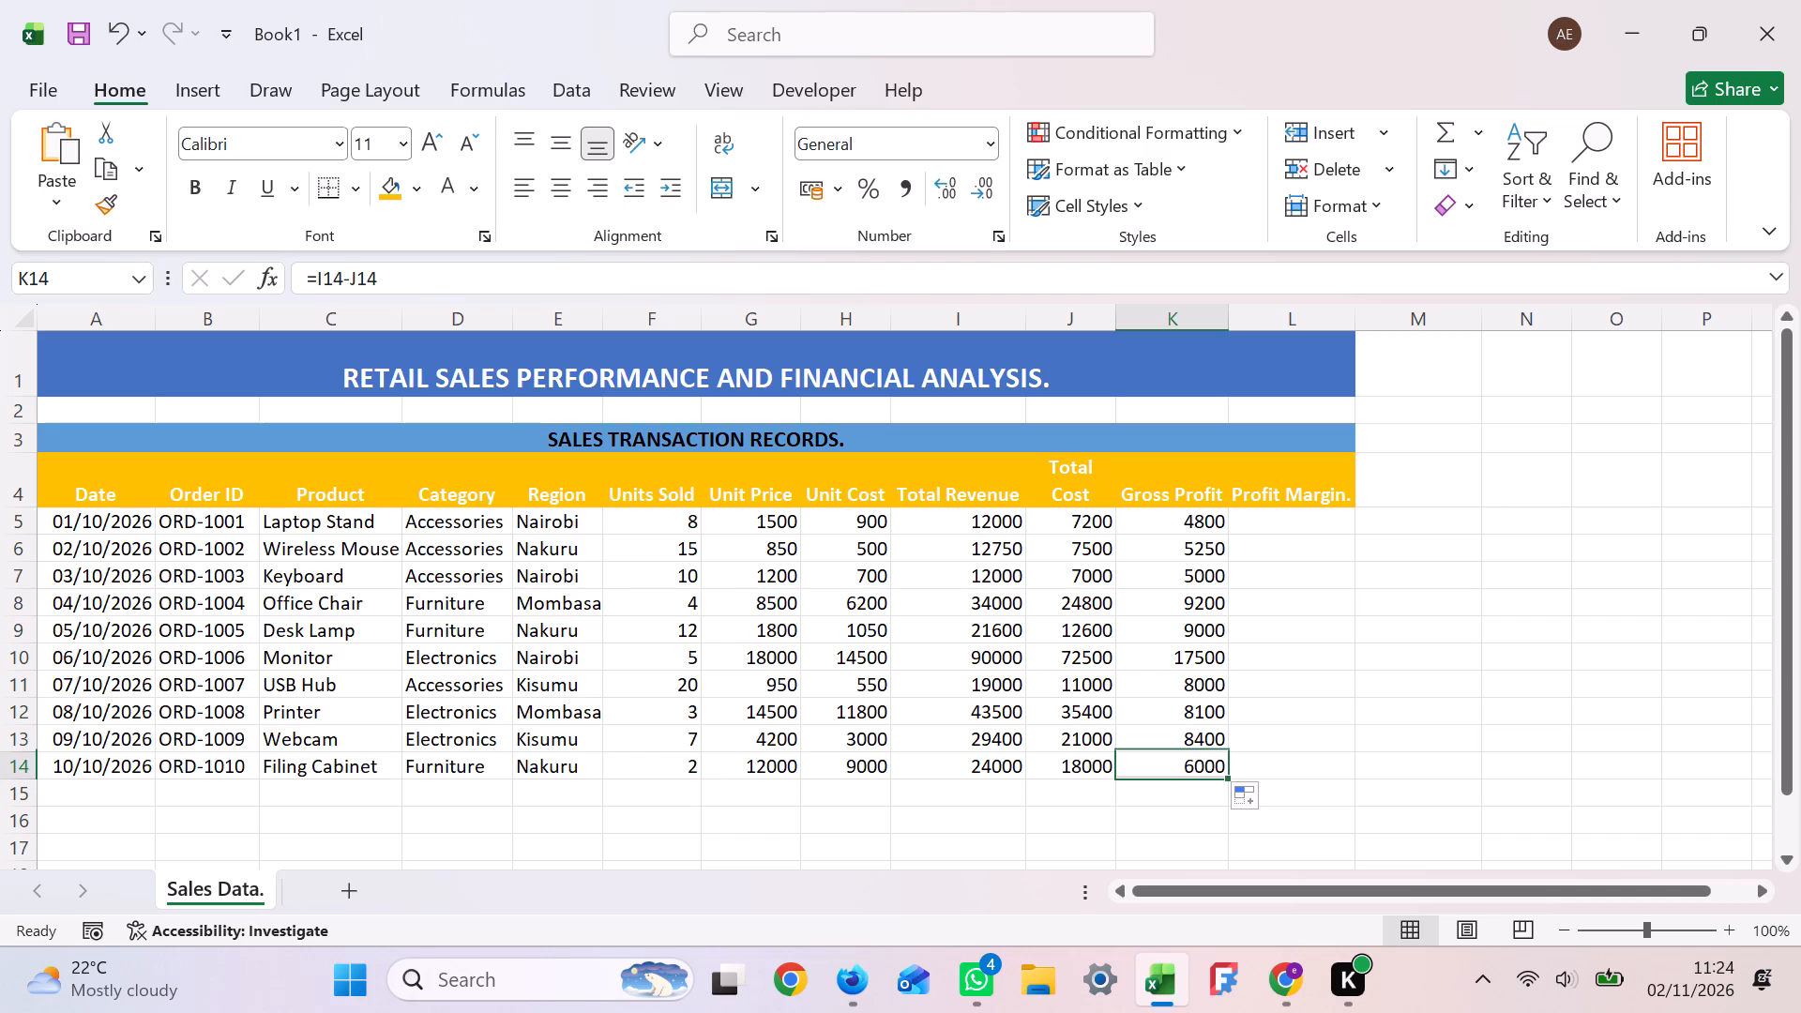
Calculate Profit Margin with the formula =IFERROR(K5/I5,0) in L5 and fill it down through L14.
left_click(1299, 522)
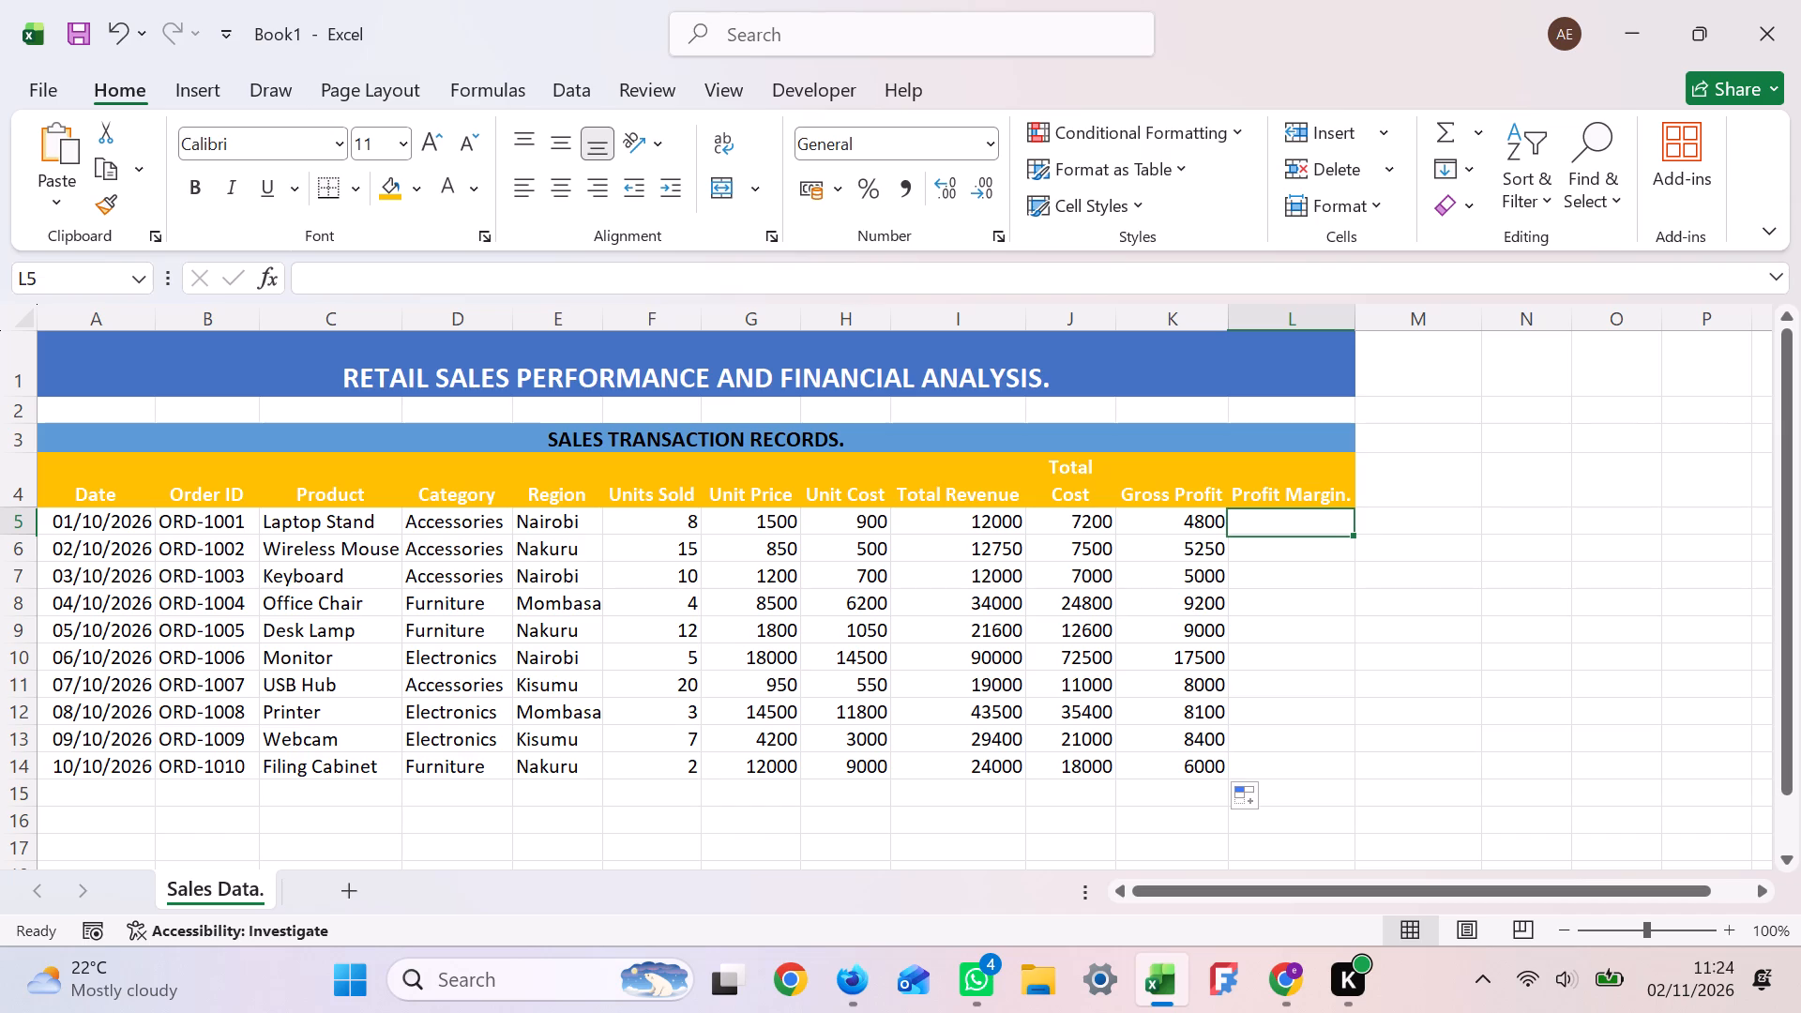
double_click(1299, 522)
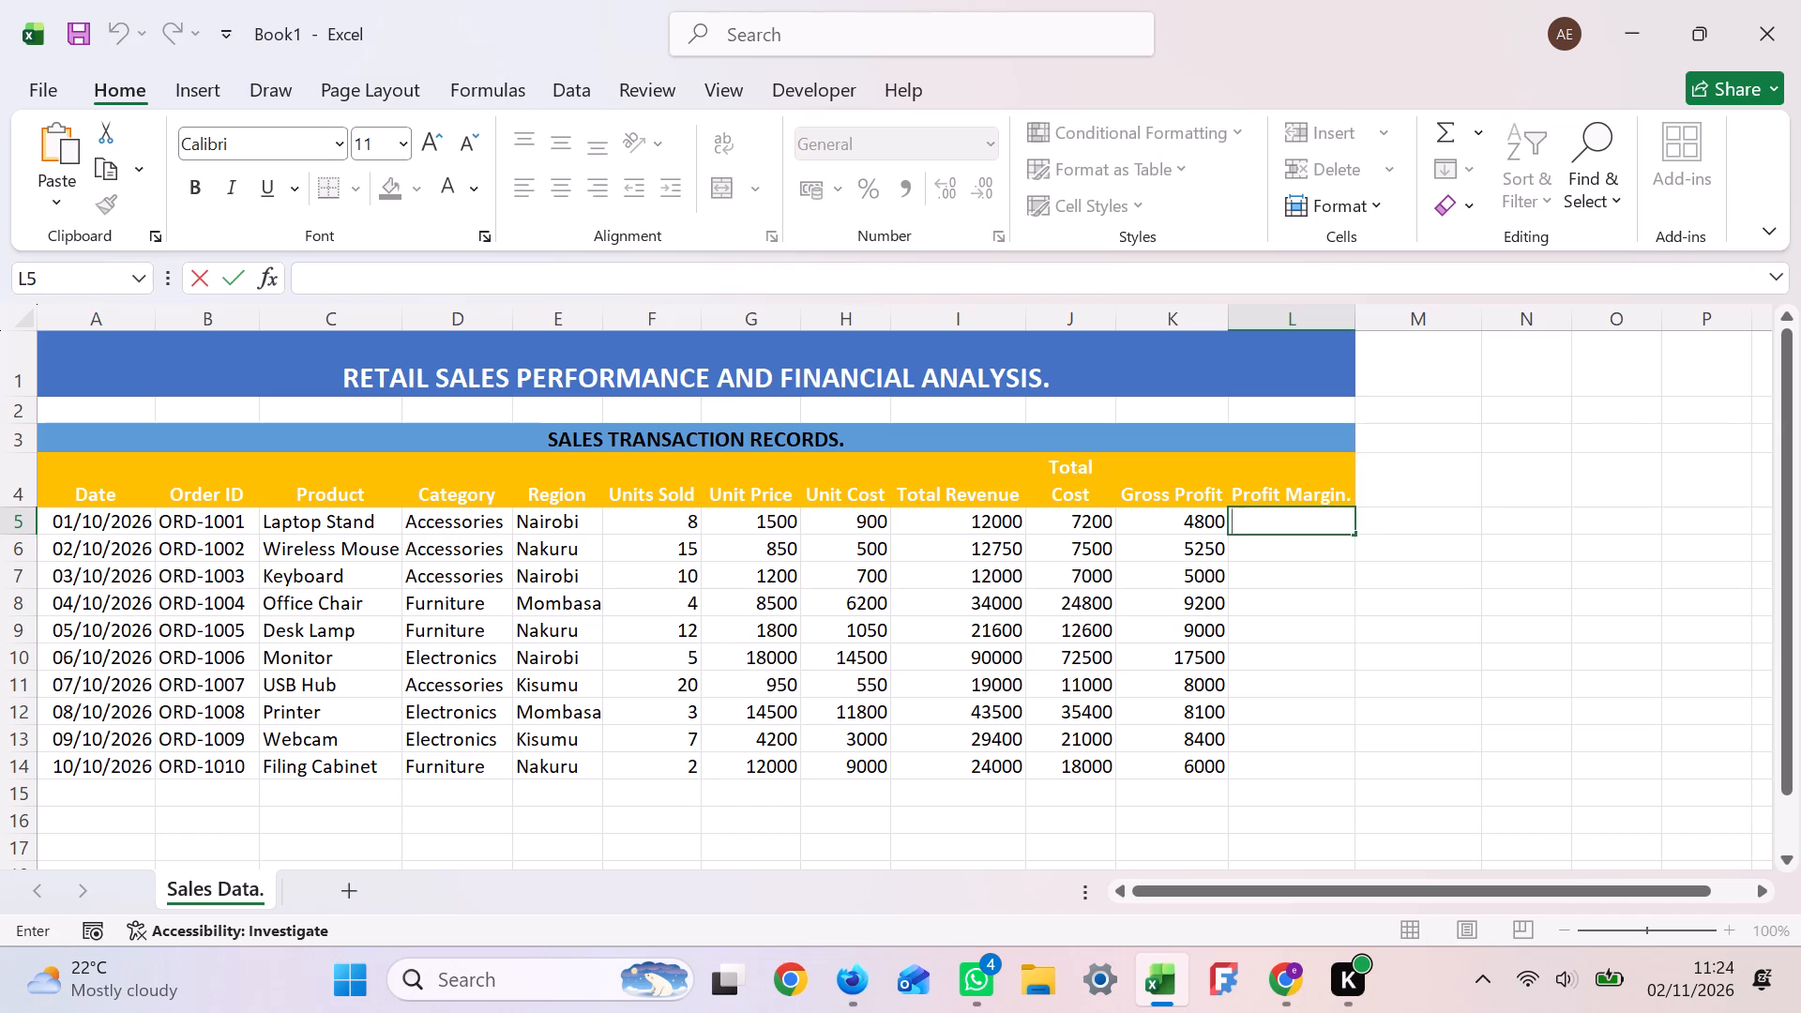
key("equal")
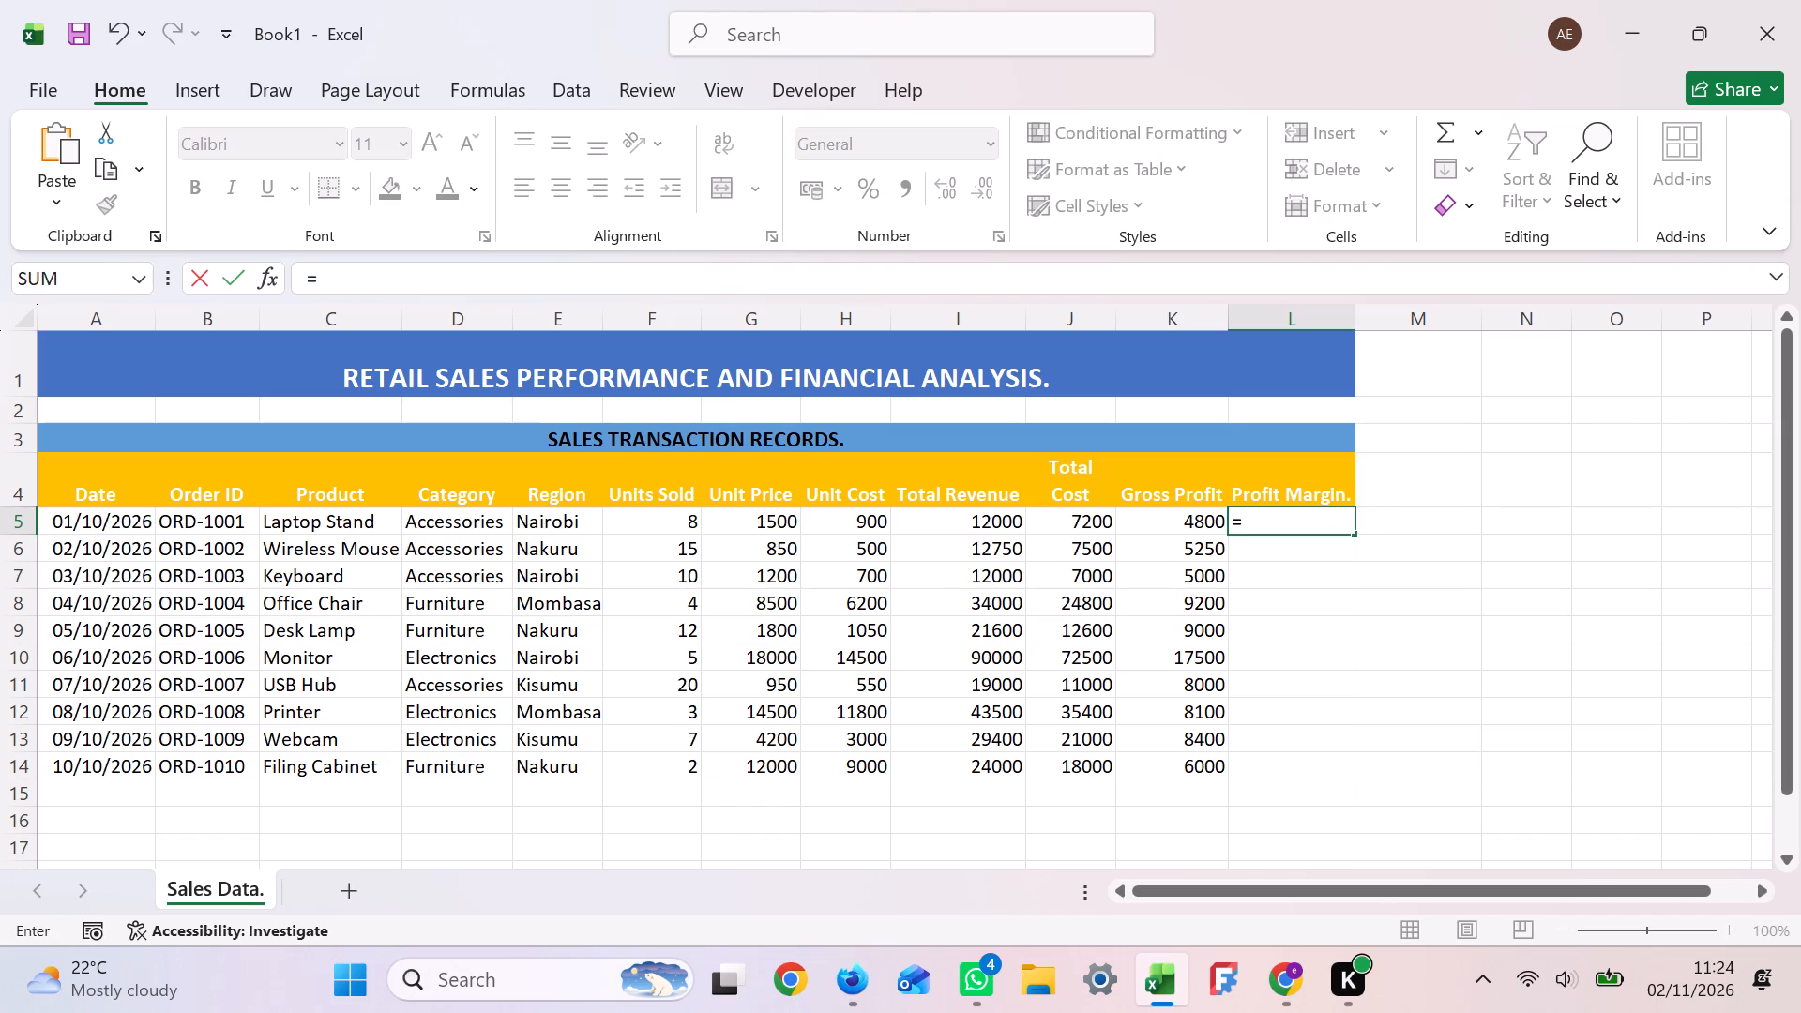
key("i")
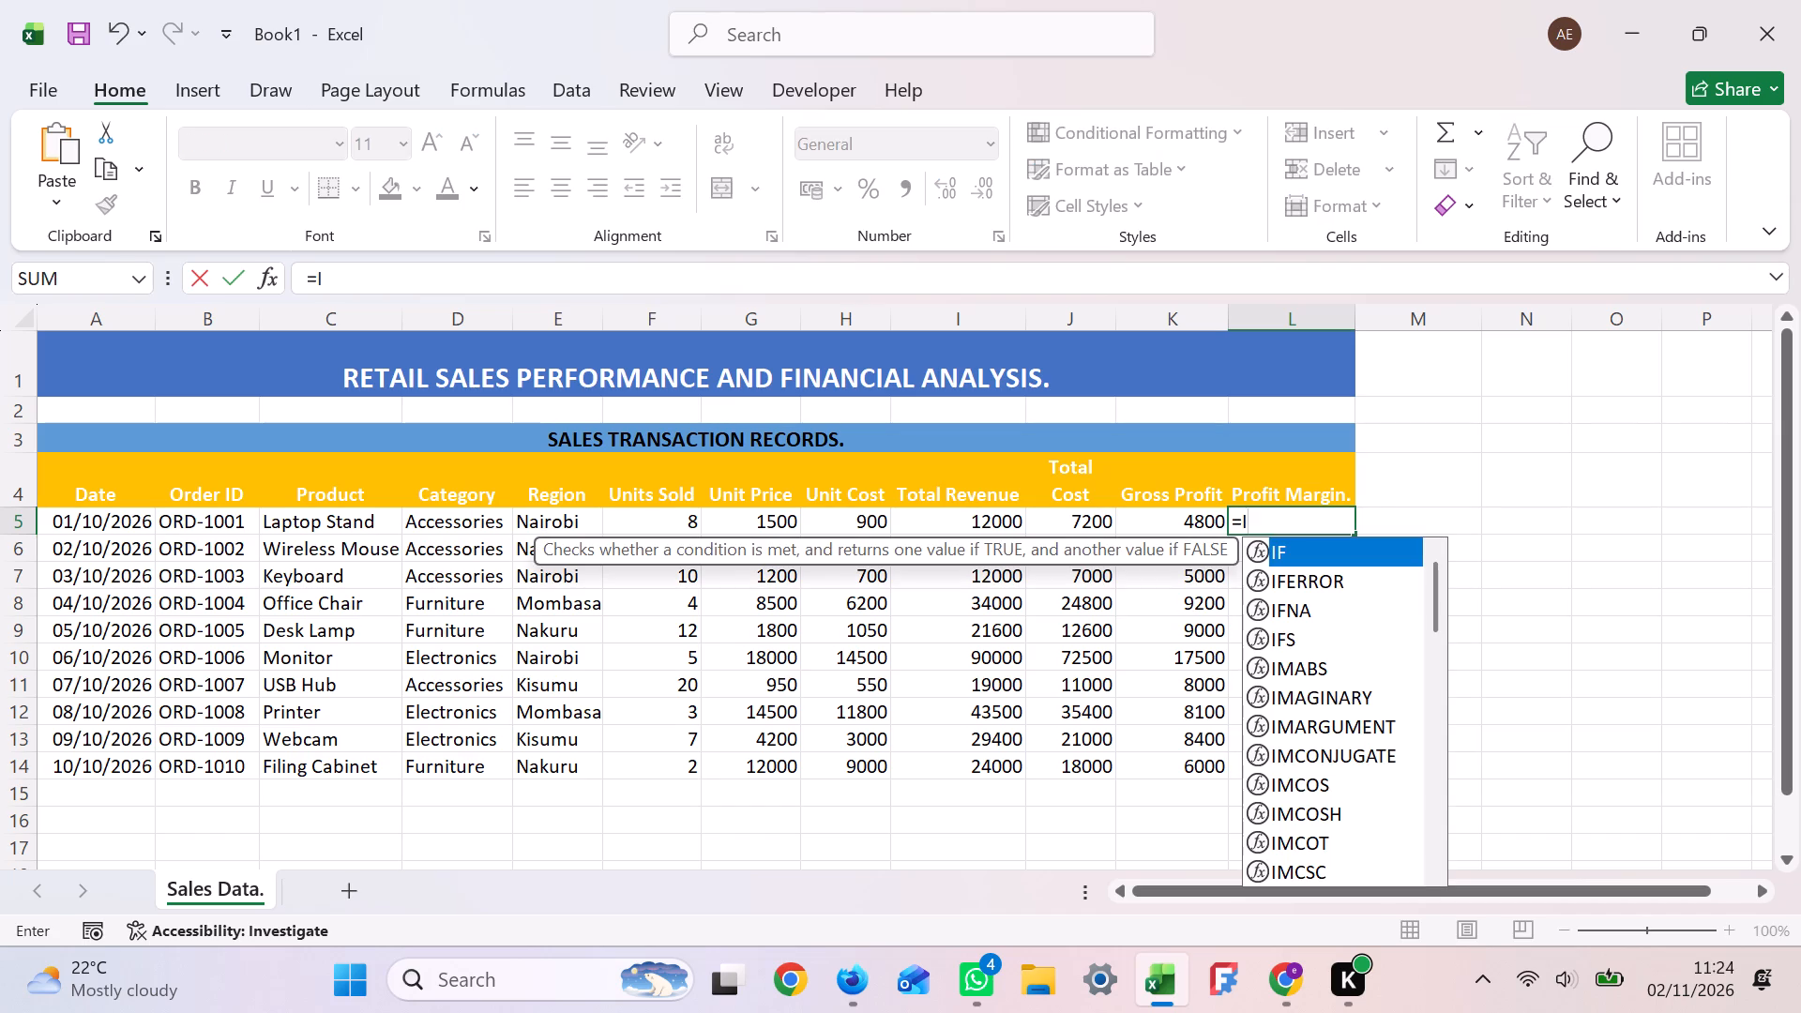
type("FE")
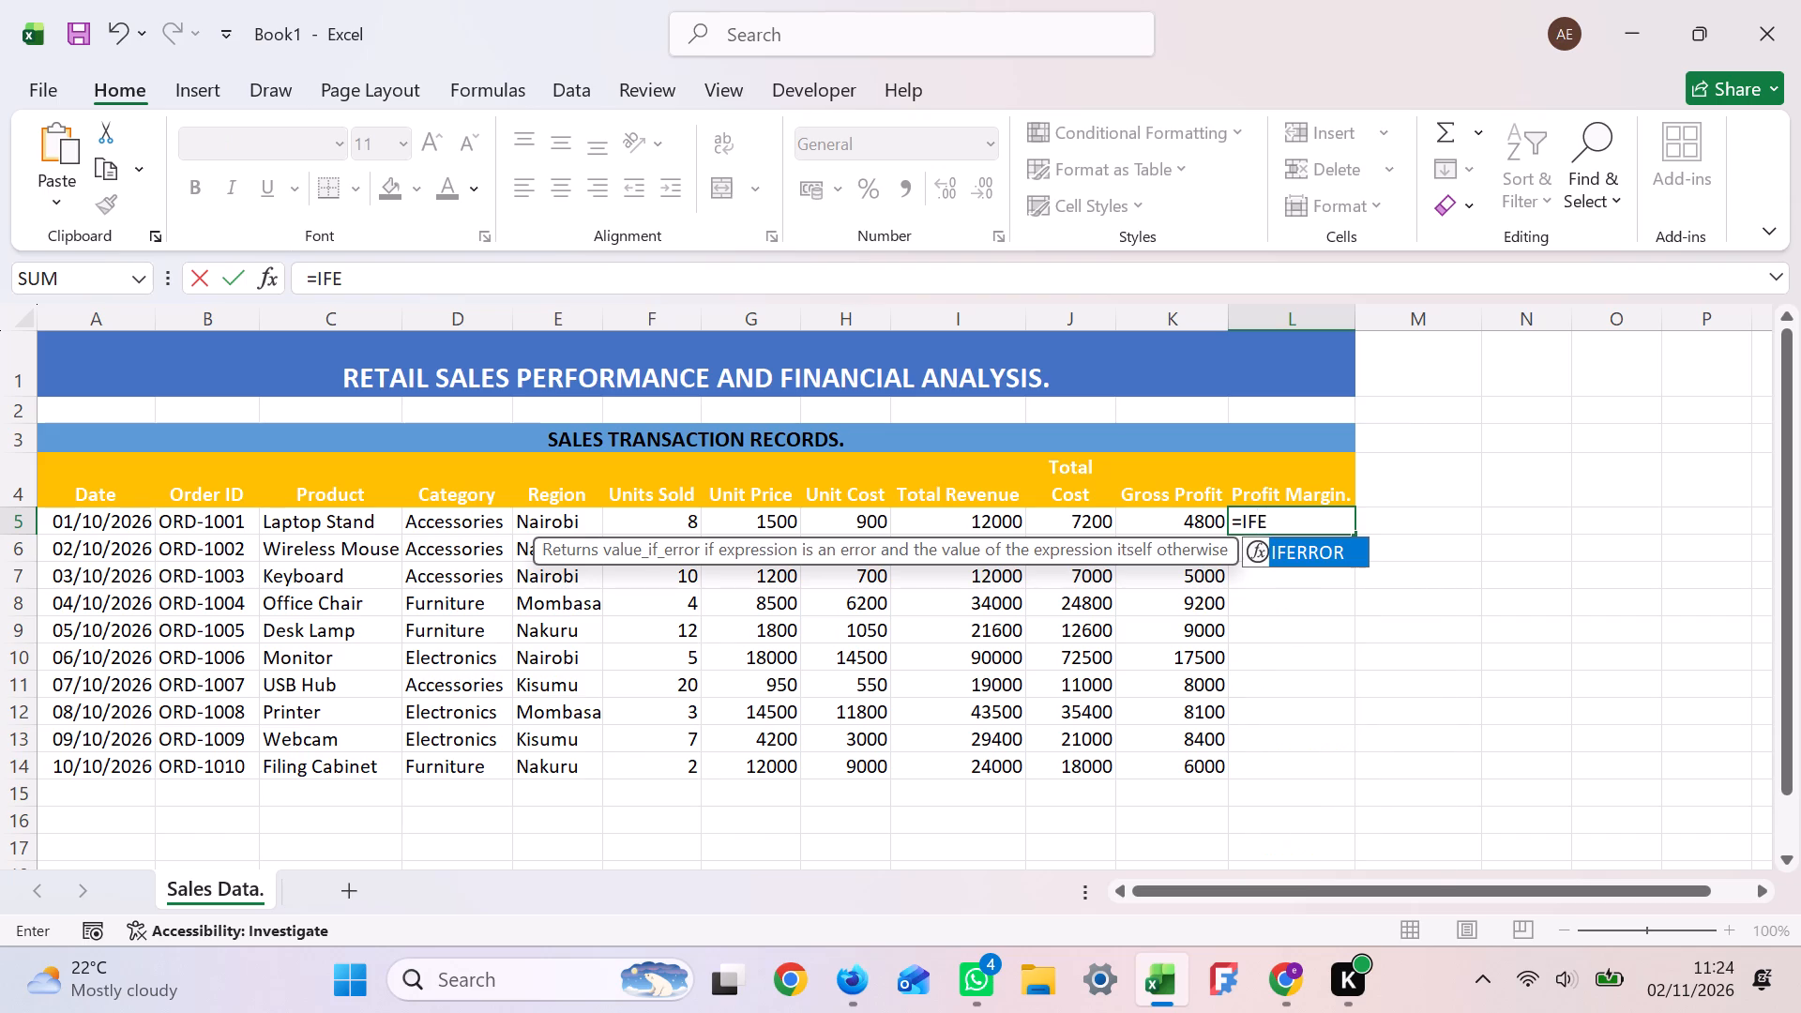
type("RR")
type("OR")
key("shift+parenleft")
key("k")
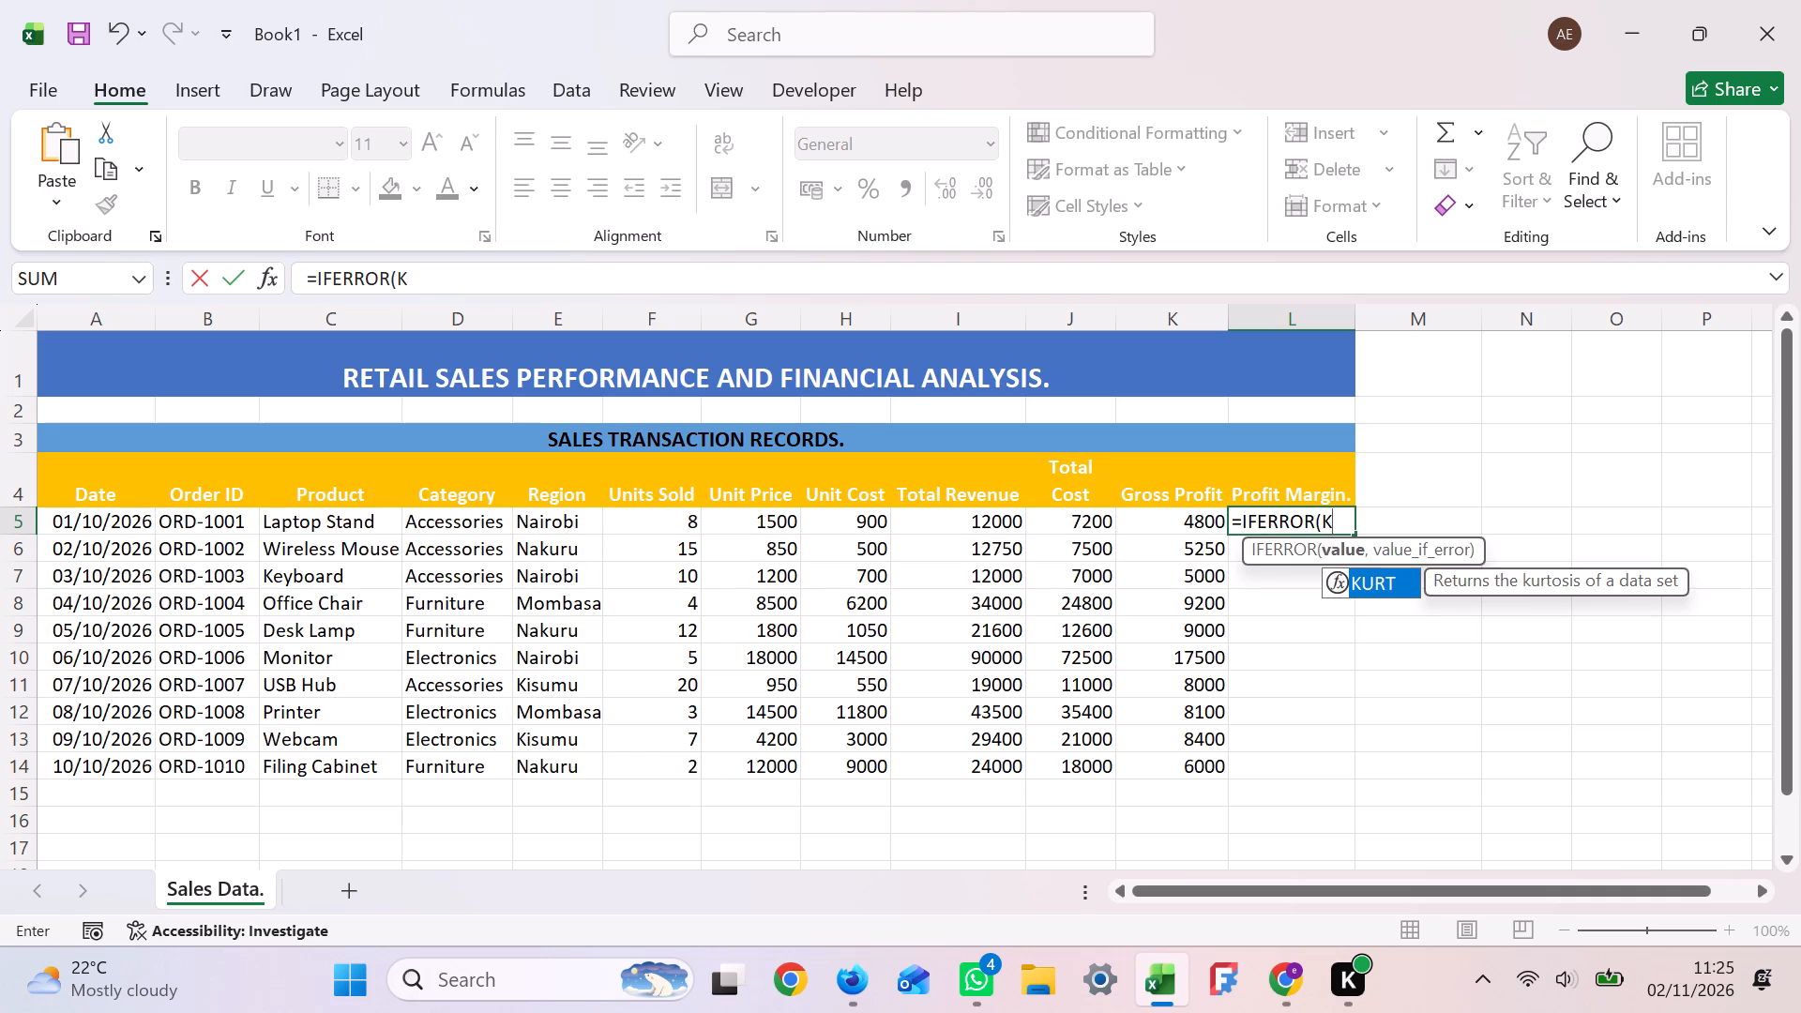
key("5")
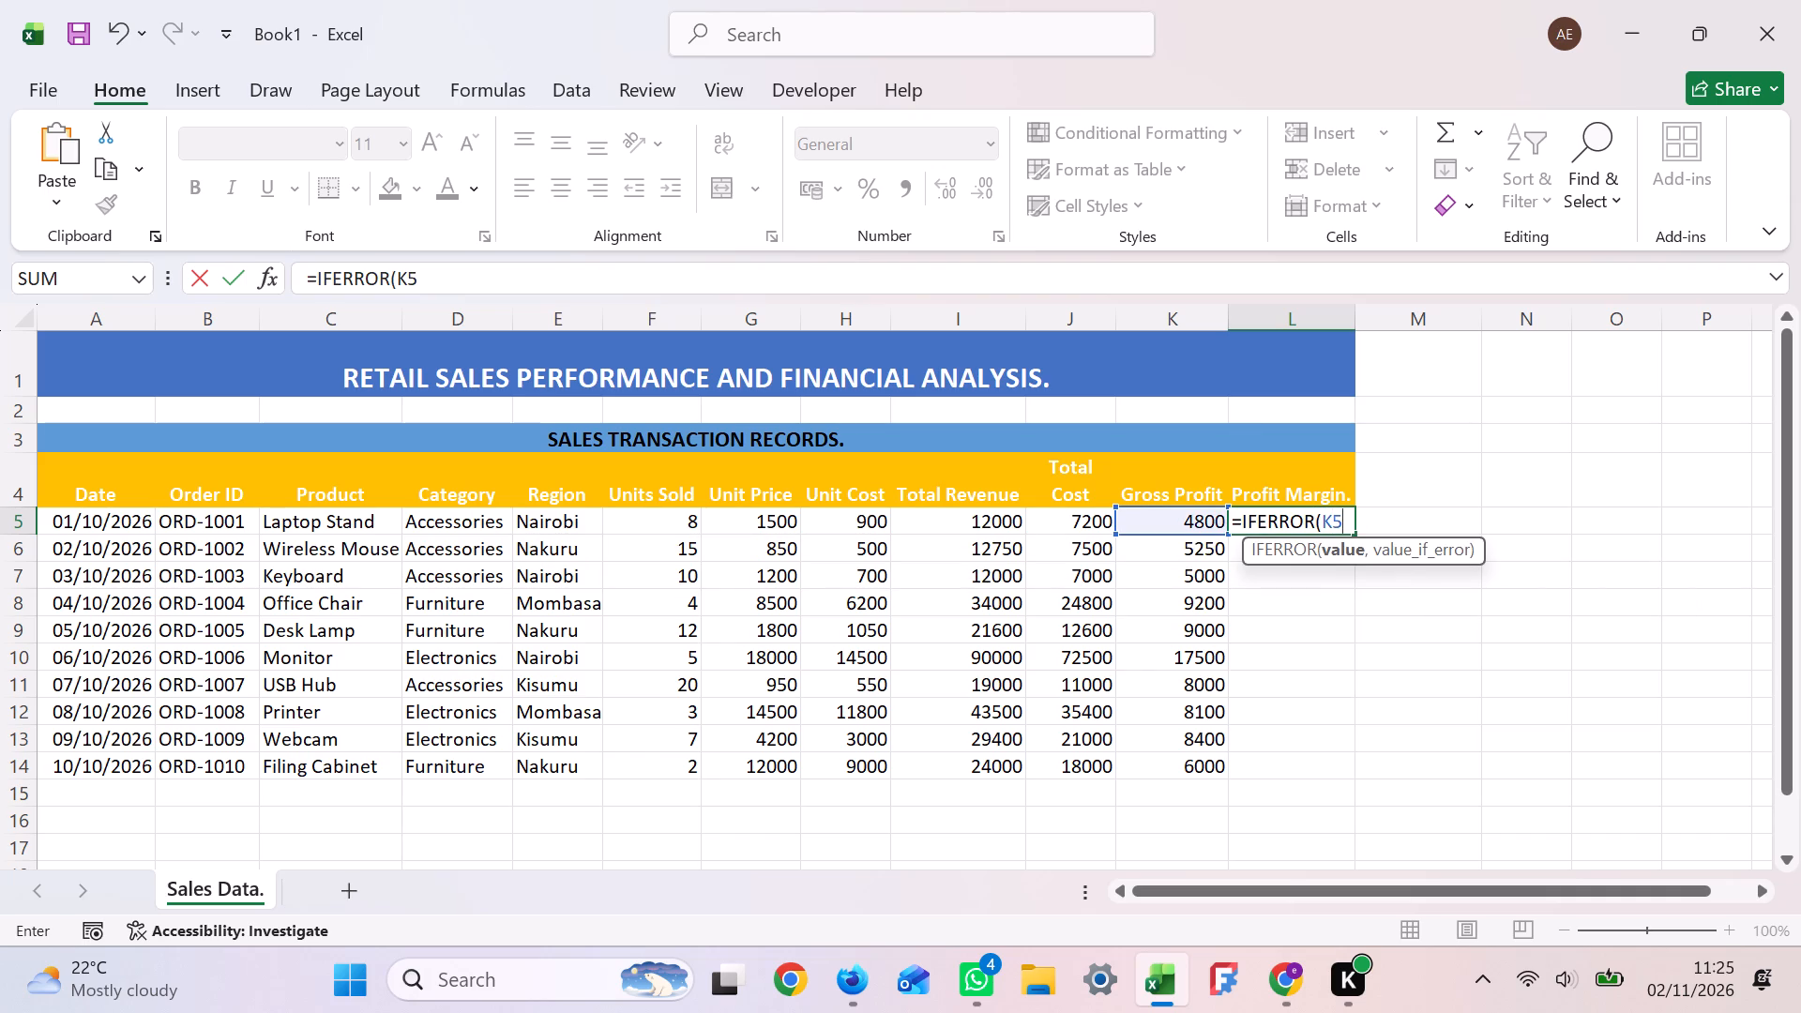
key("slash")
key("i")
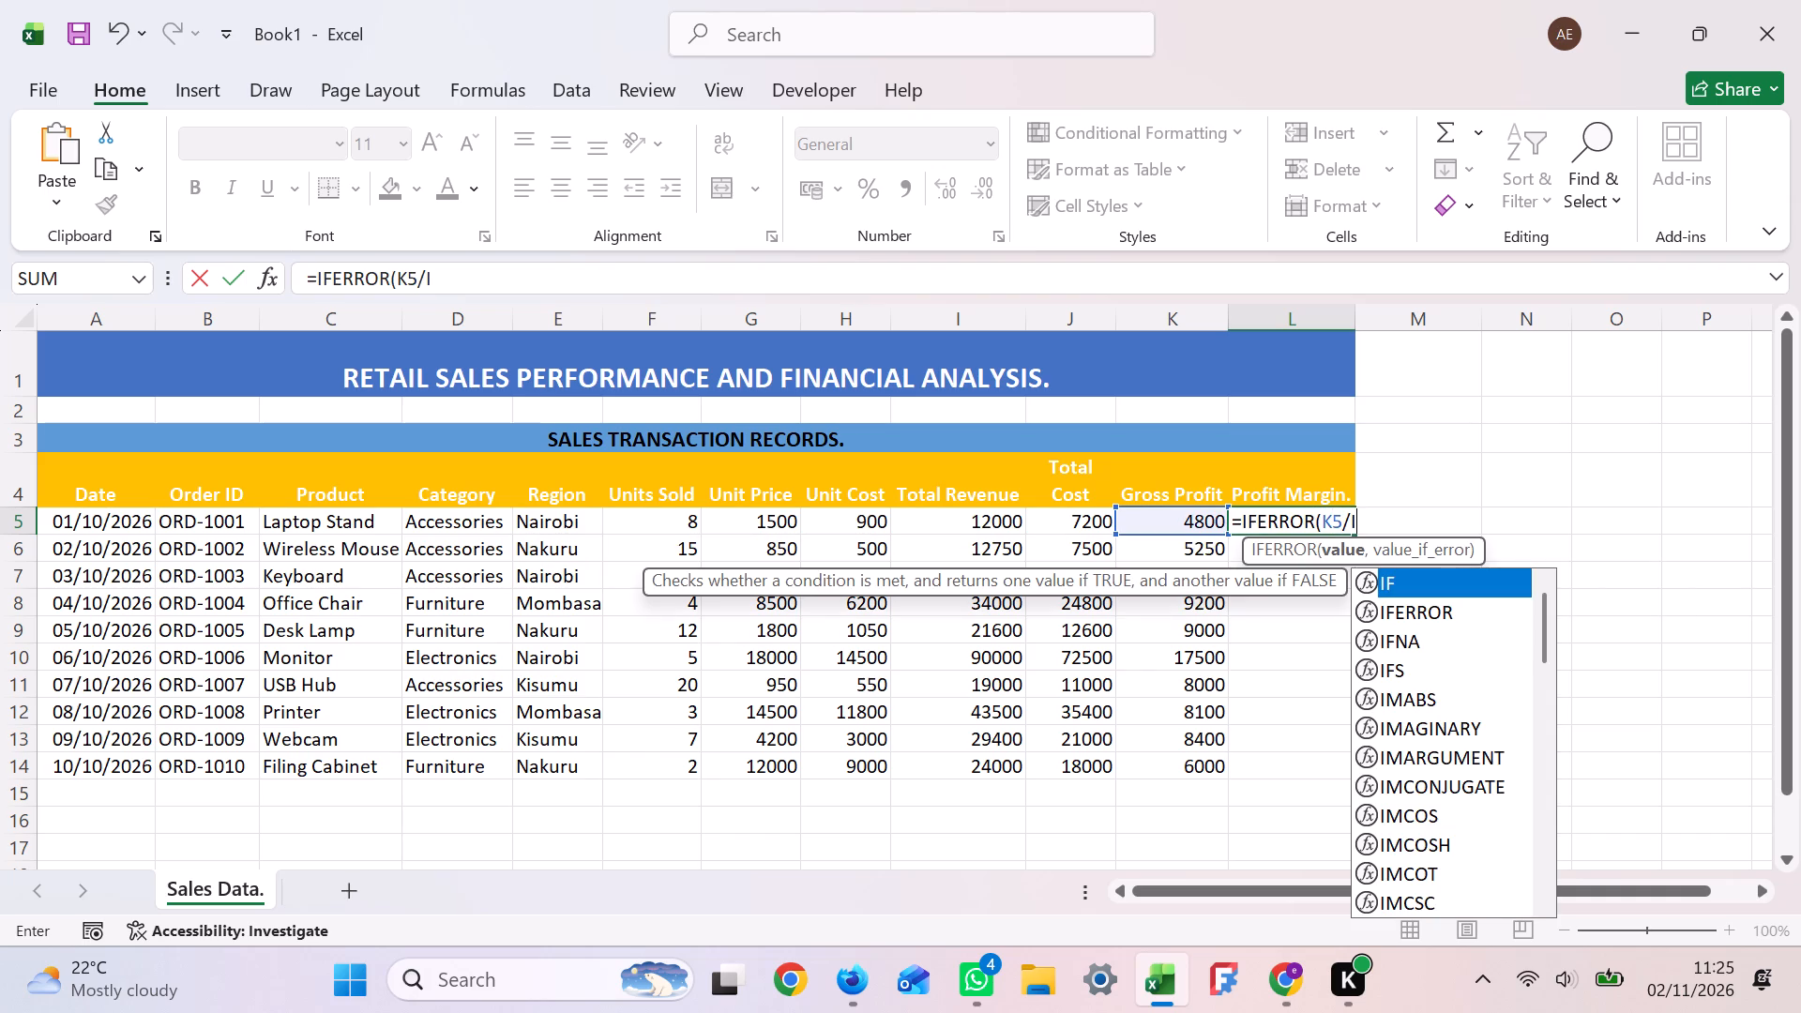
key("5")
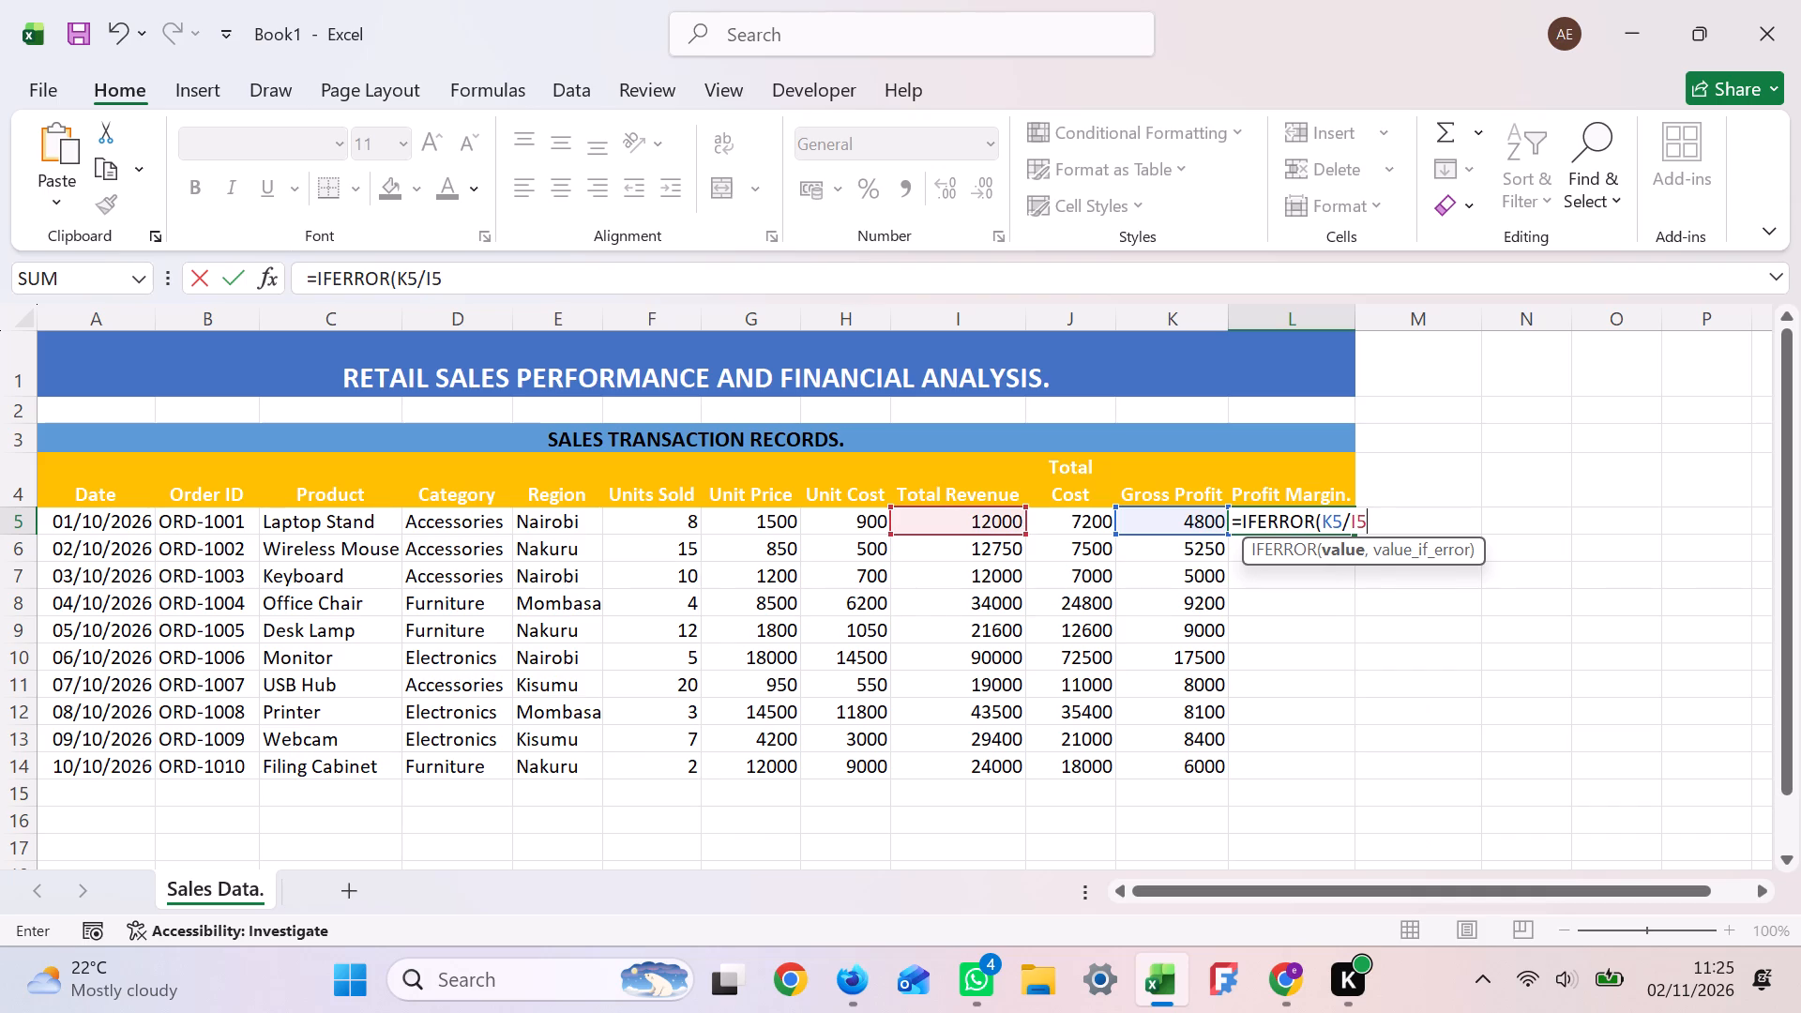
key("comma")
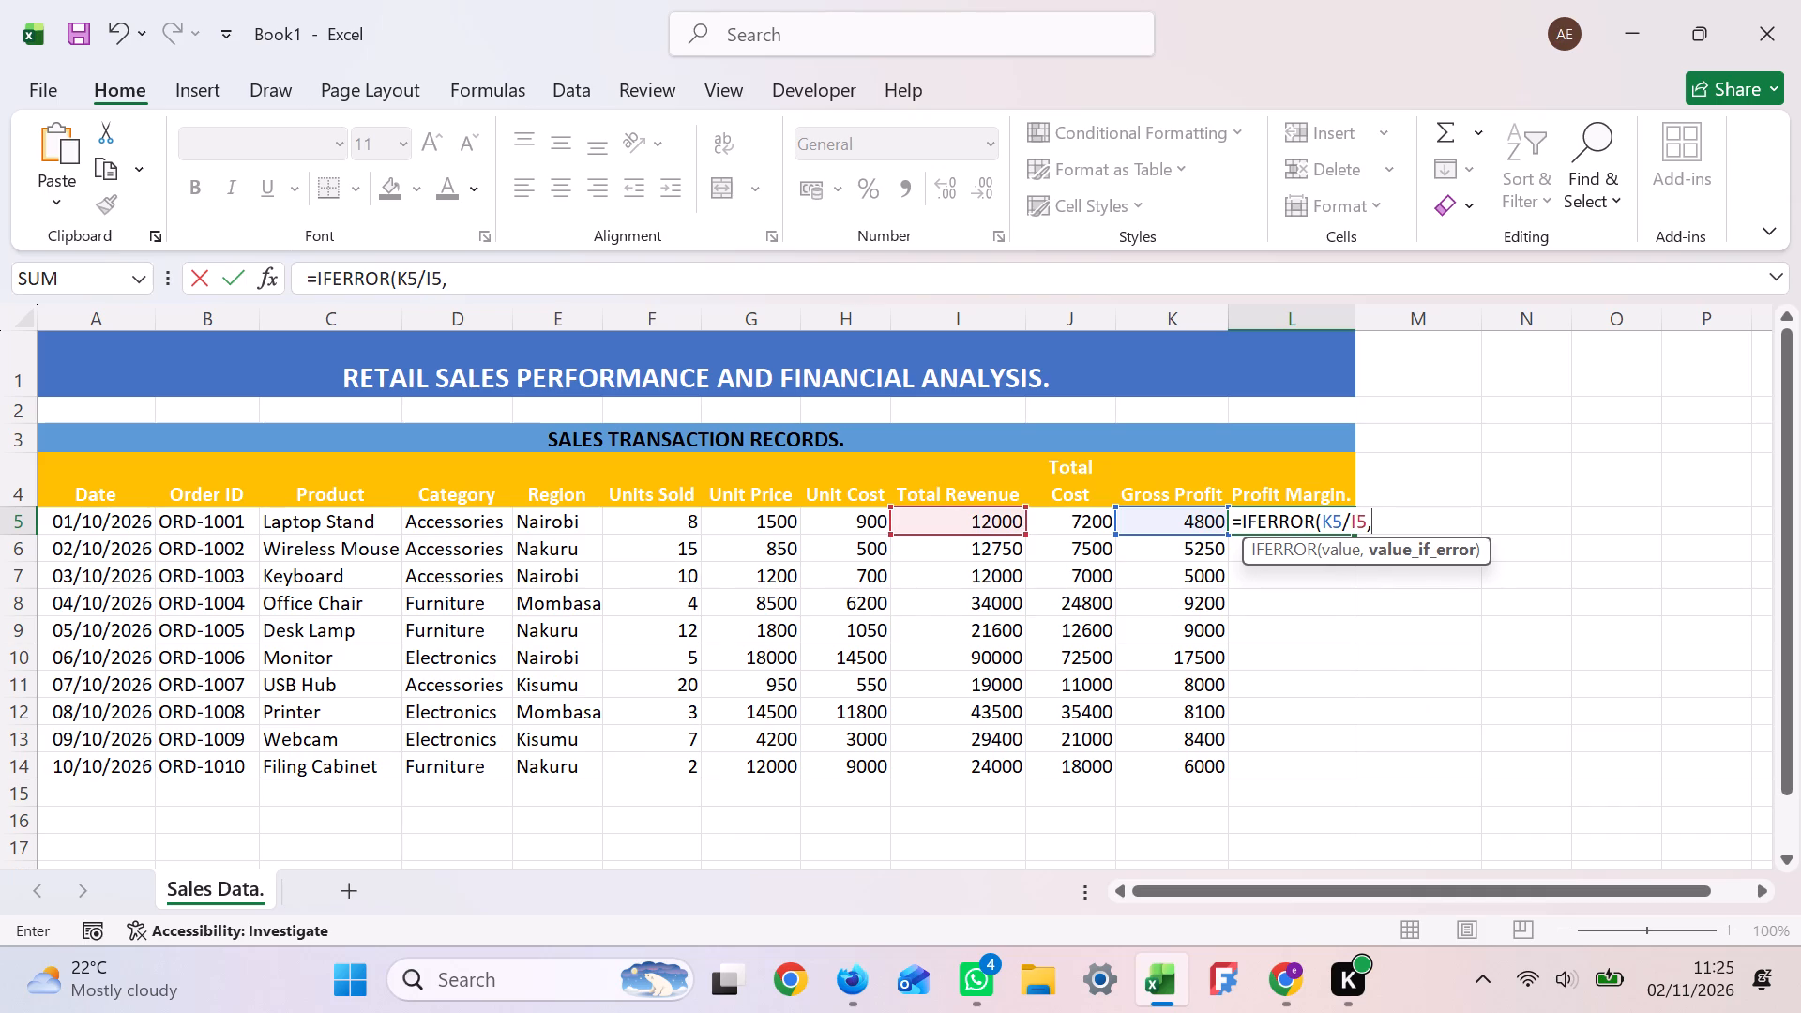
key("0")
key("shift+parenright")
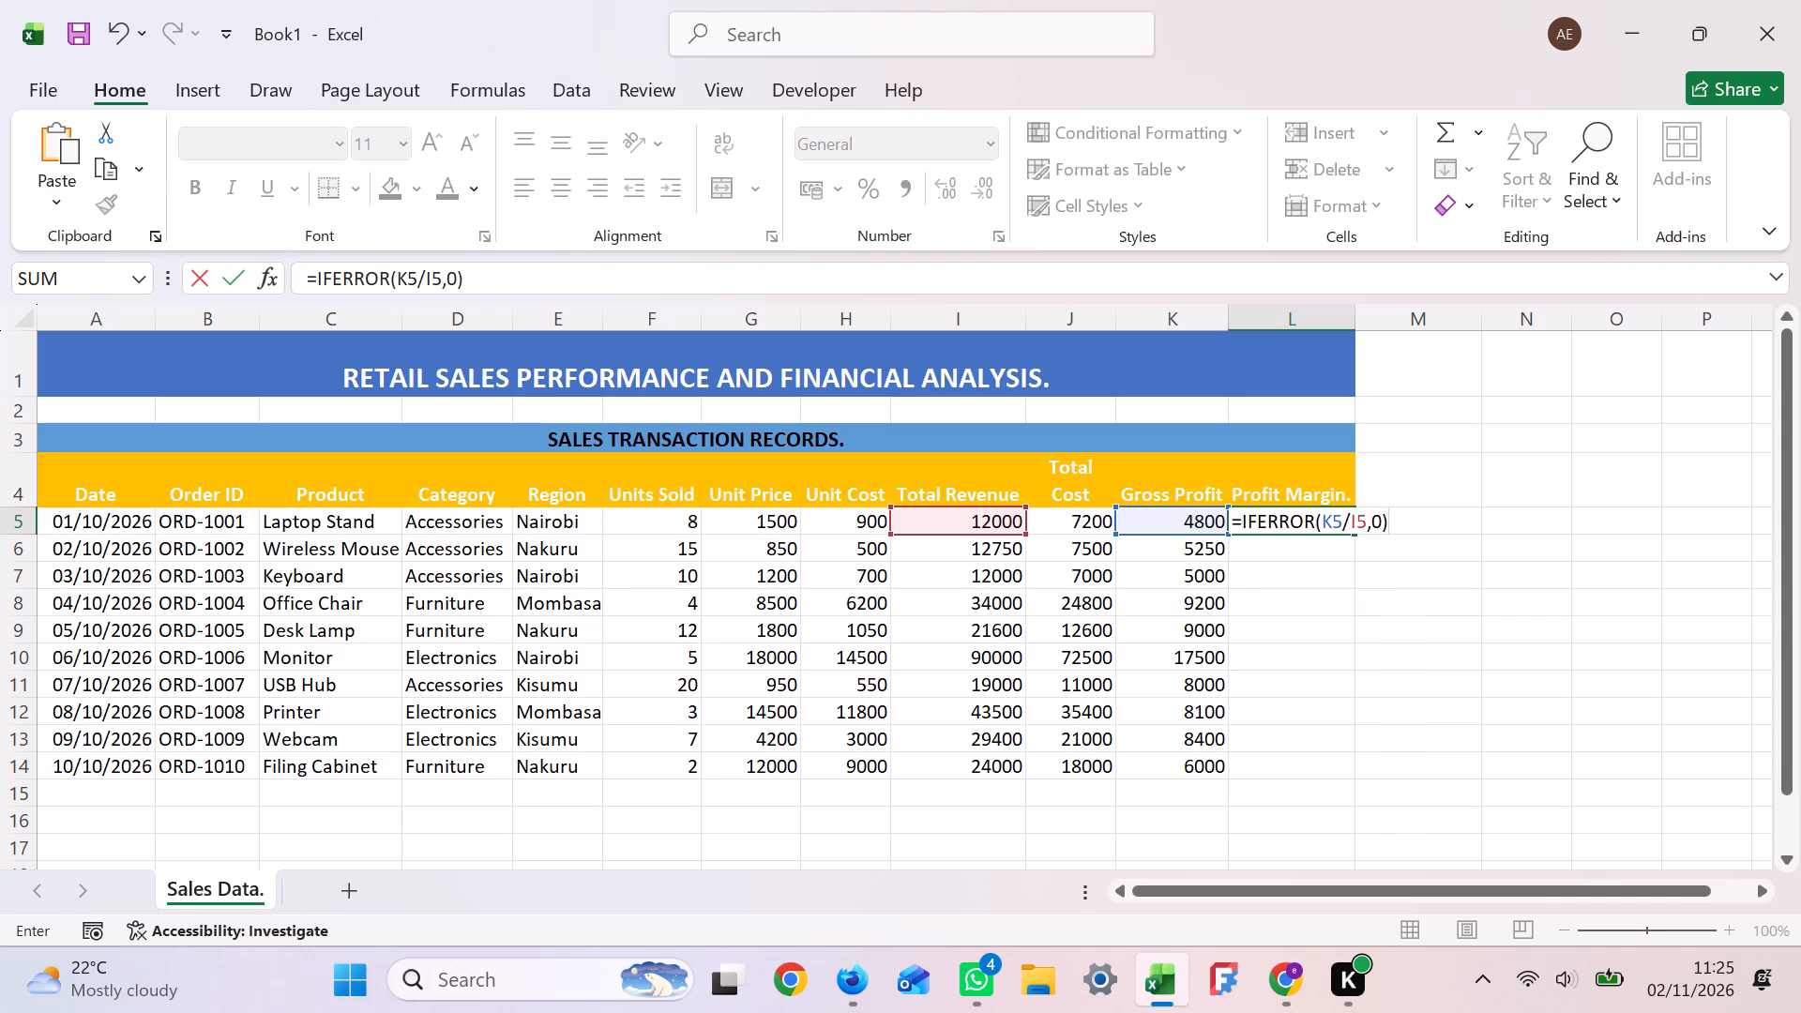
key("Return")
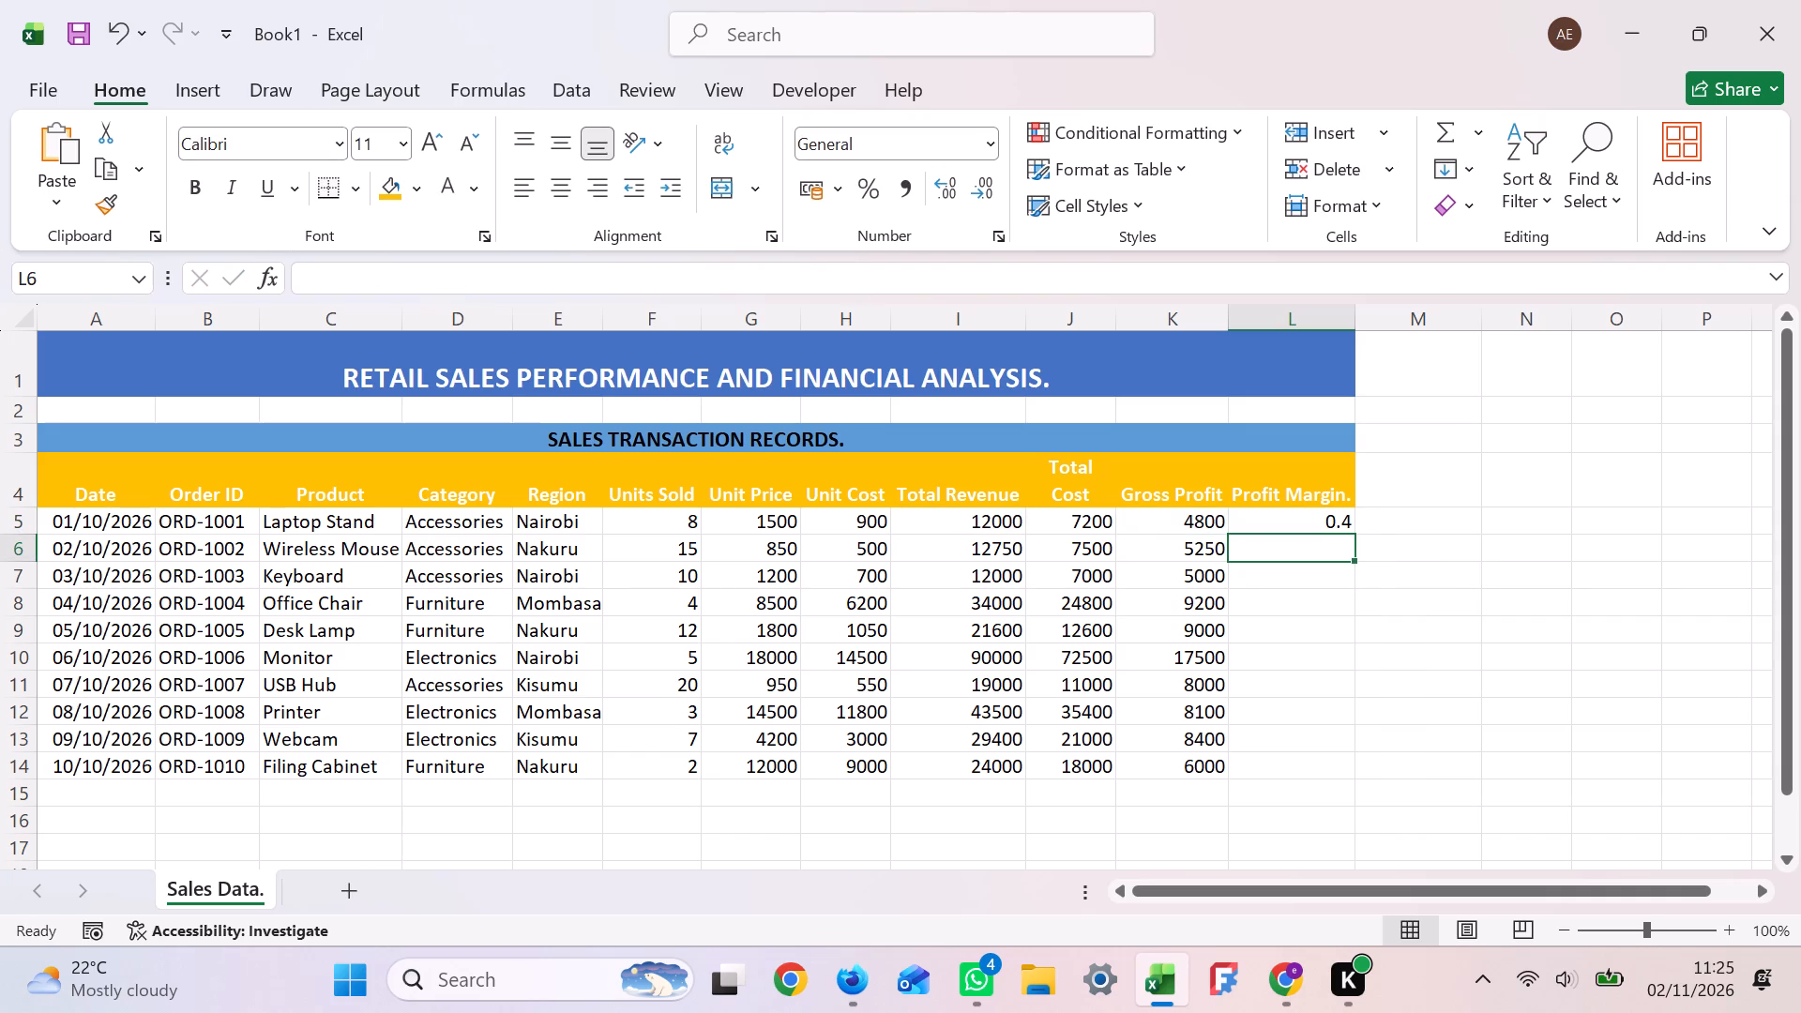
left_click(1312, 522)
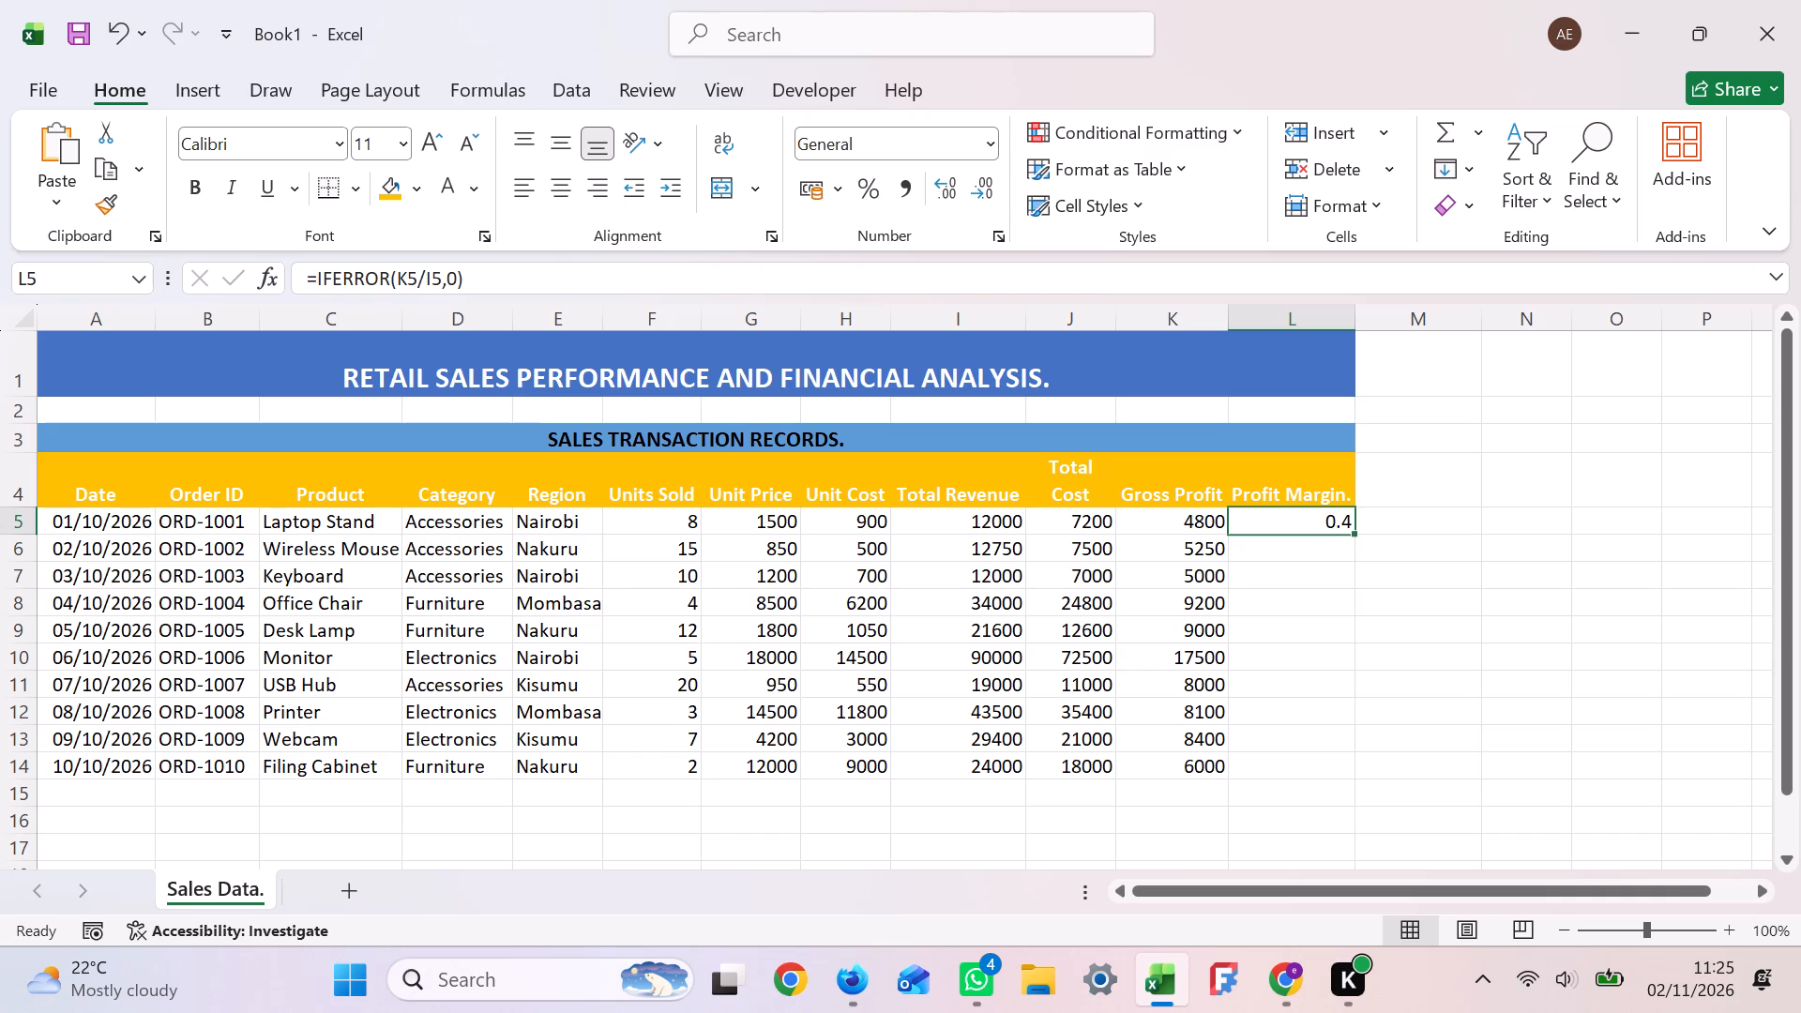
left_click_drag(1352, 531, 1352, 745)
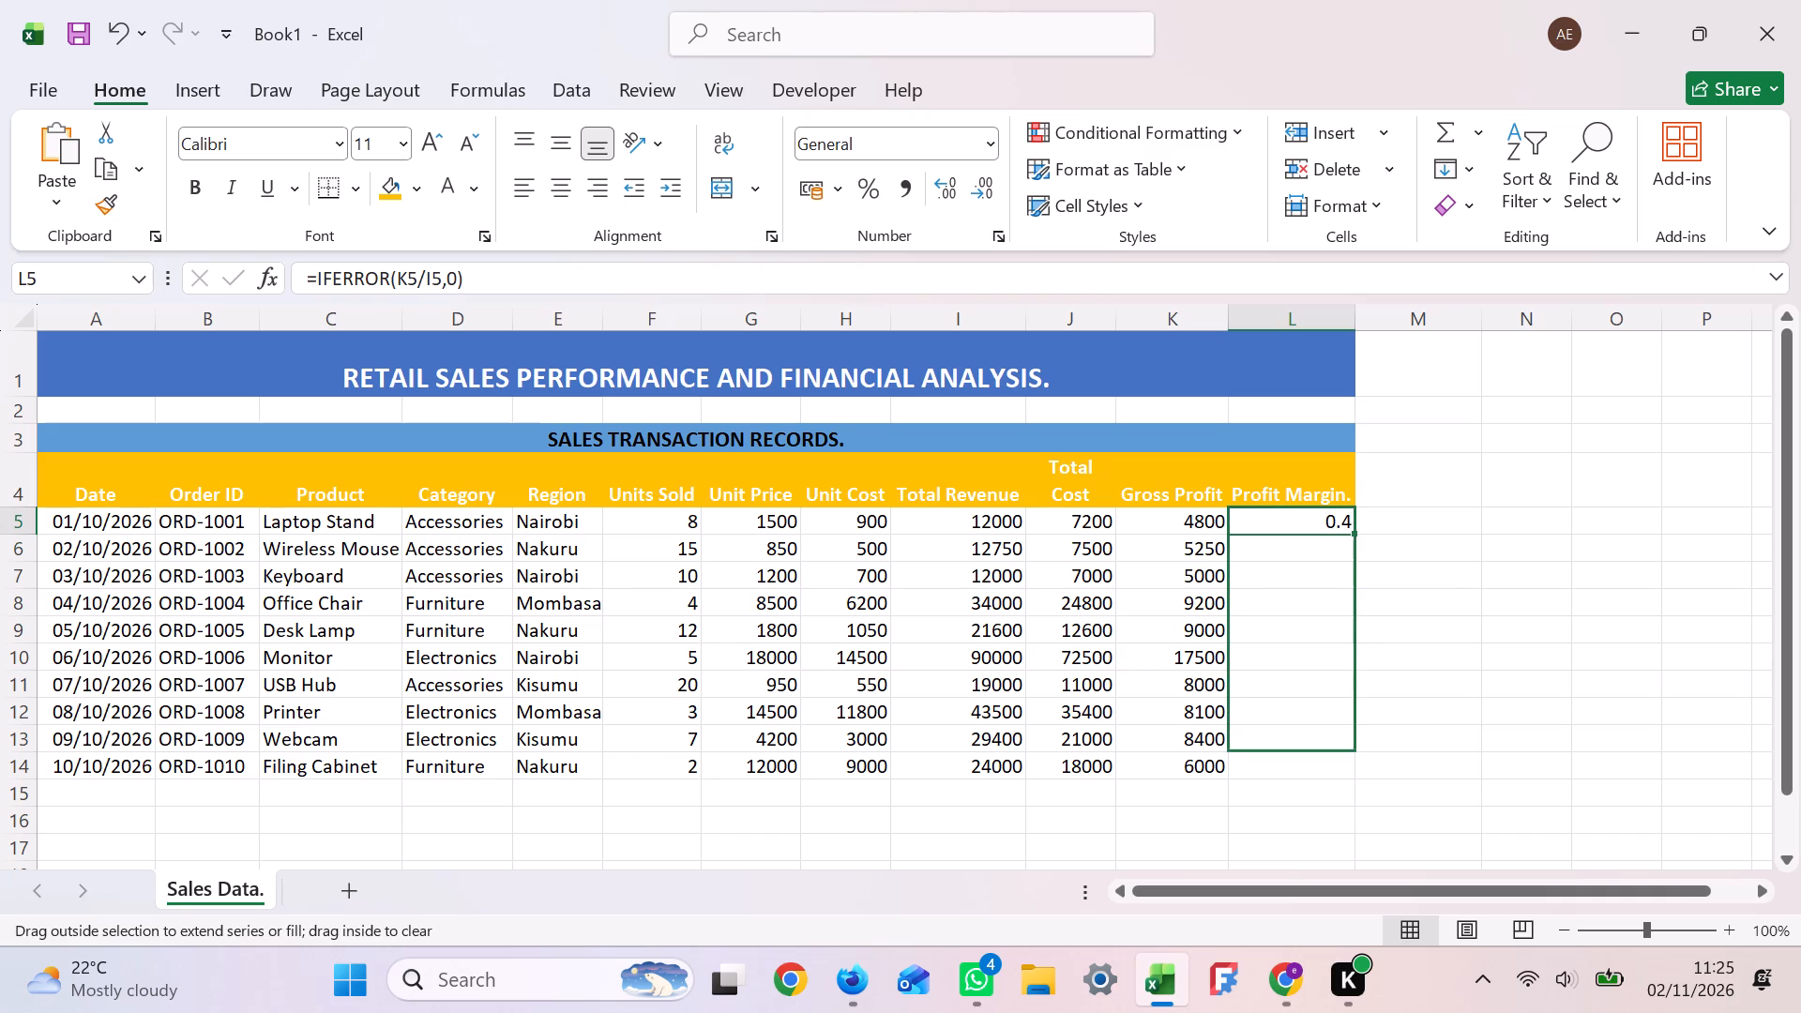
left_click_drag(1352, 745, 1351, 774)
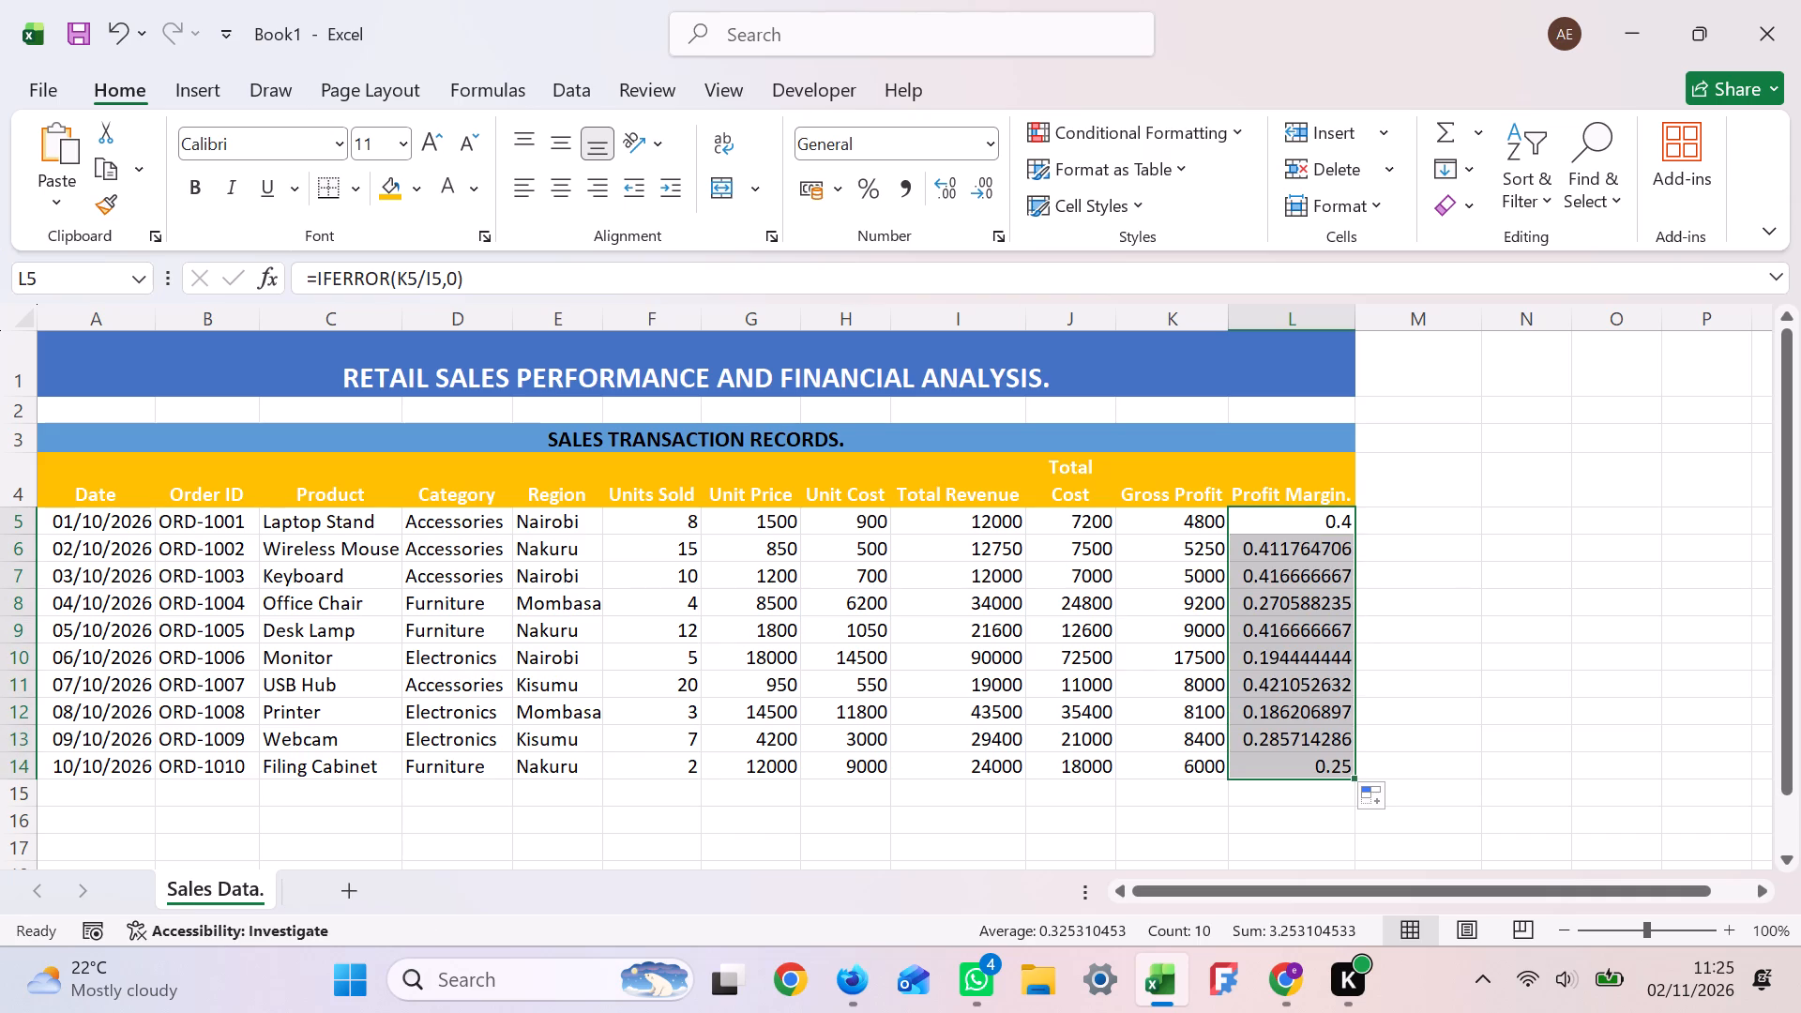
Format the Profit Margin values in L5 to L14 as percentages without decimal places.
left_click(869, 189)
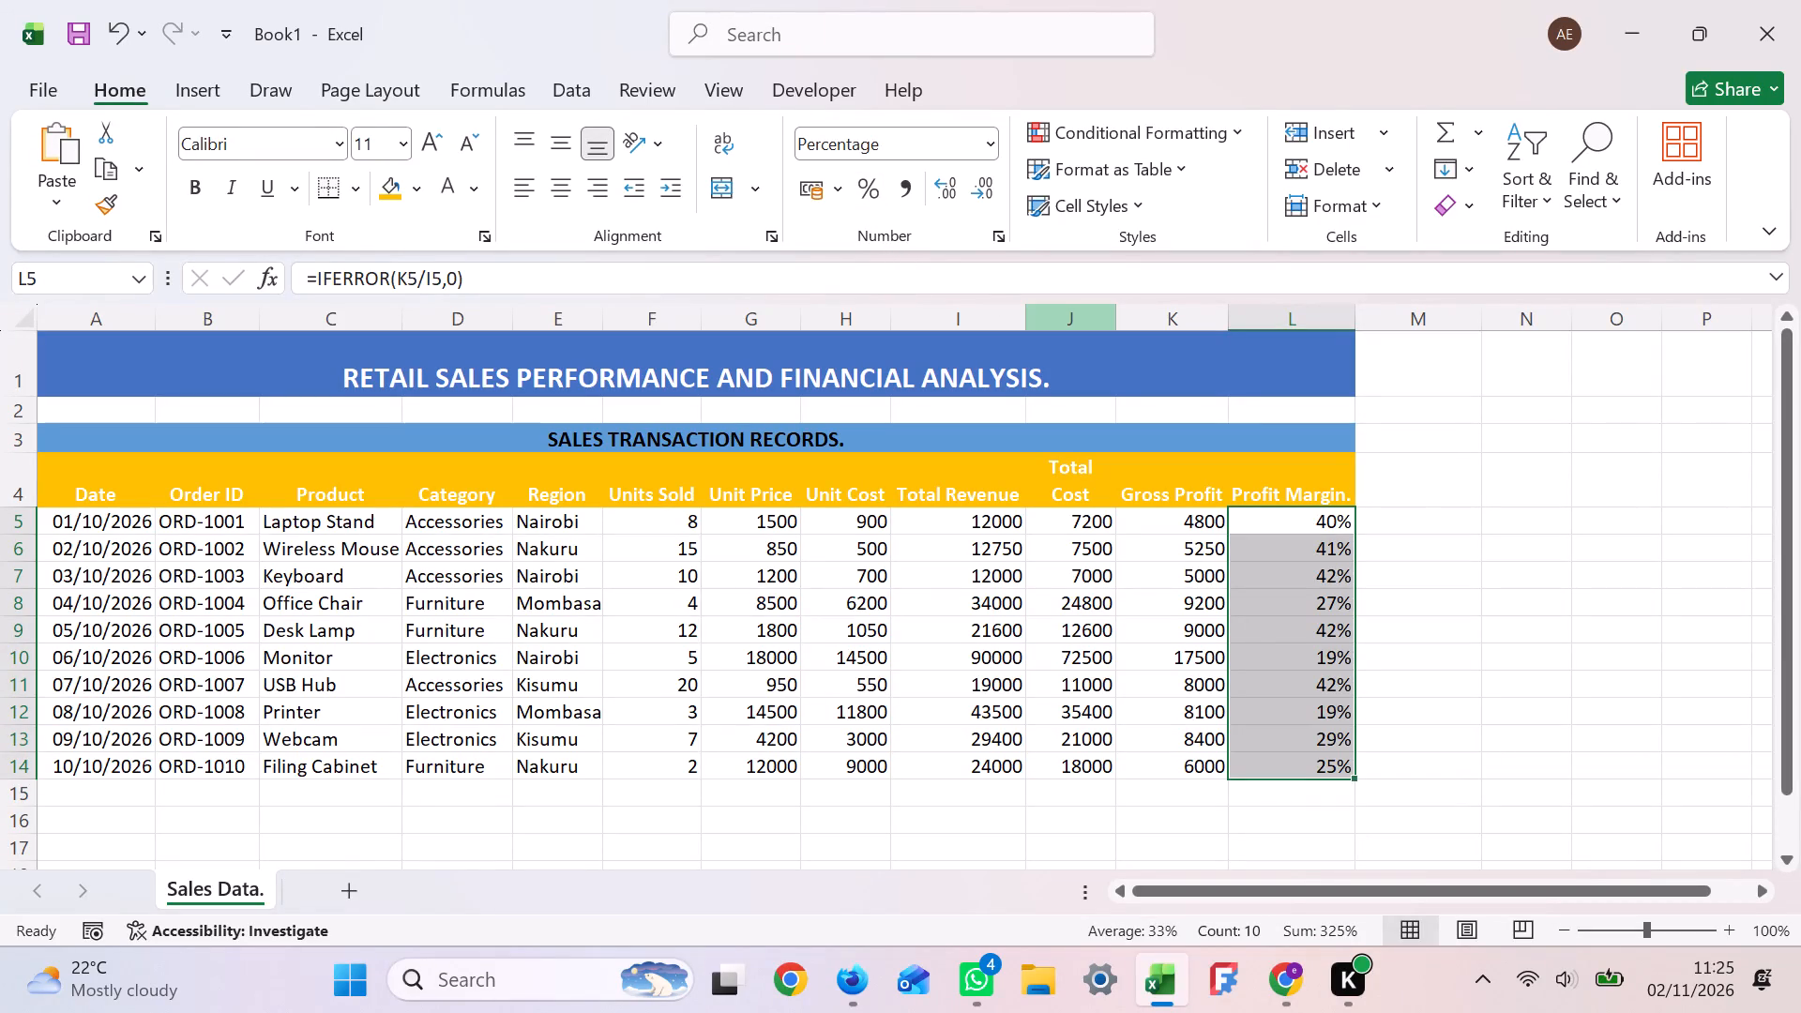
left_click(1393, 574)
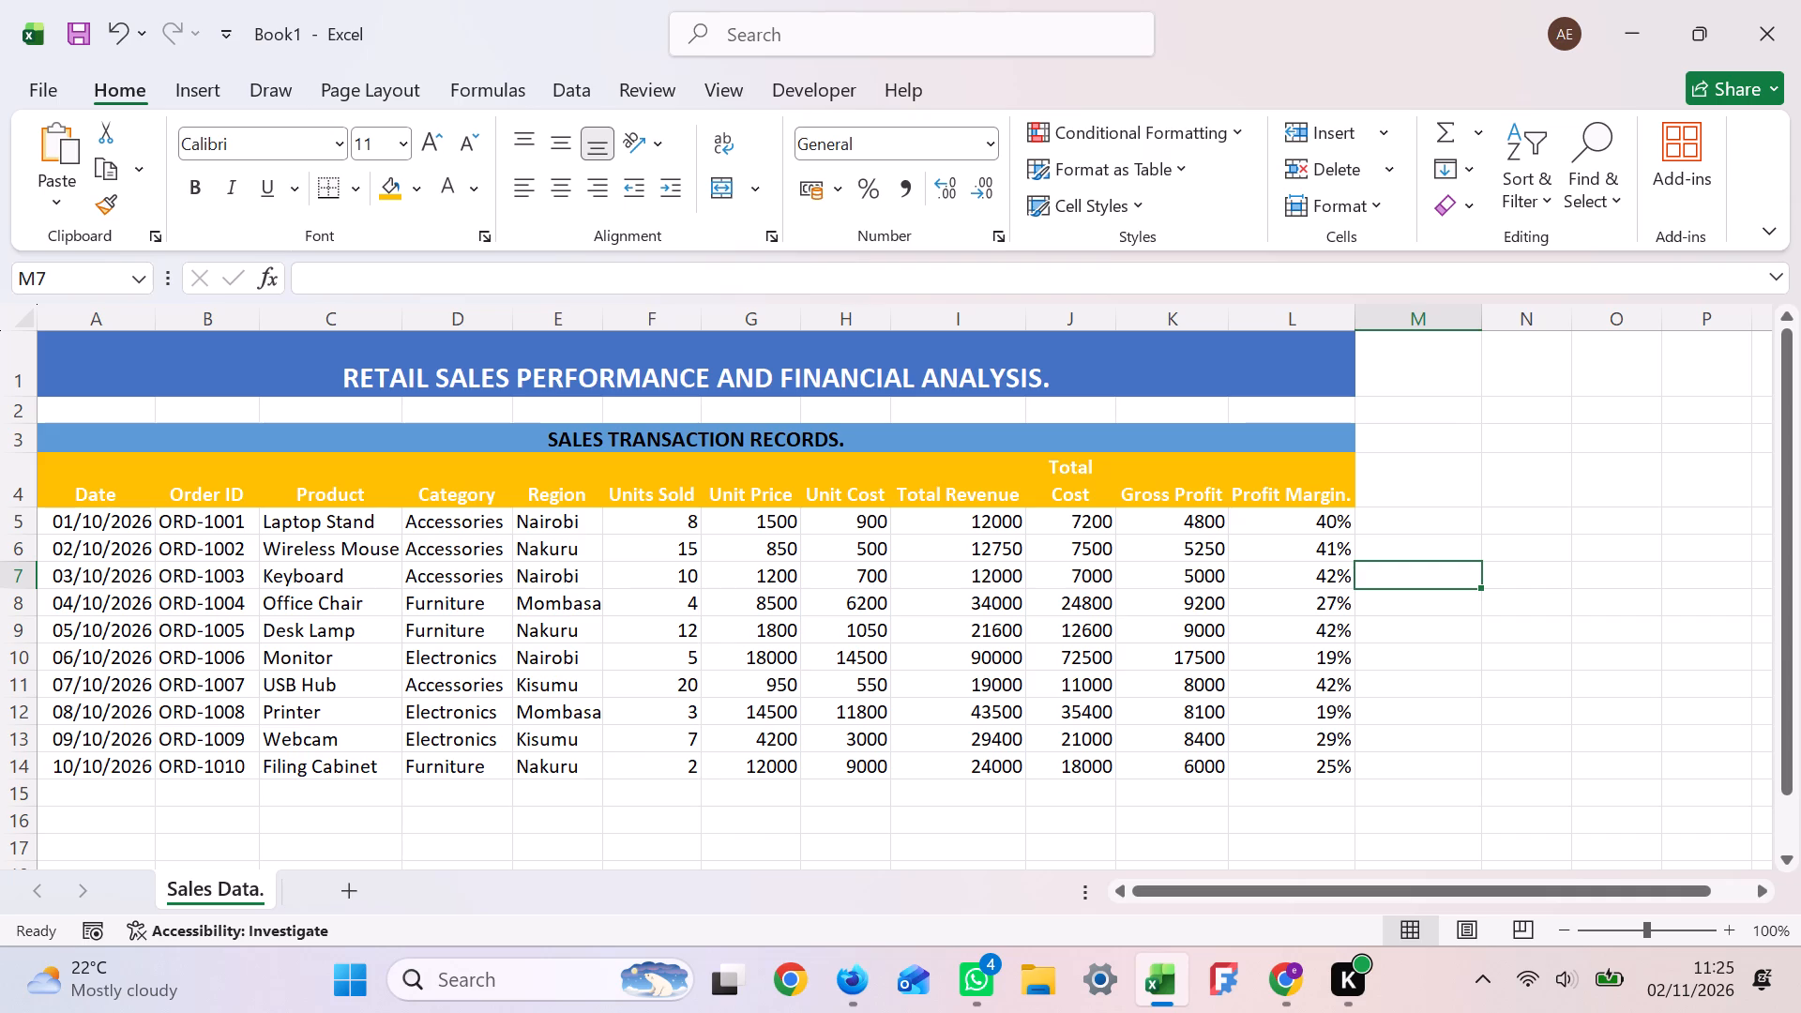
left_click(1323, 522)
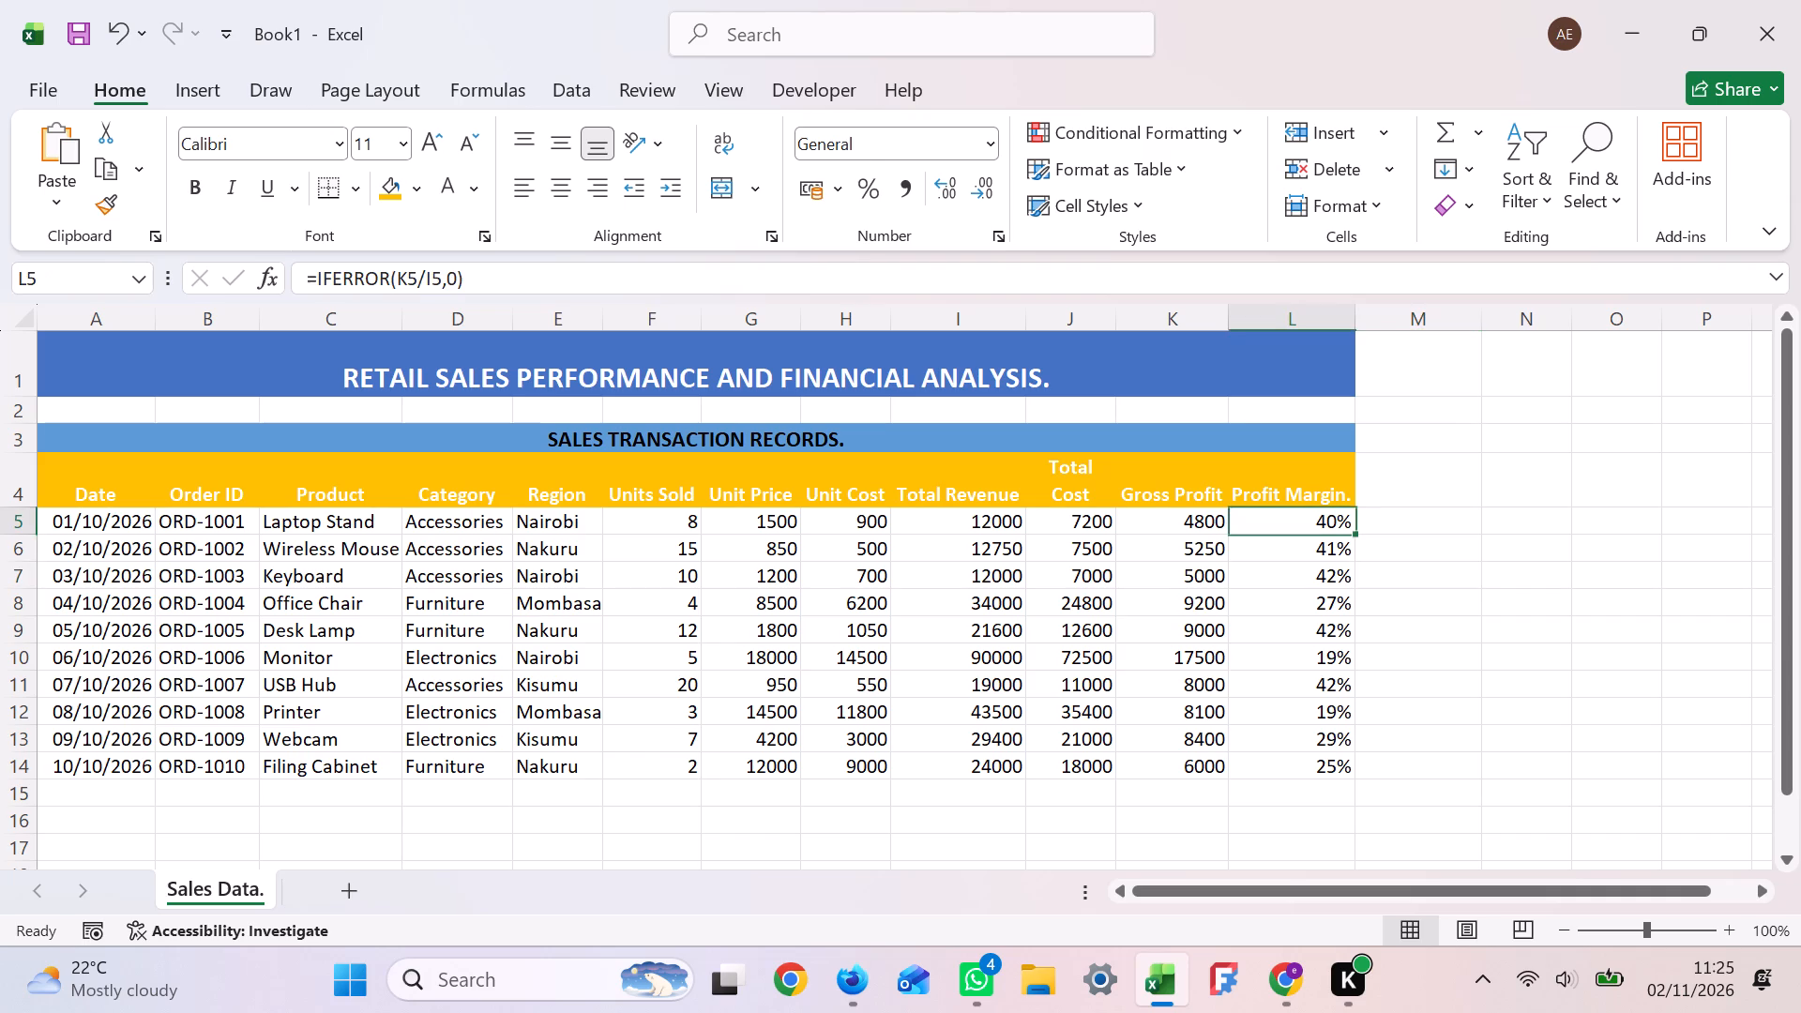
Show the Profit Margin percentages in L5 to L14 with two decimal places.
left_click(1325, 768, "shift")
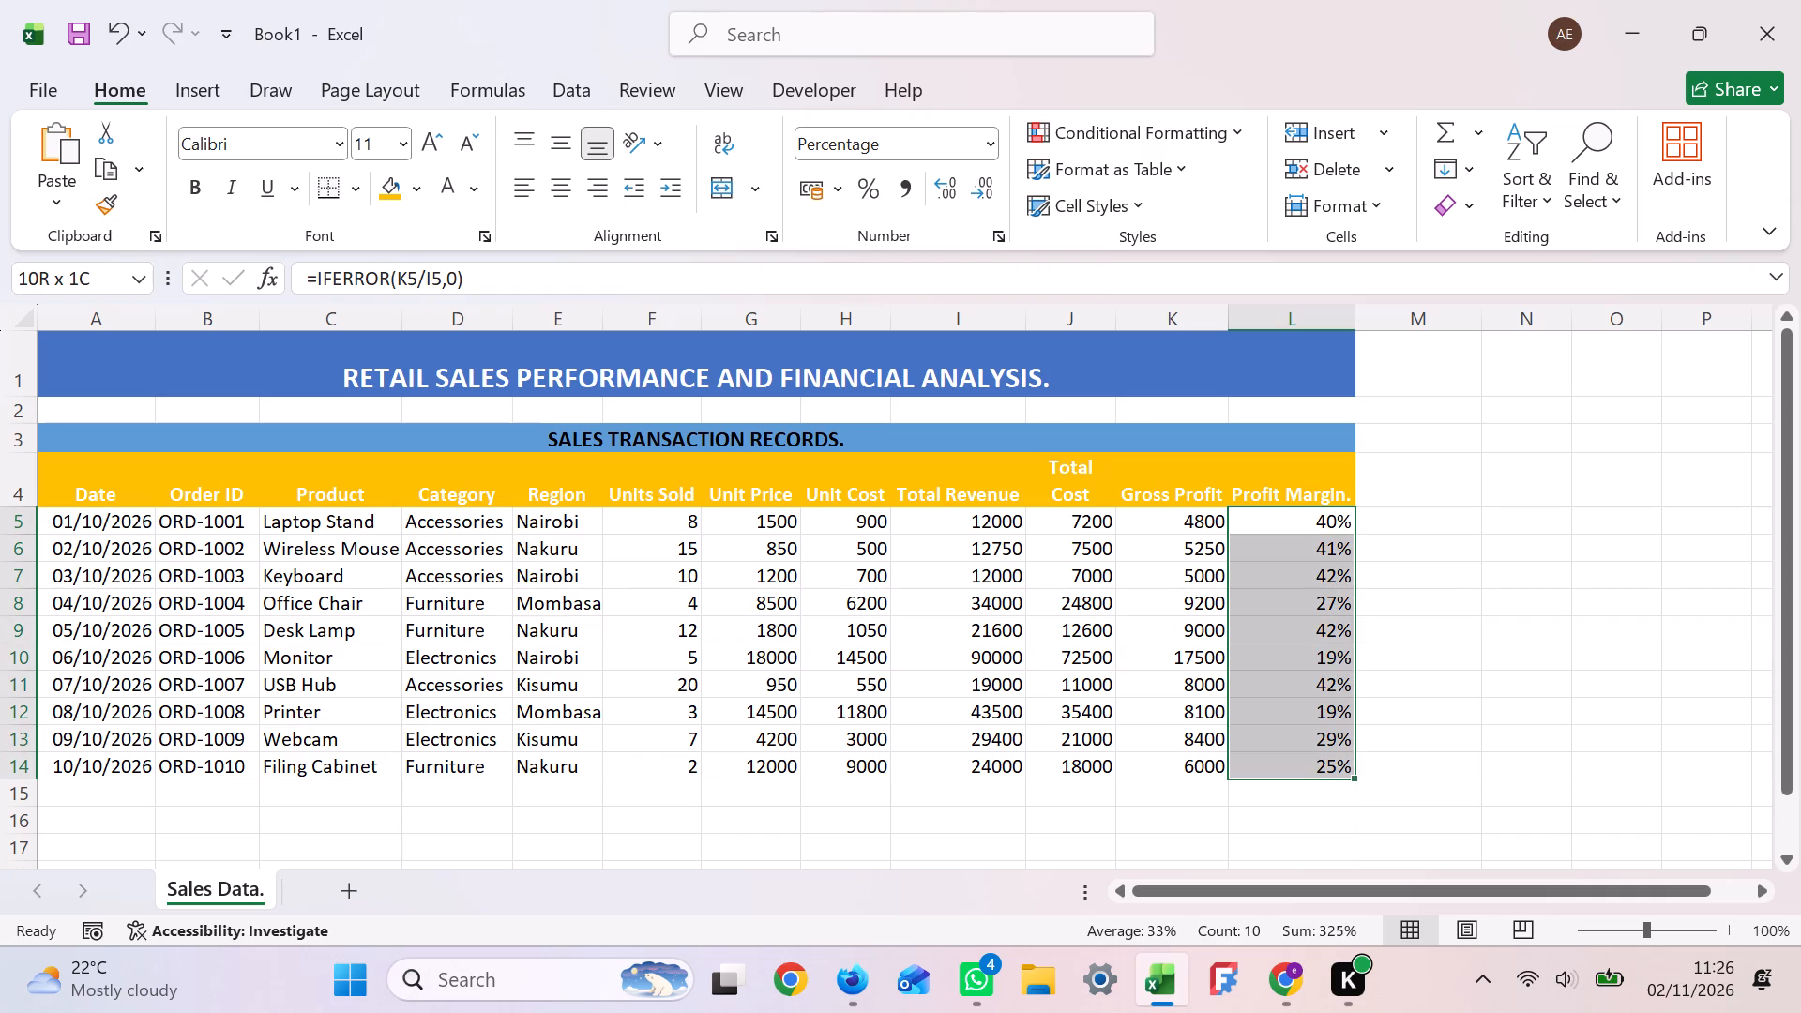
left_click(982, 186)
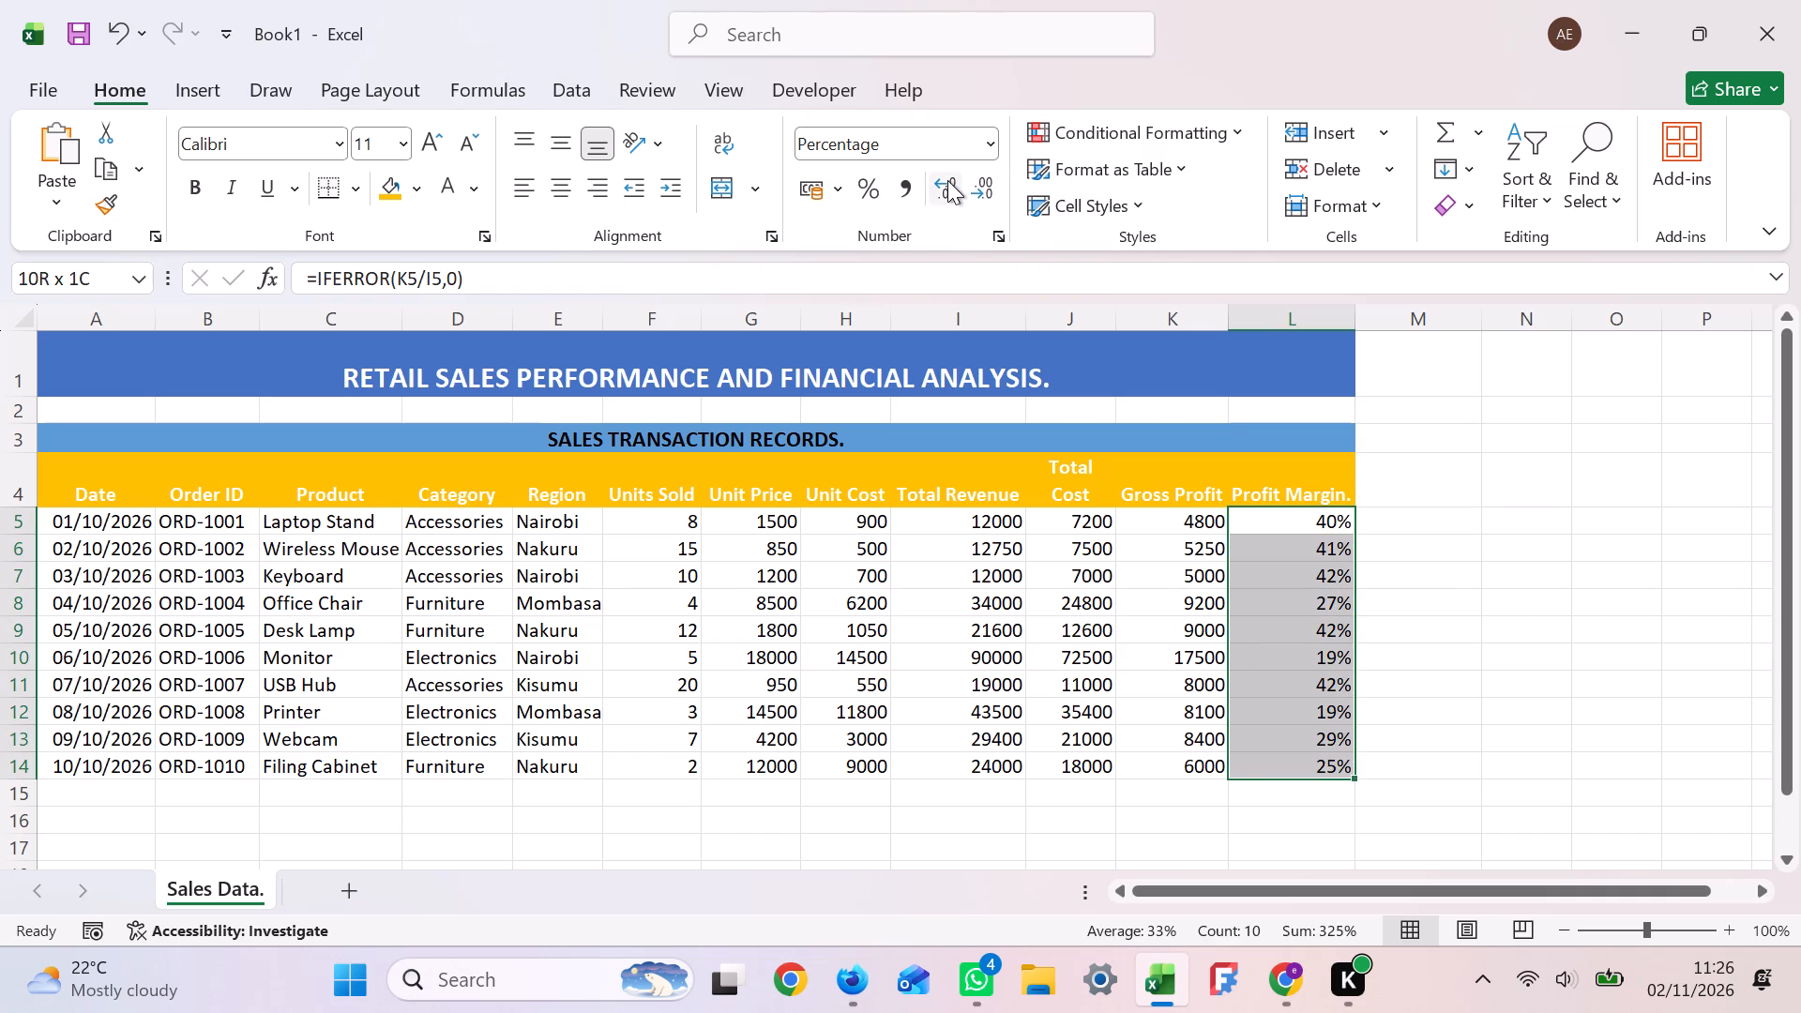
left_click(947, 180)
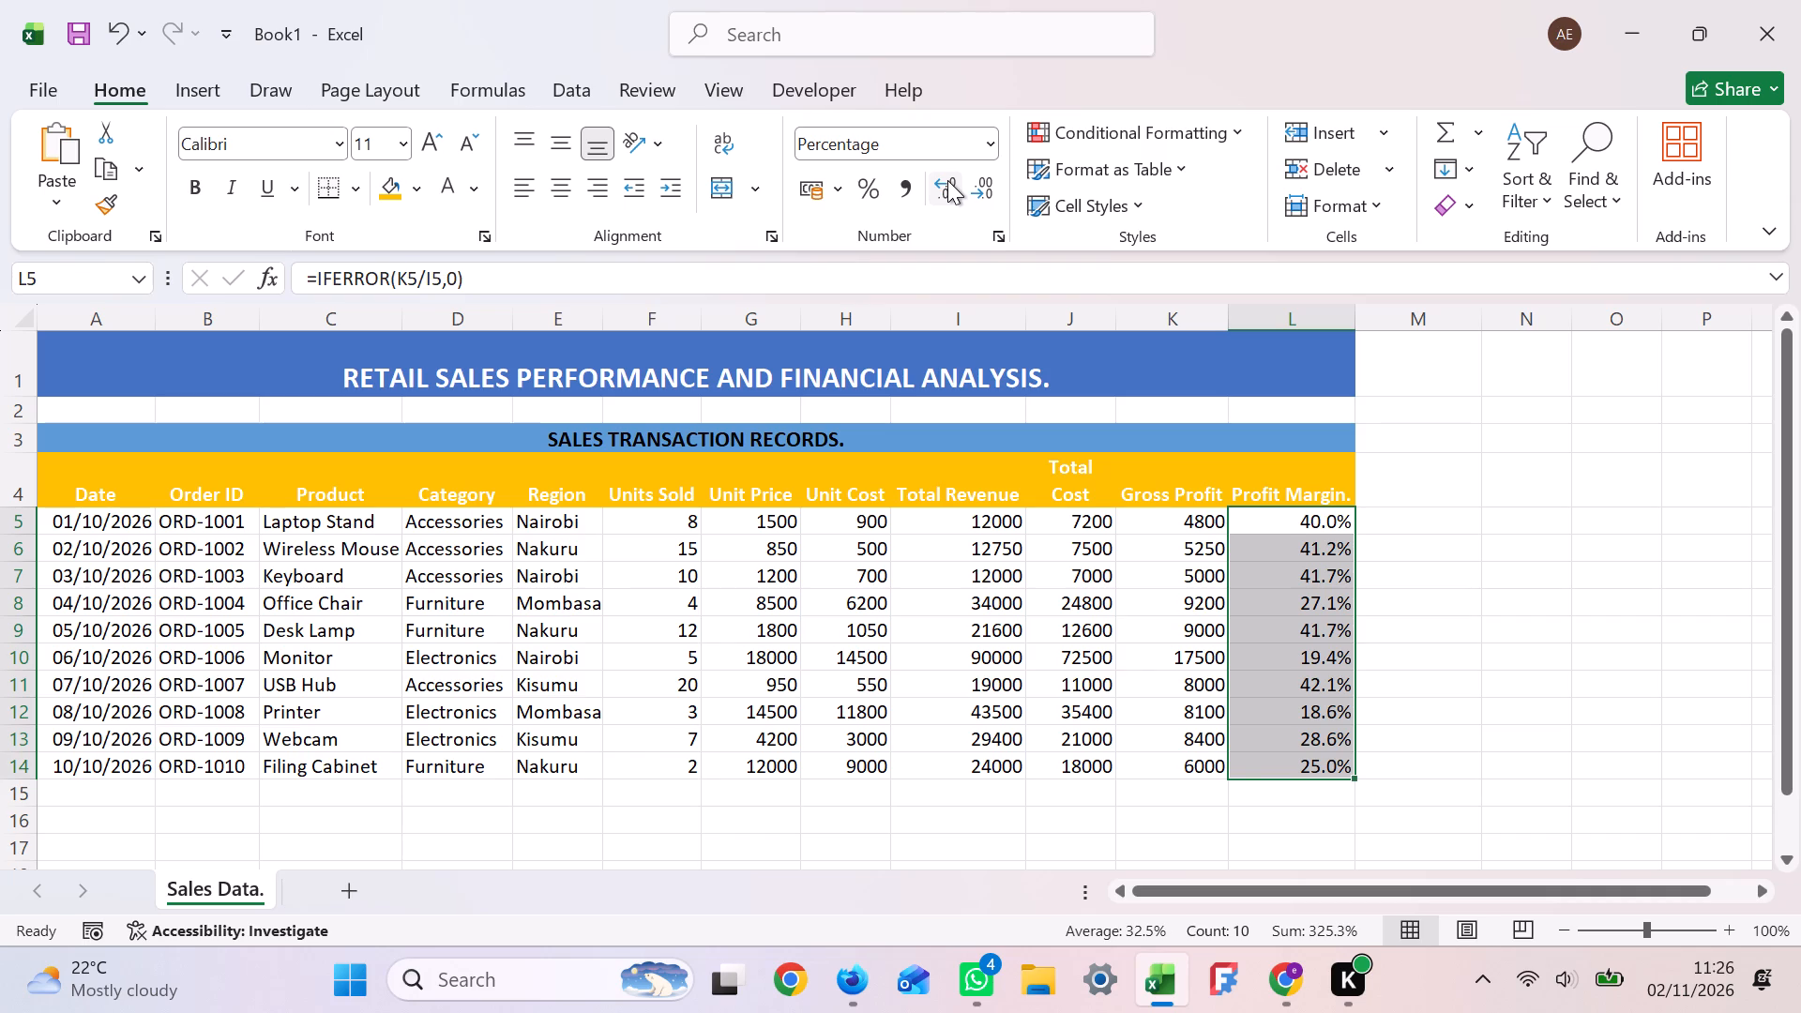
left_click(947, 180)
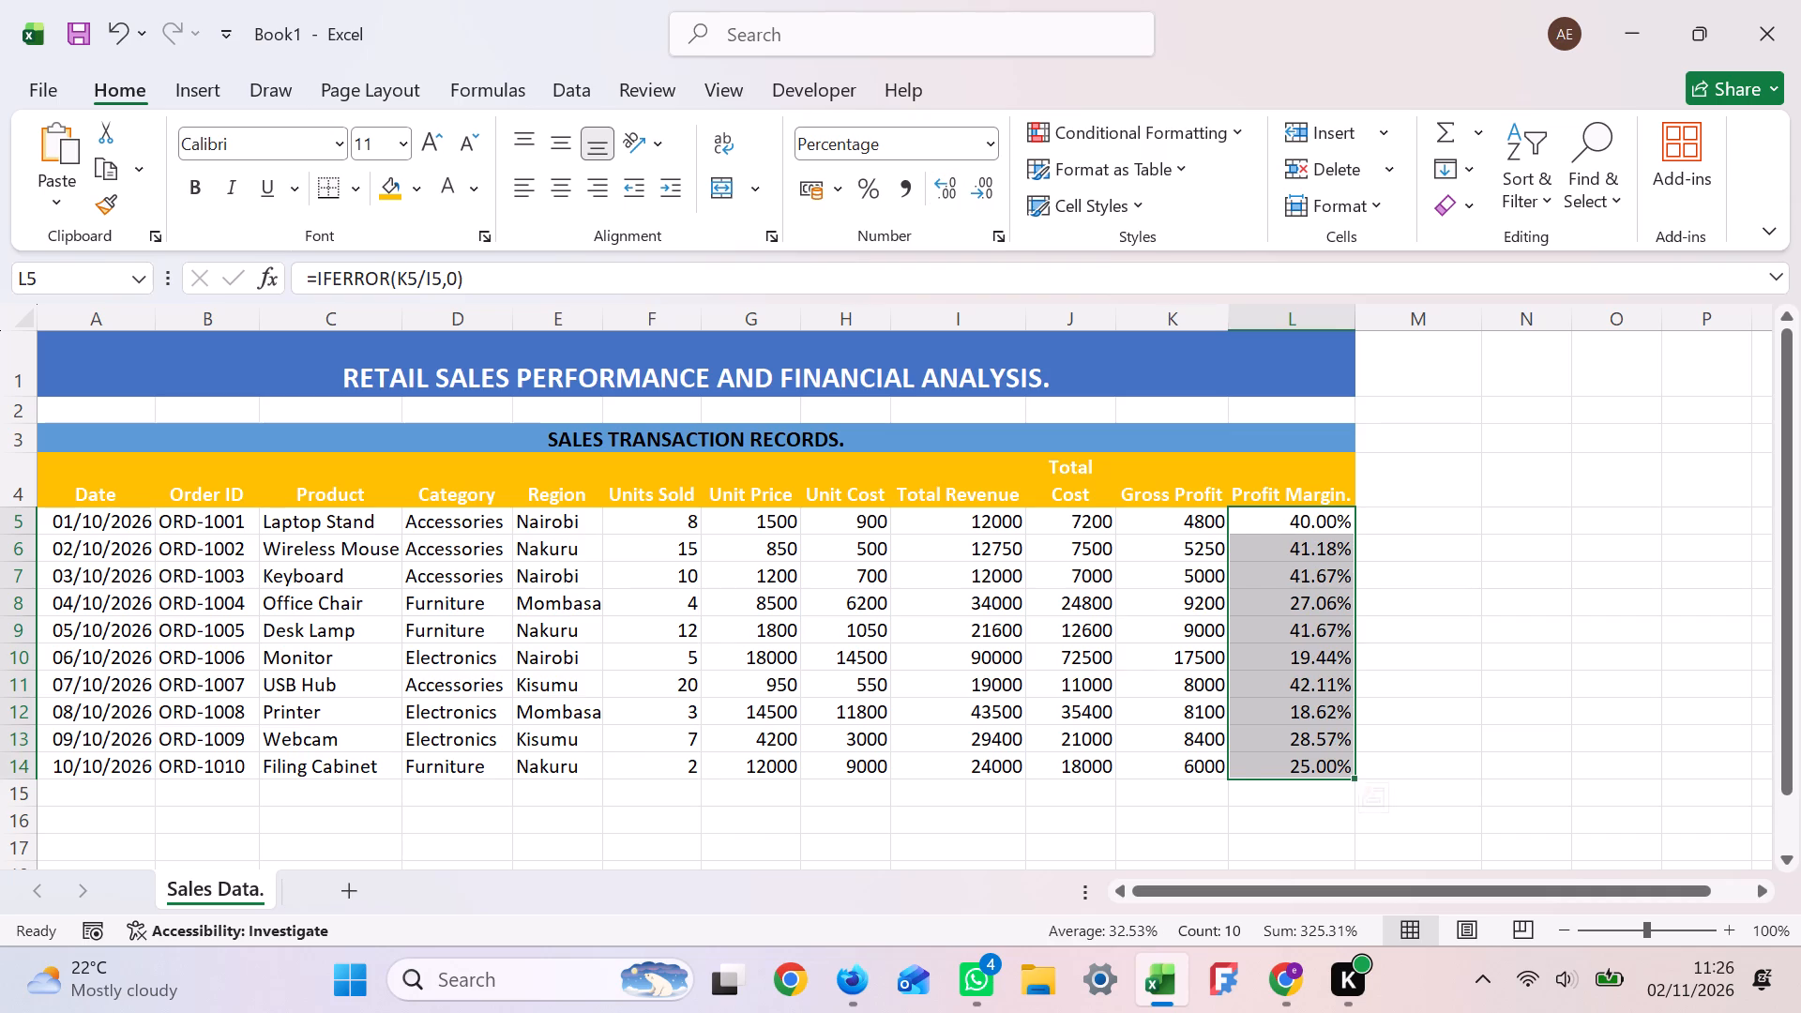
left_click(1468, 560)
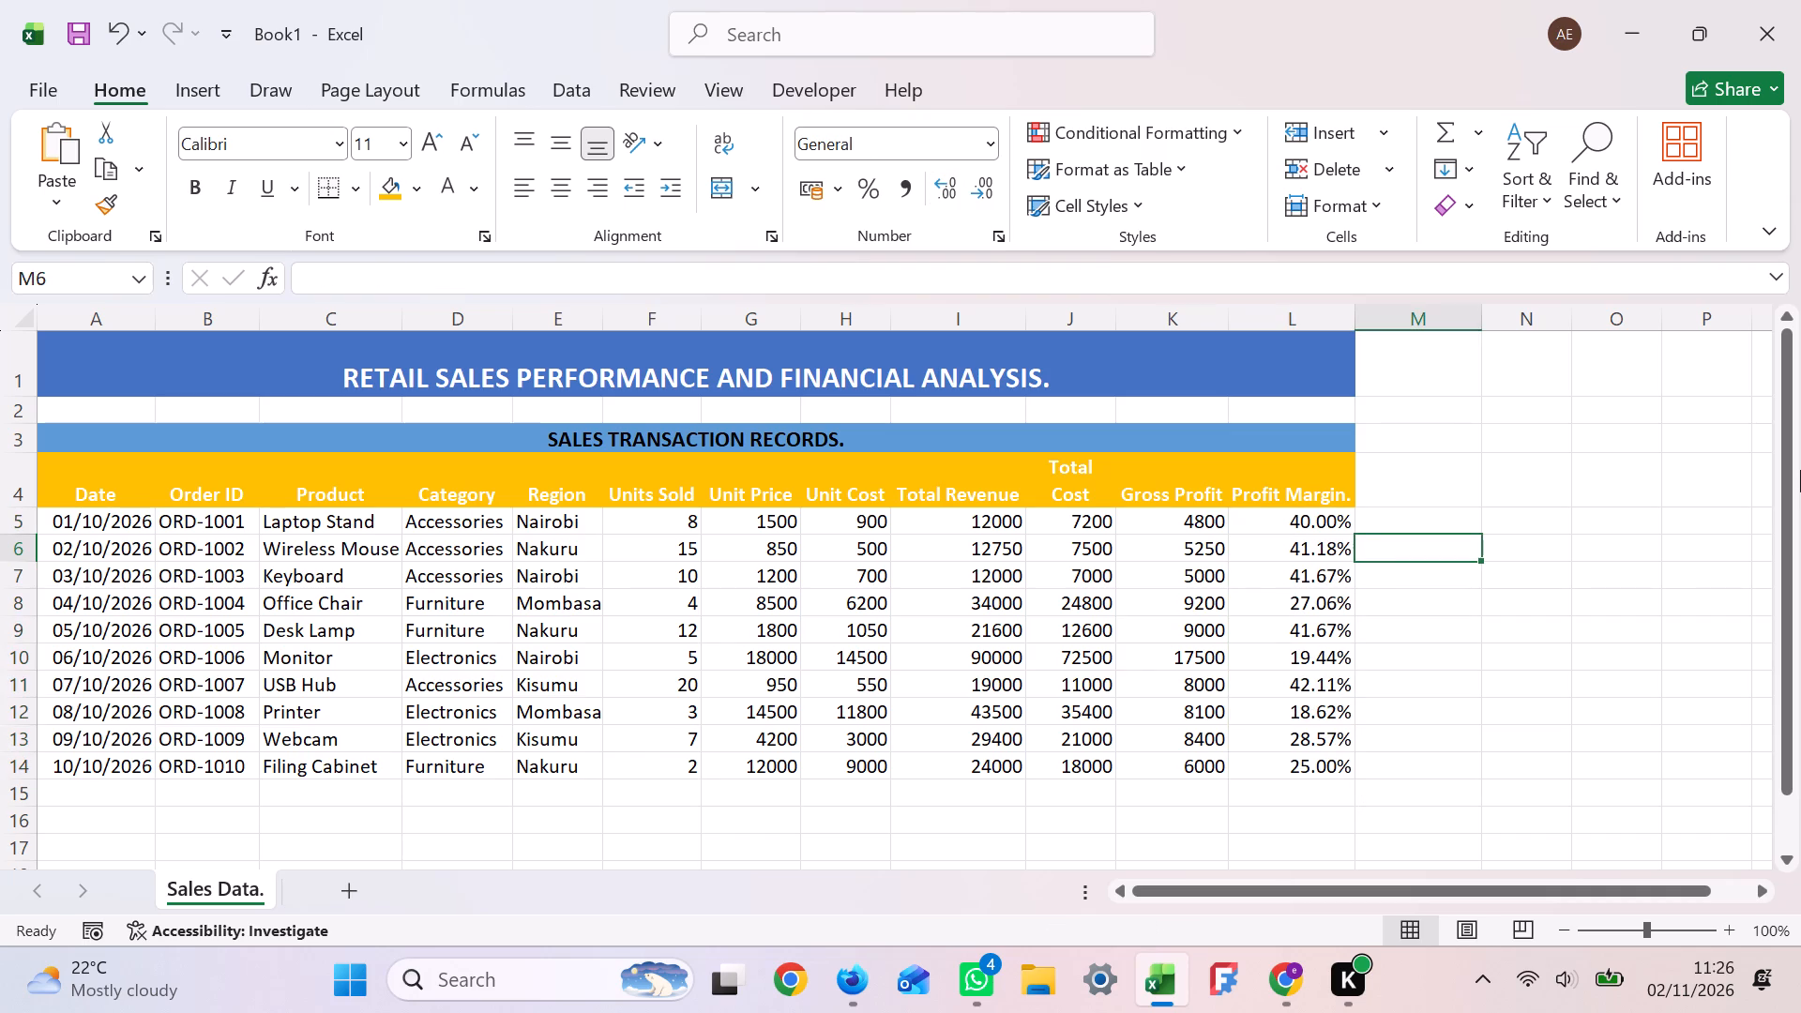
Enter the section heading "SALES PERFORMANCE SUMMARY." in cell A18 below the transaction records.
left_click_drag(1790, 460, 1791, 564)
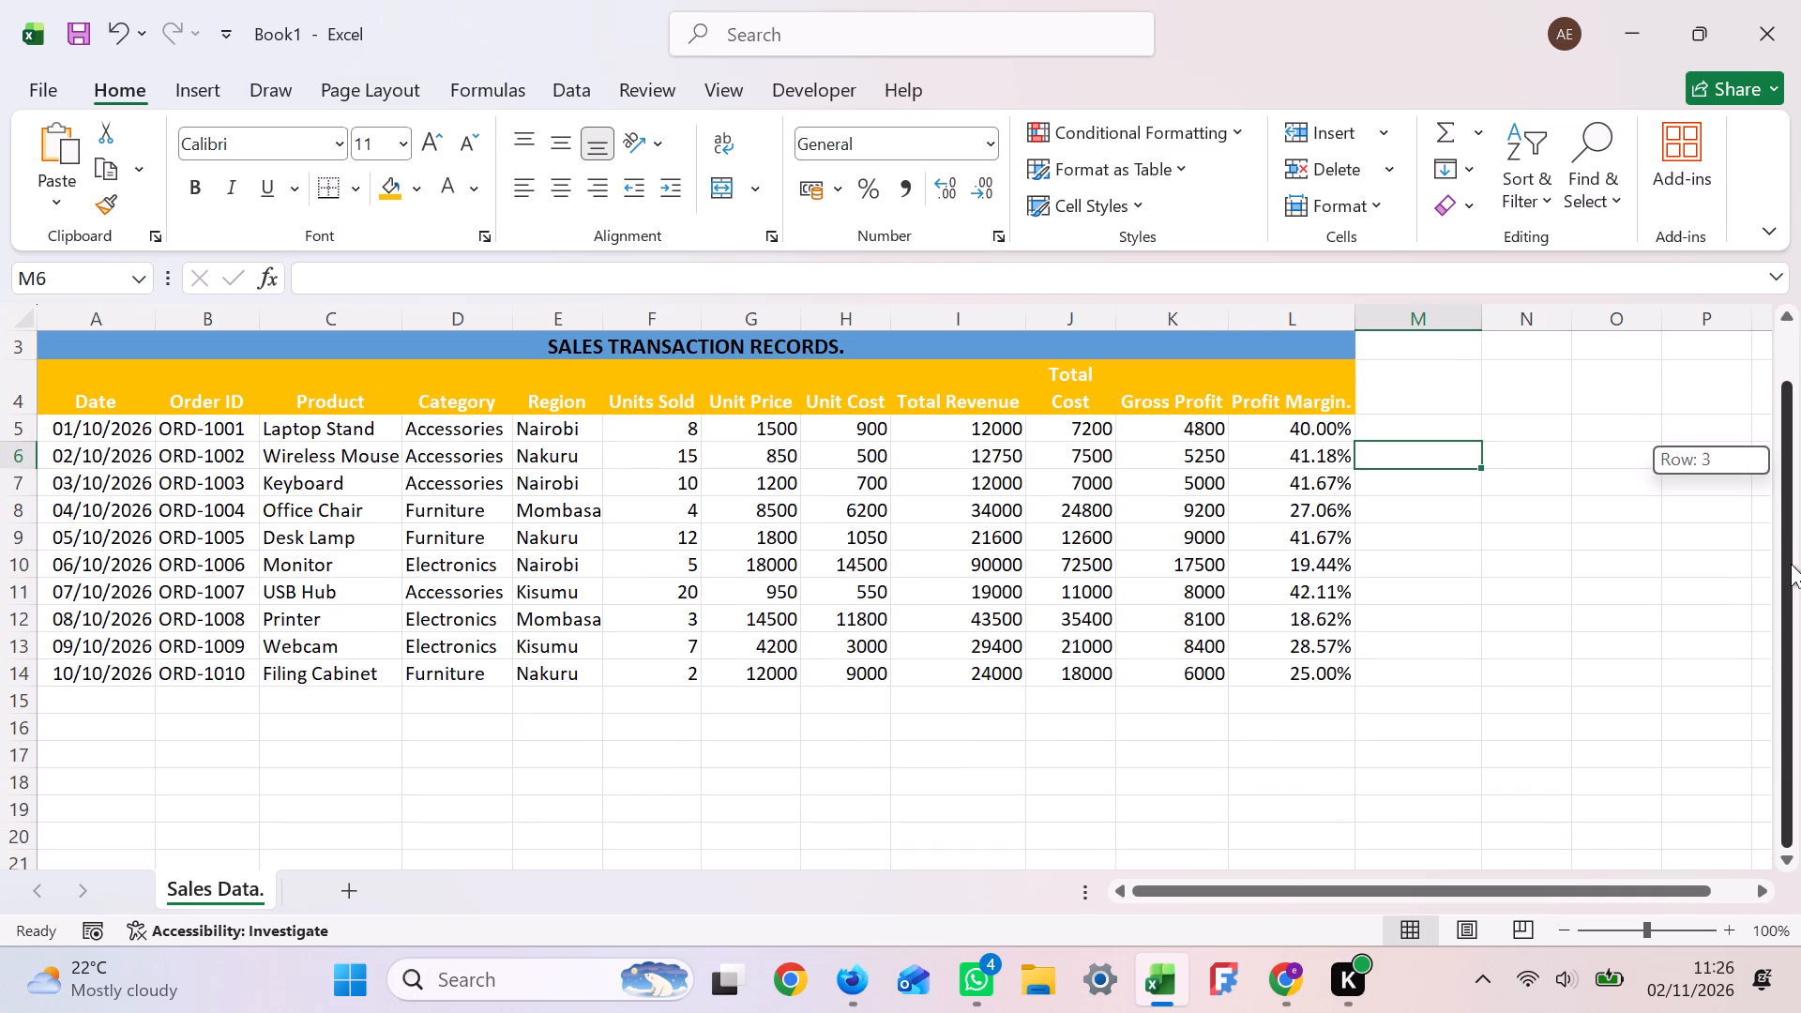
left_click_drag(1791, 564, 1791, 565)
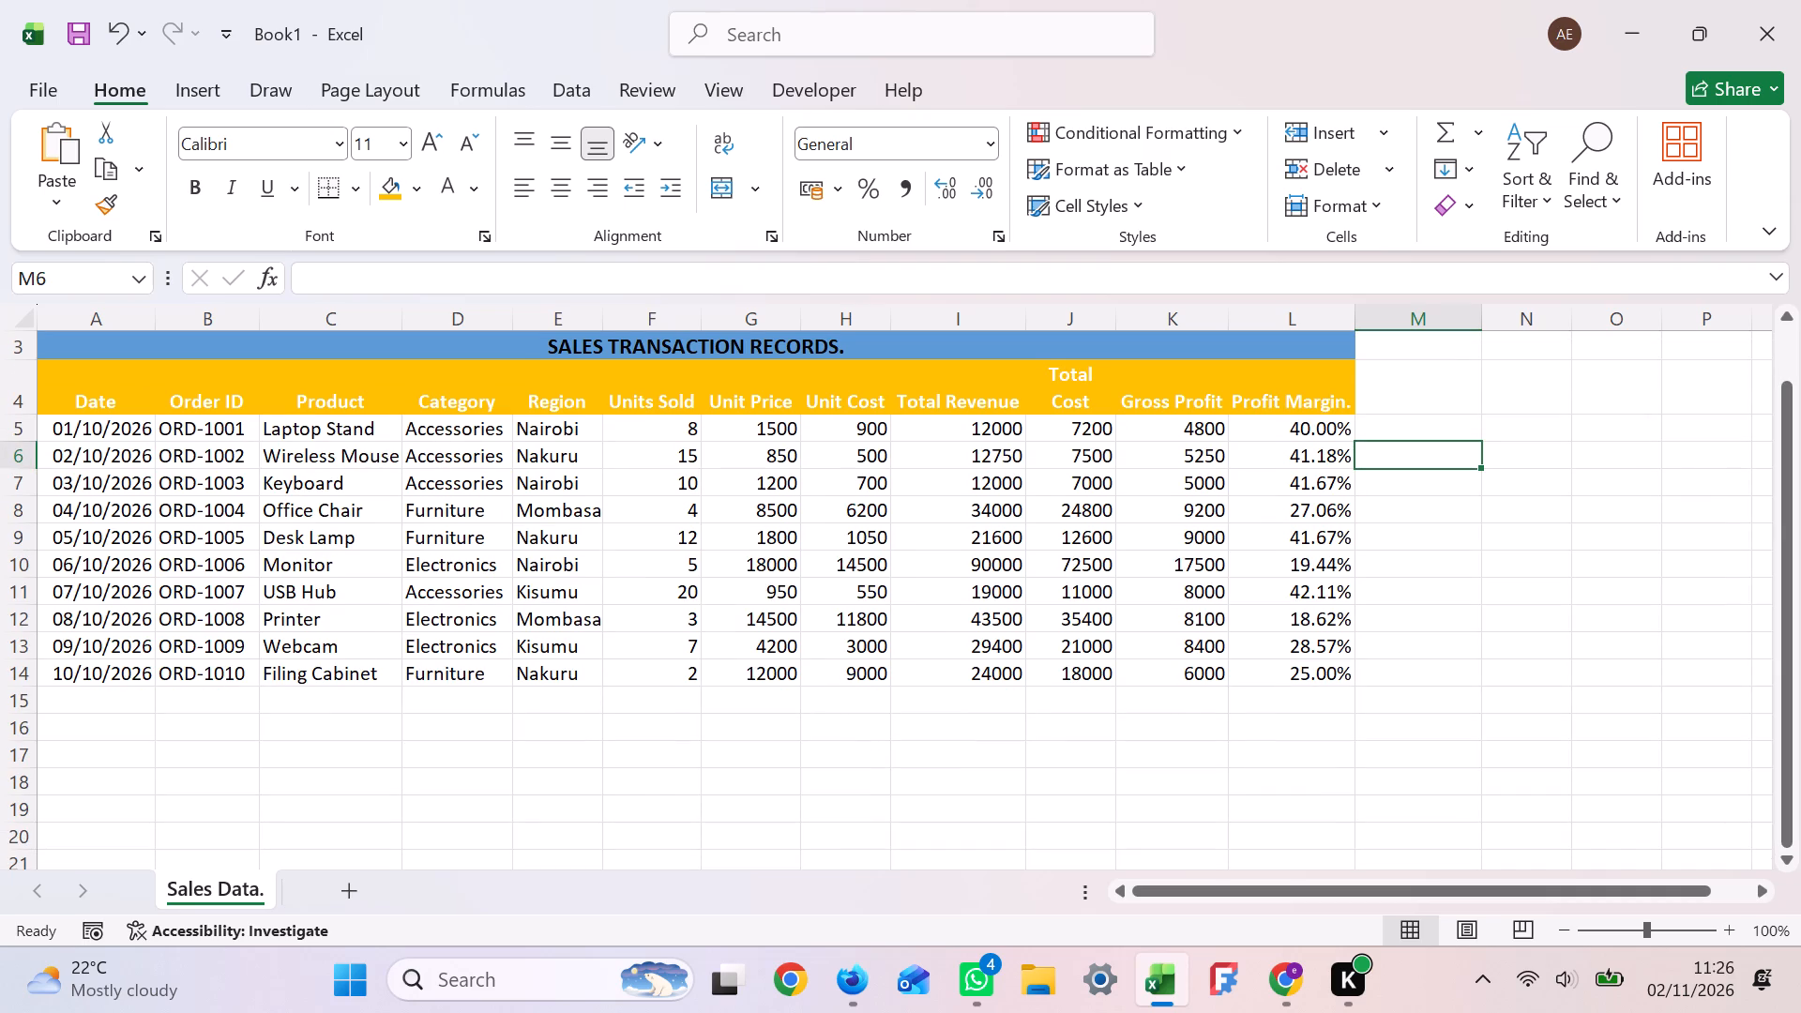
left_click(99, 787)
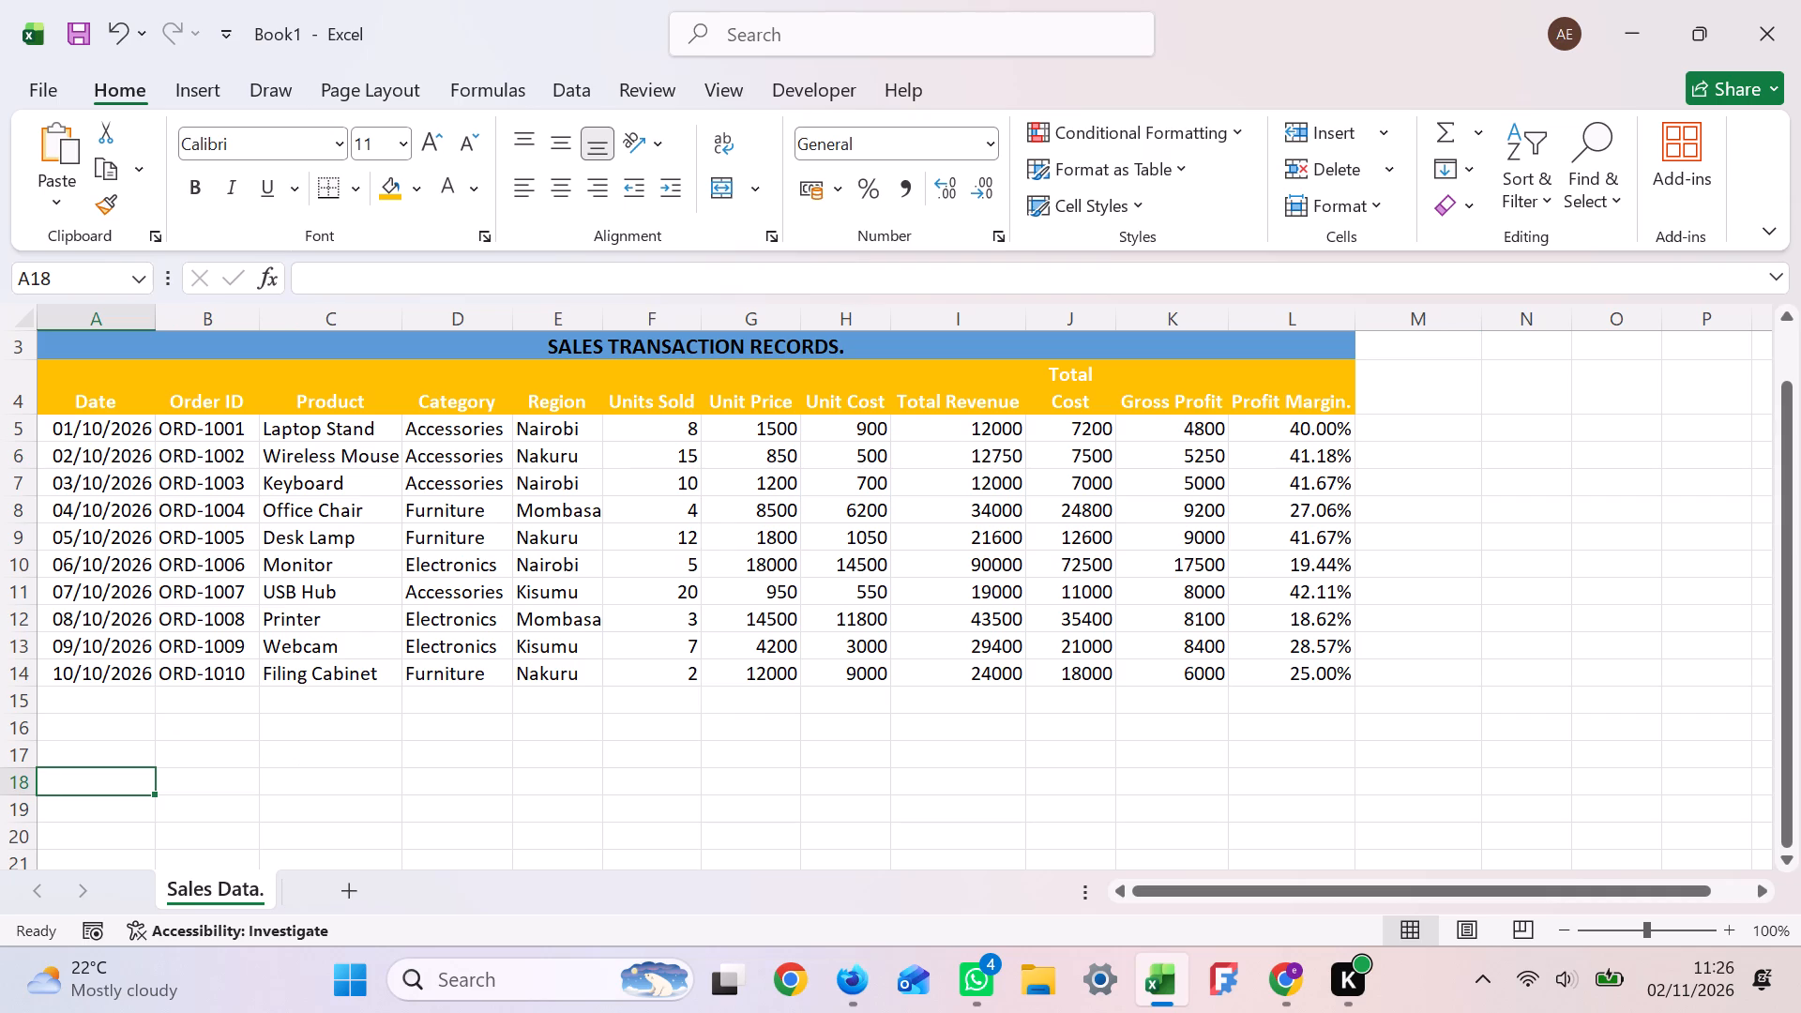
key("s")
key("a")
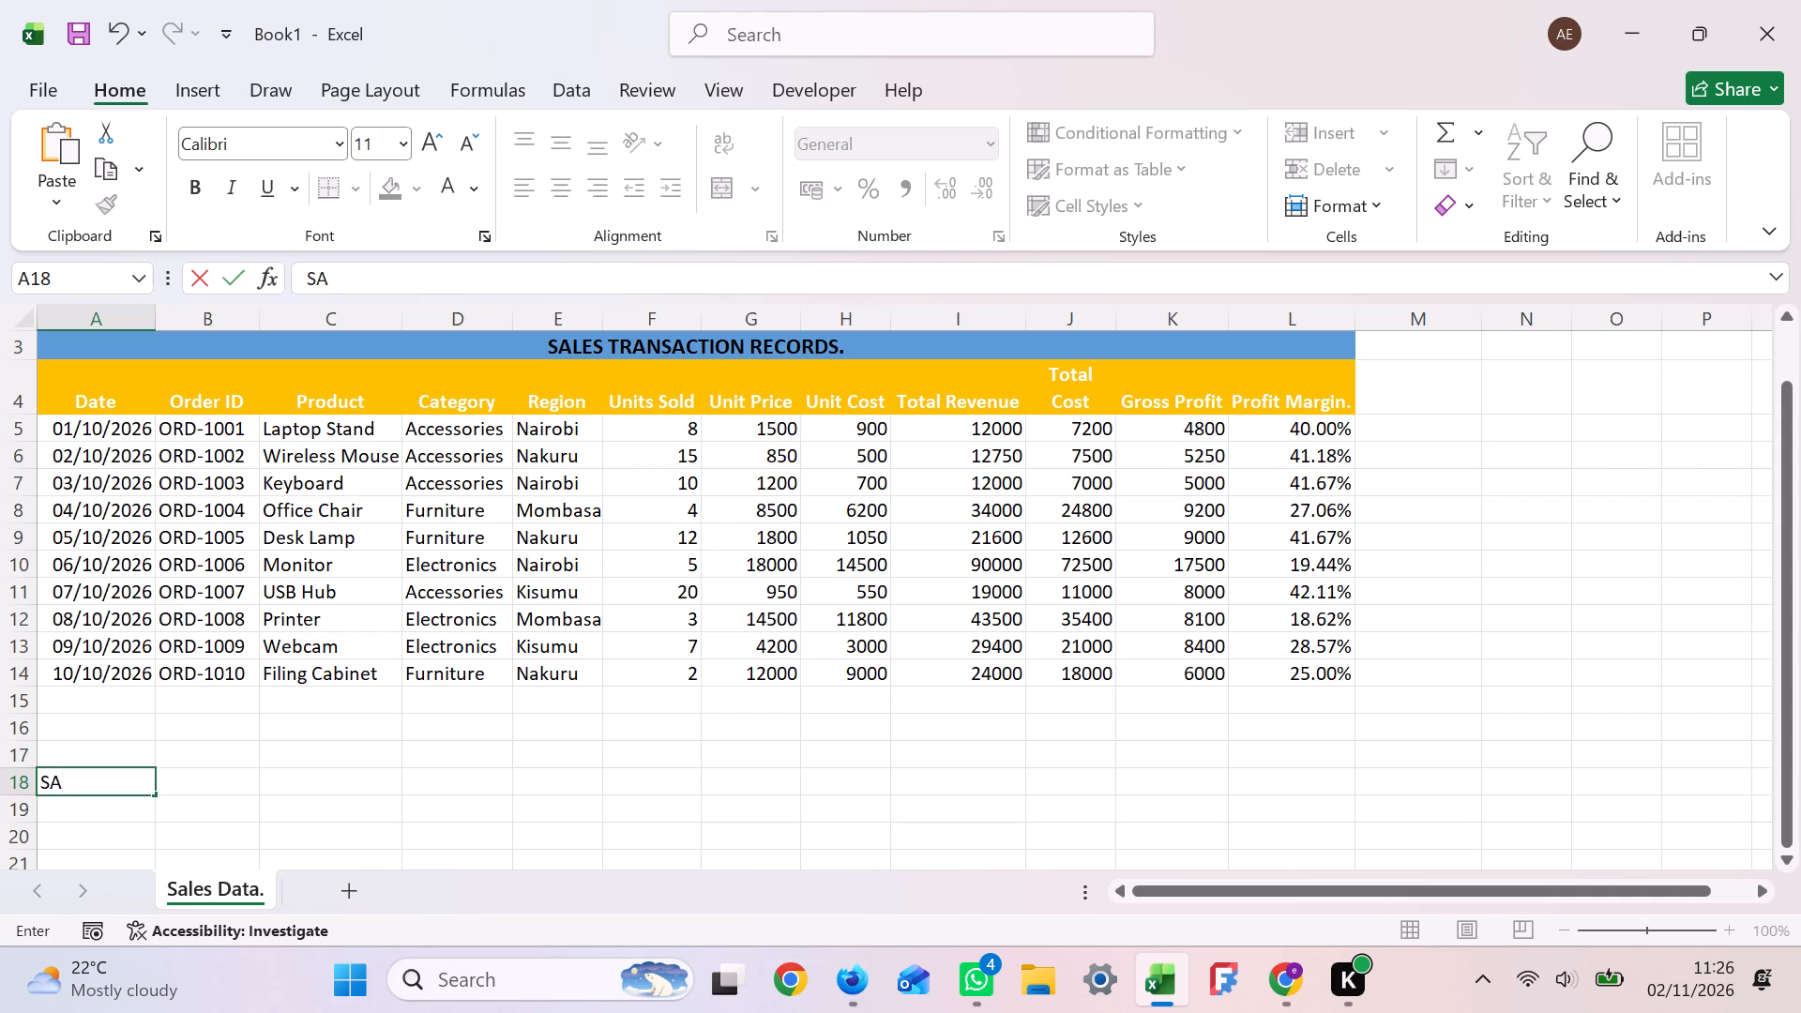
key("l")
key("e")
type("S")
key("space")
key("p")
type("ERF")
key("o")
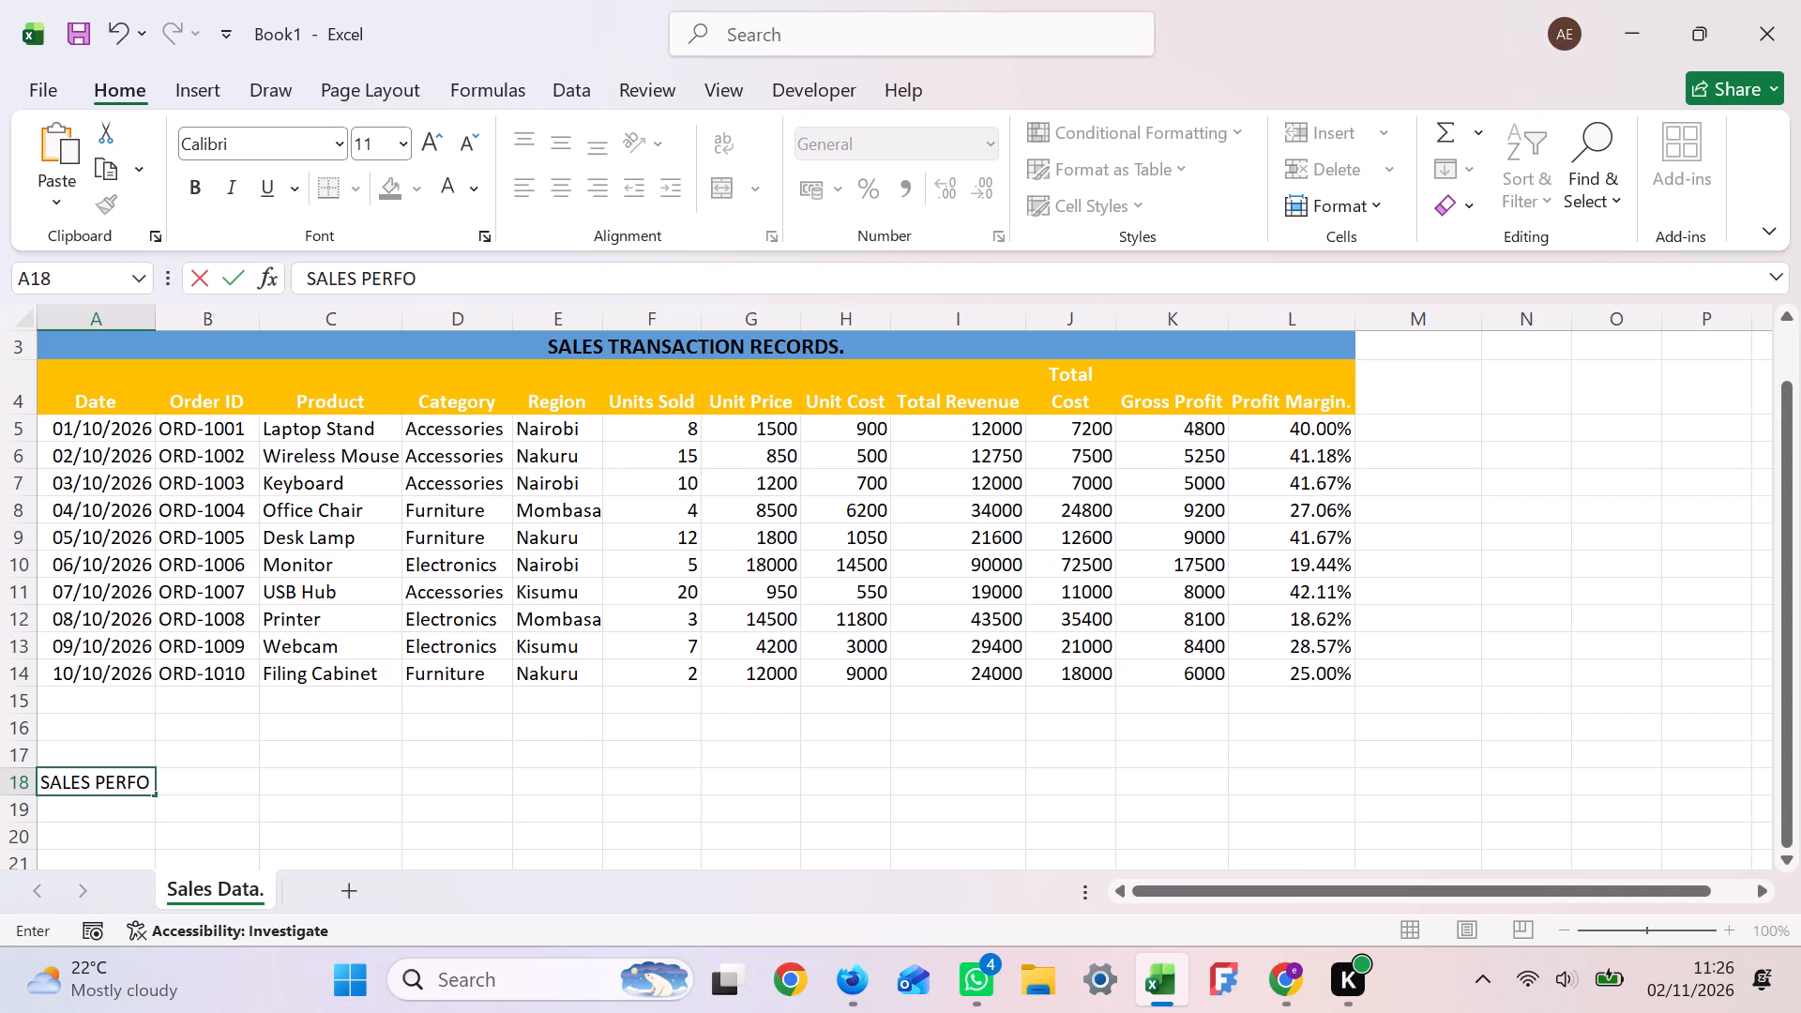
type("RMA")
type("NCE SU")
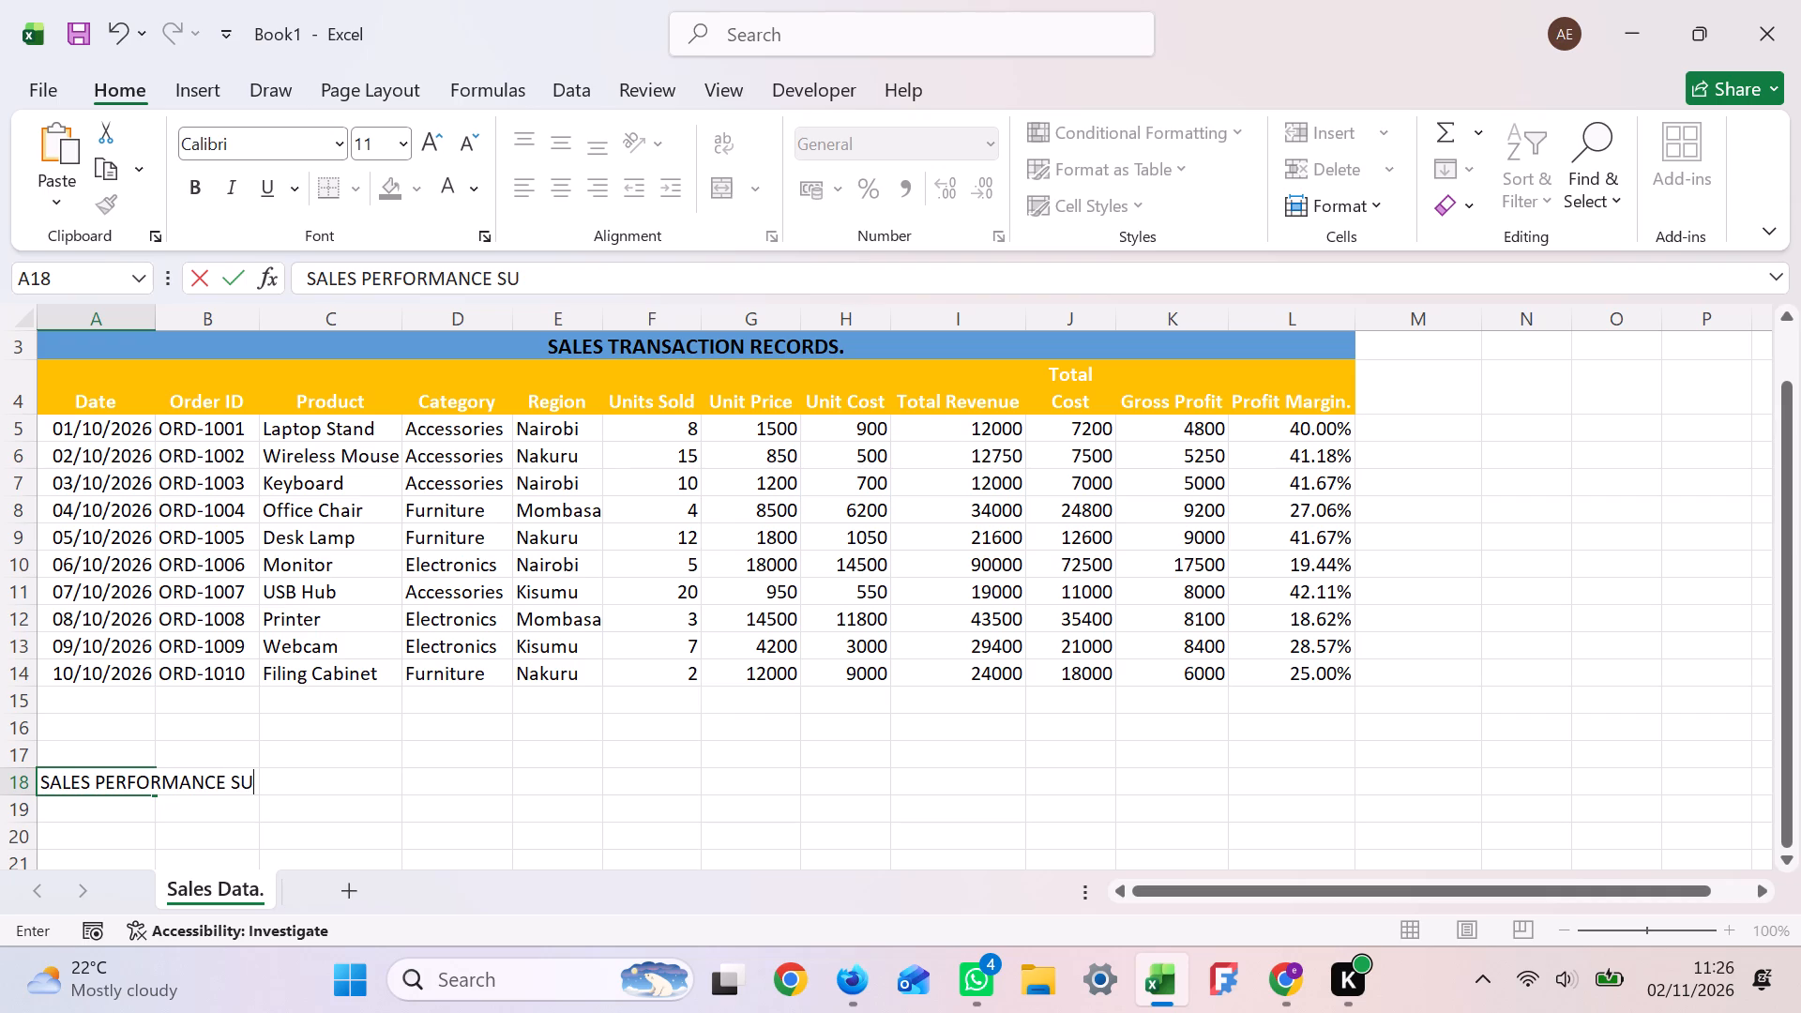
type("MMARY")
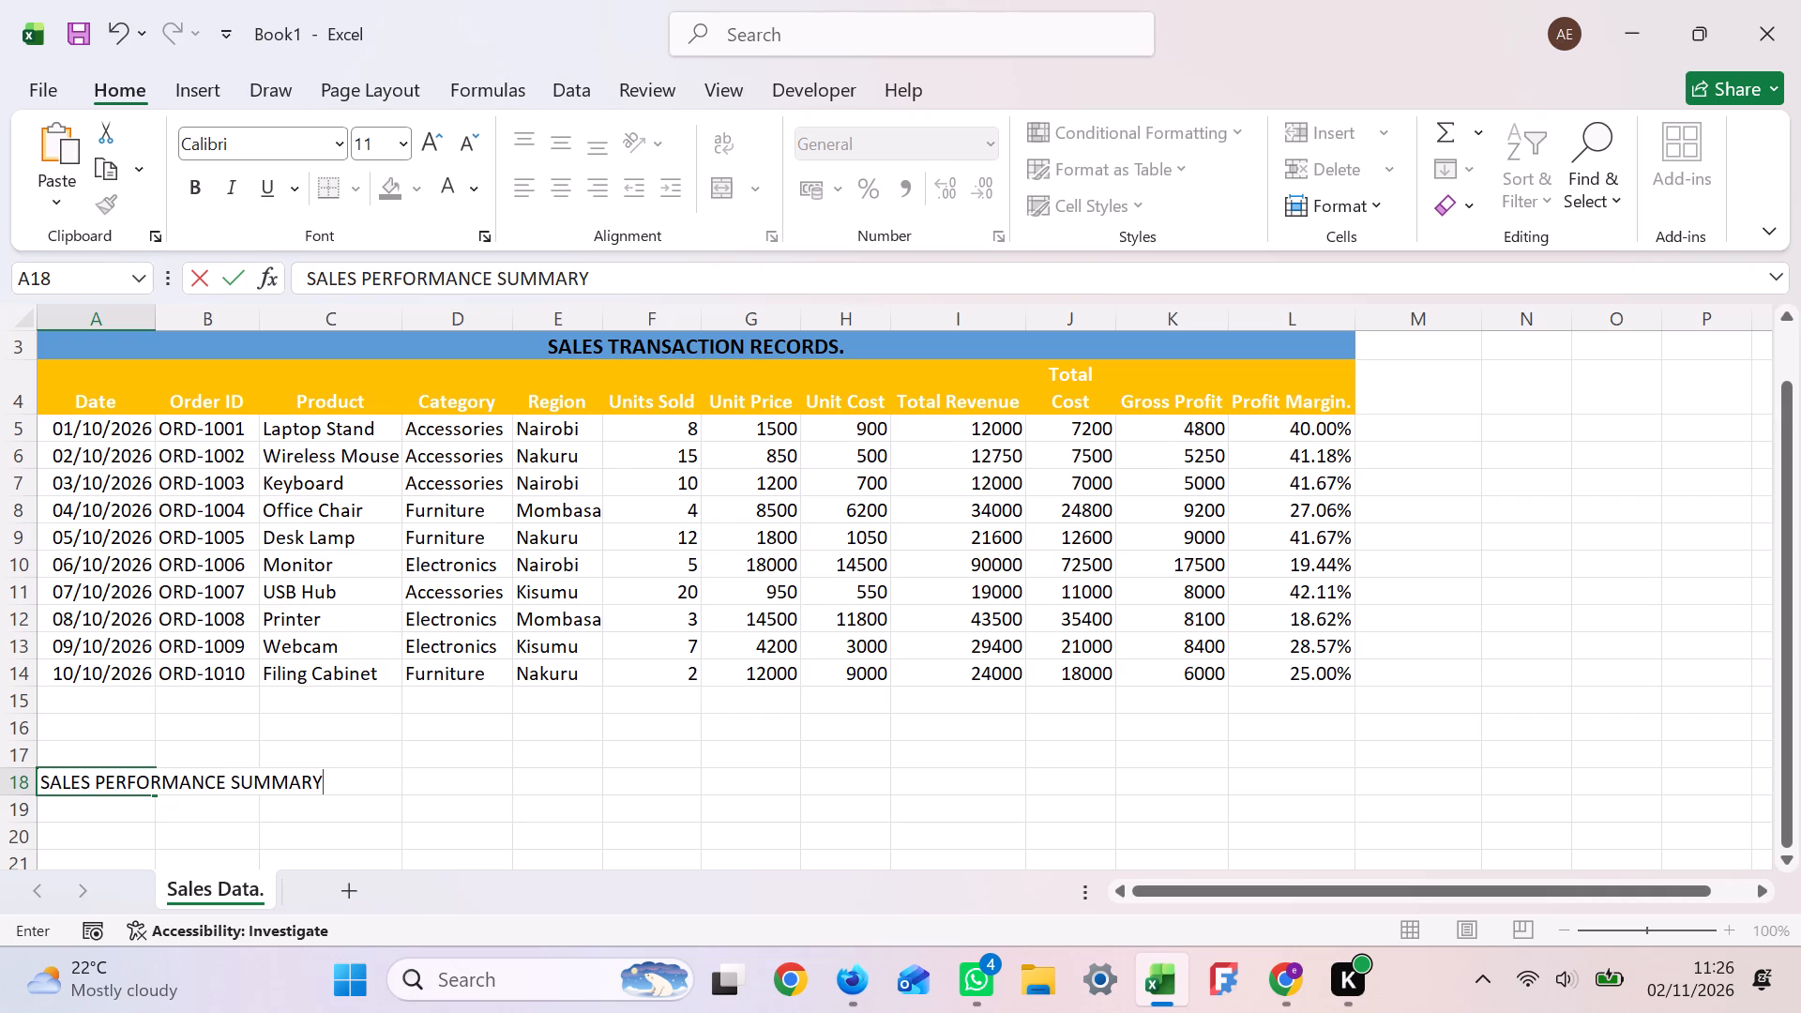
key("period")
key("Return")
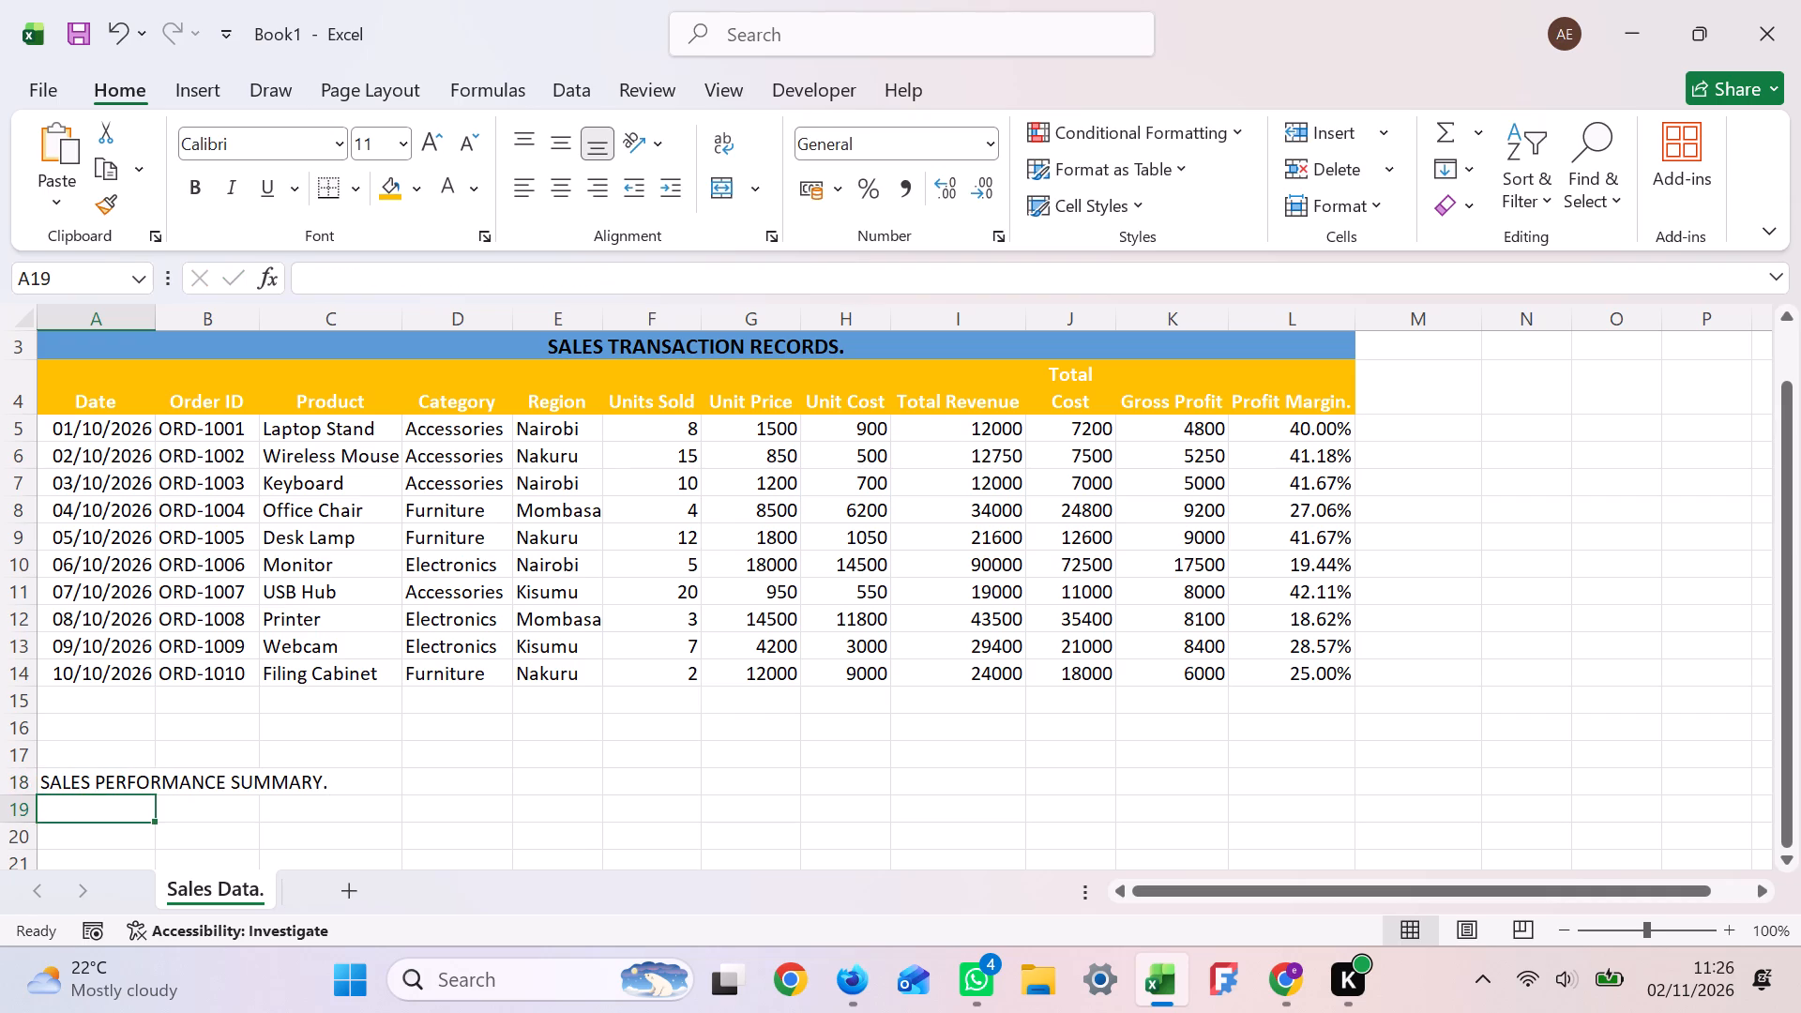
Make the summary heading bold and merge and center it across A18 to D18.
left_click(96, 786)
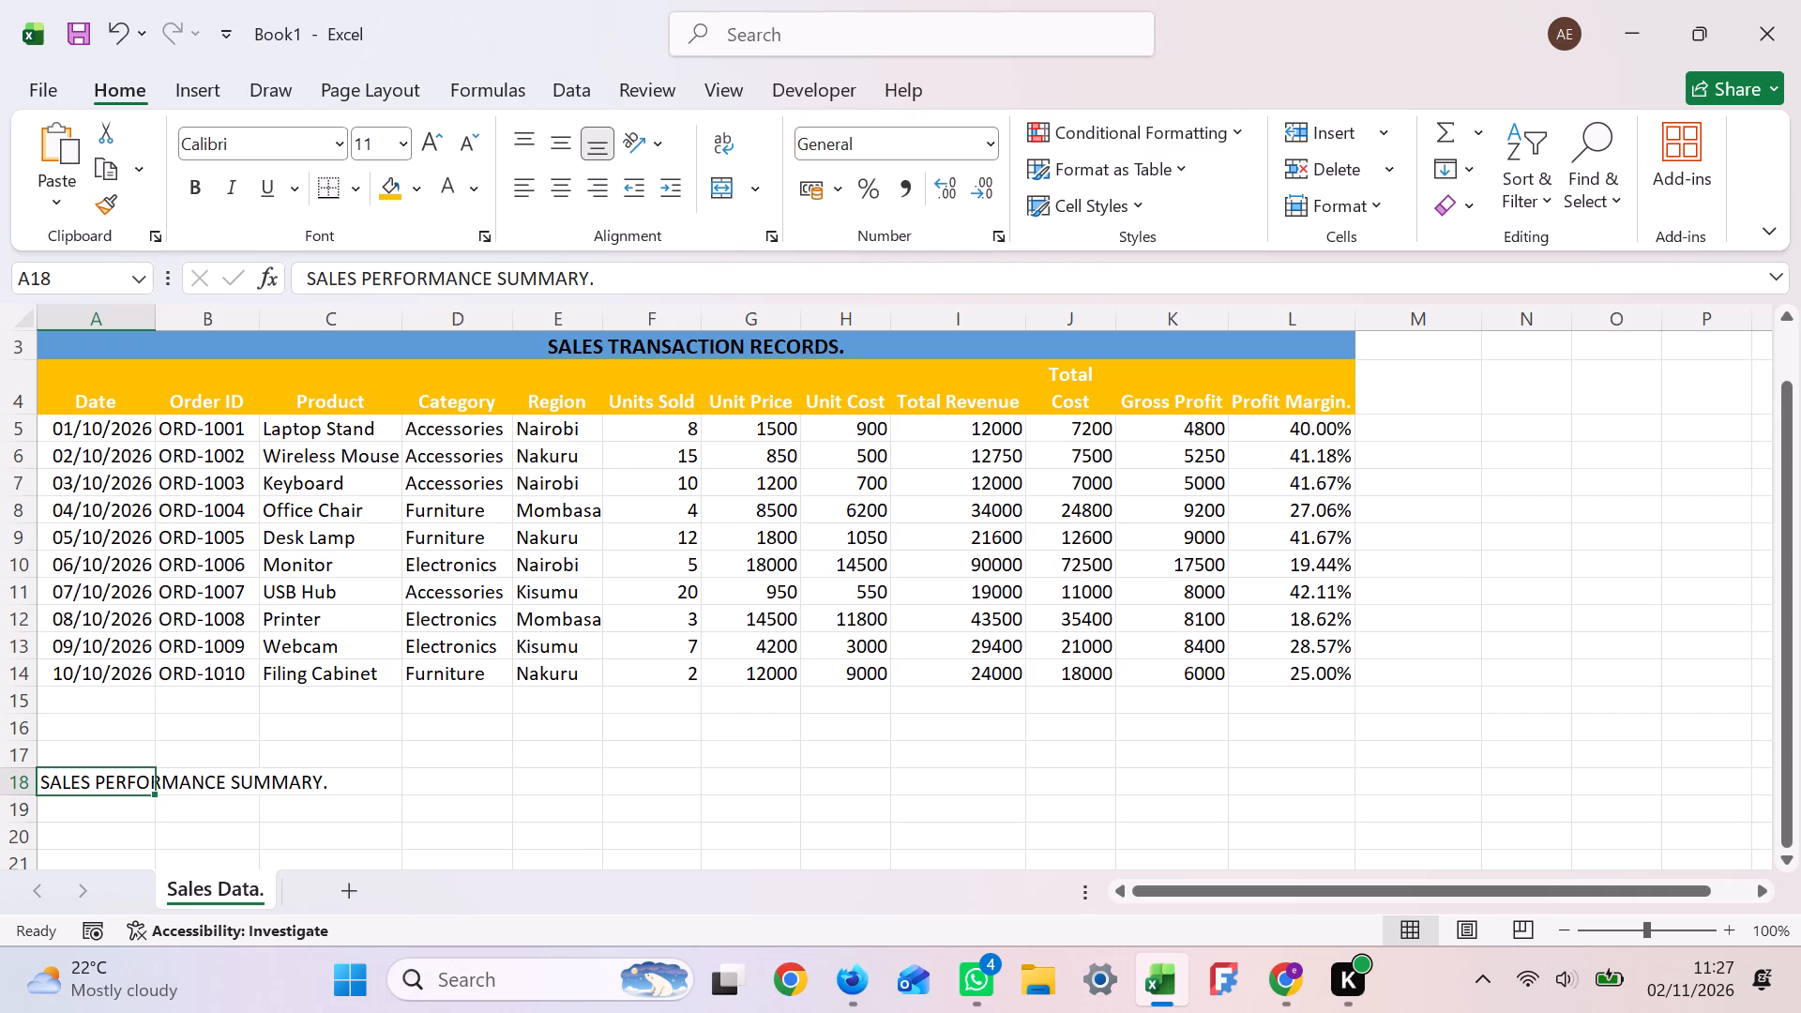
left_click(450, 785, "shift")
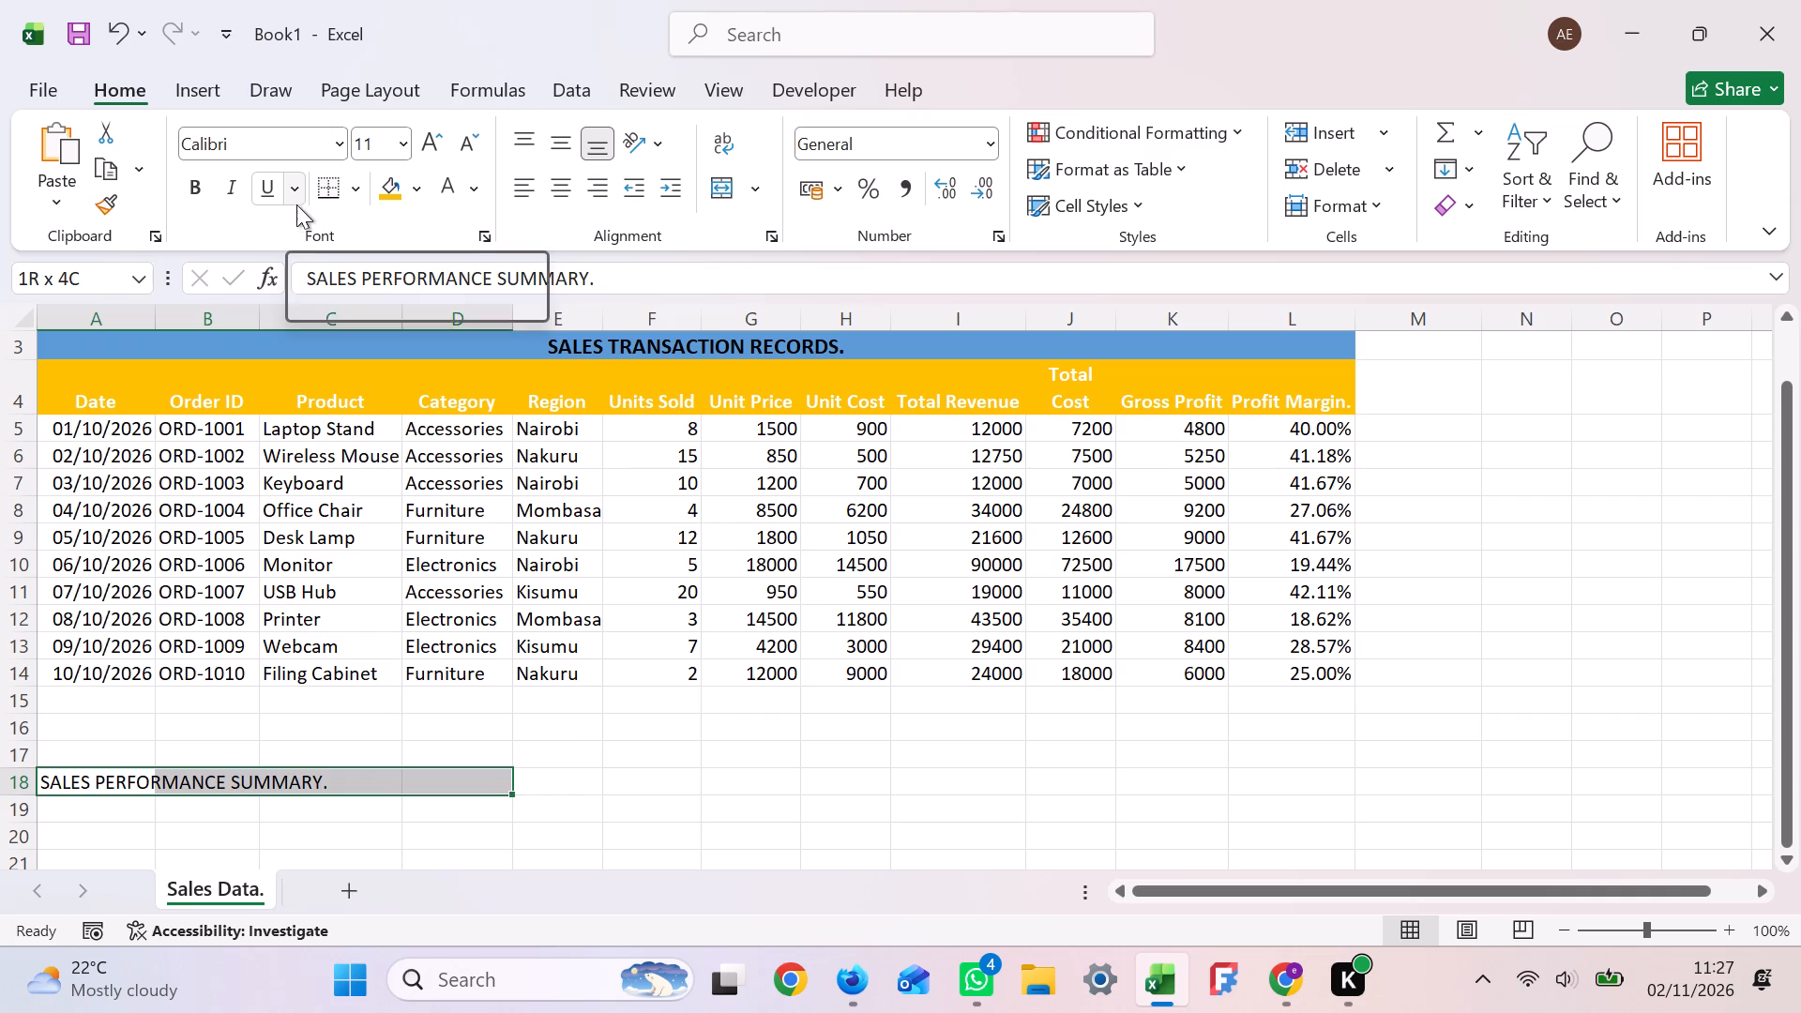
left_click(197, 196)
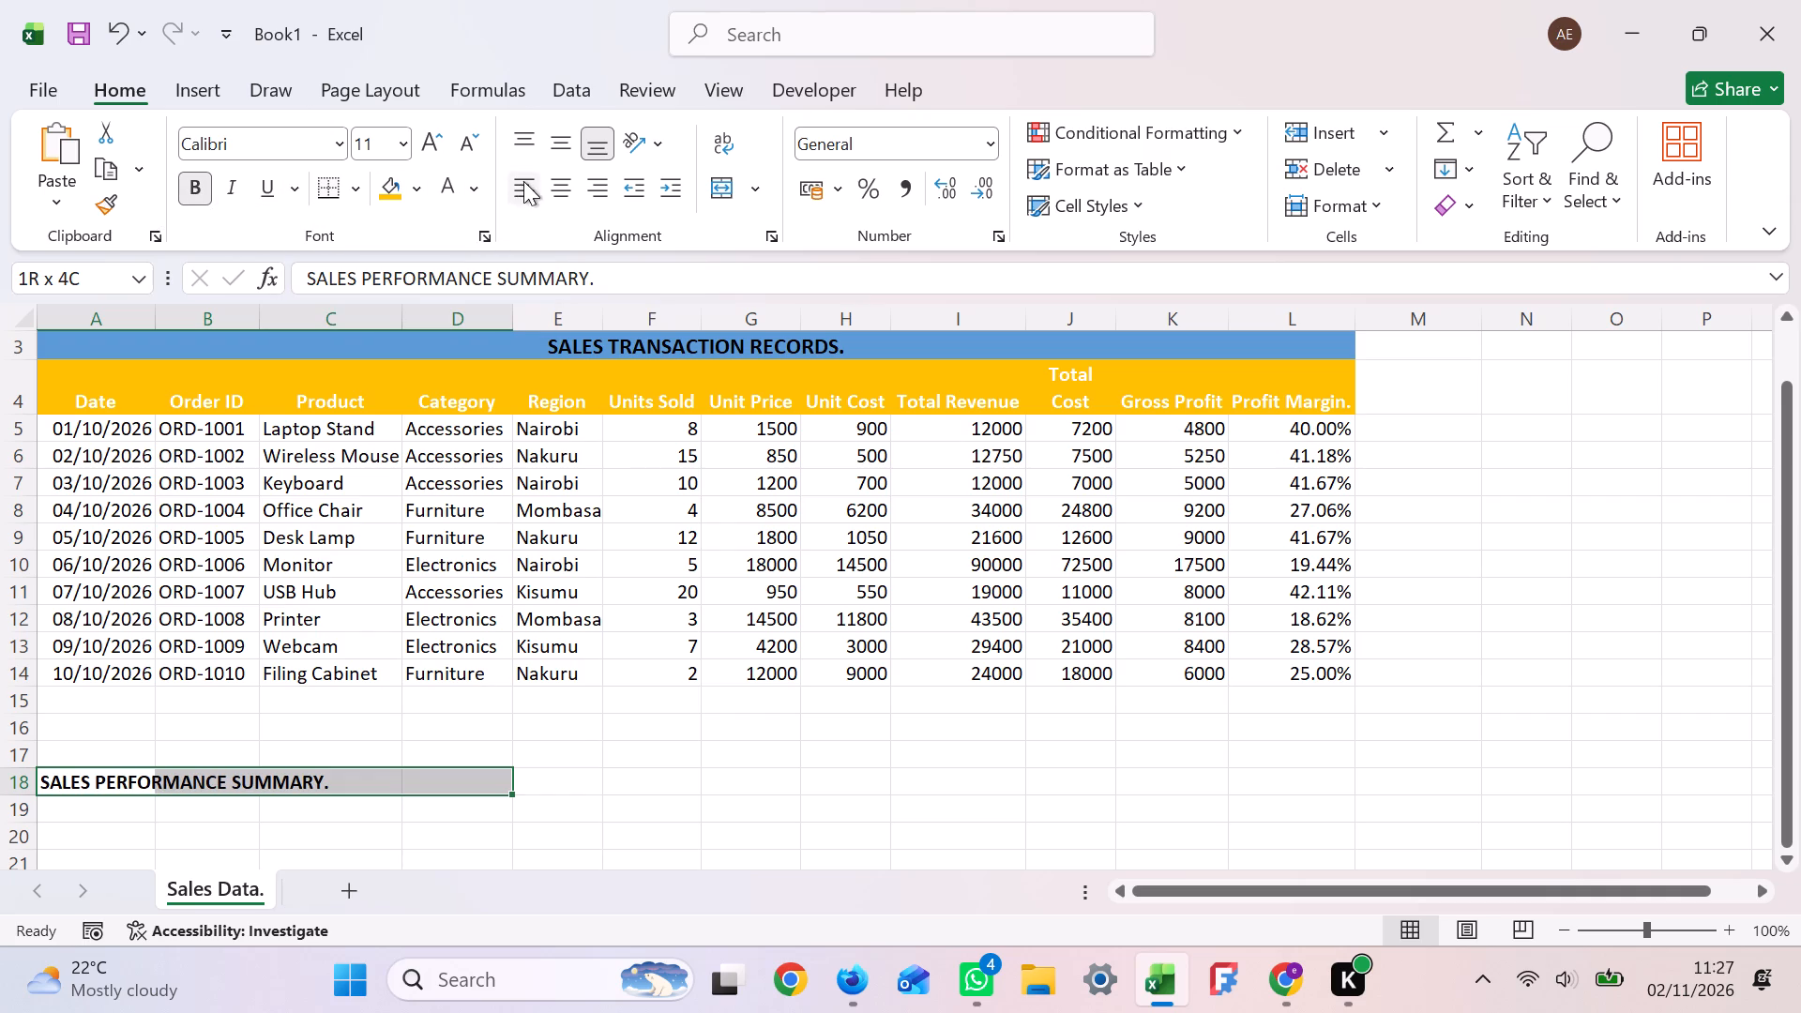
left_click(745, 197)
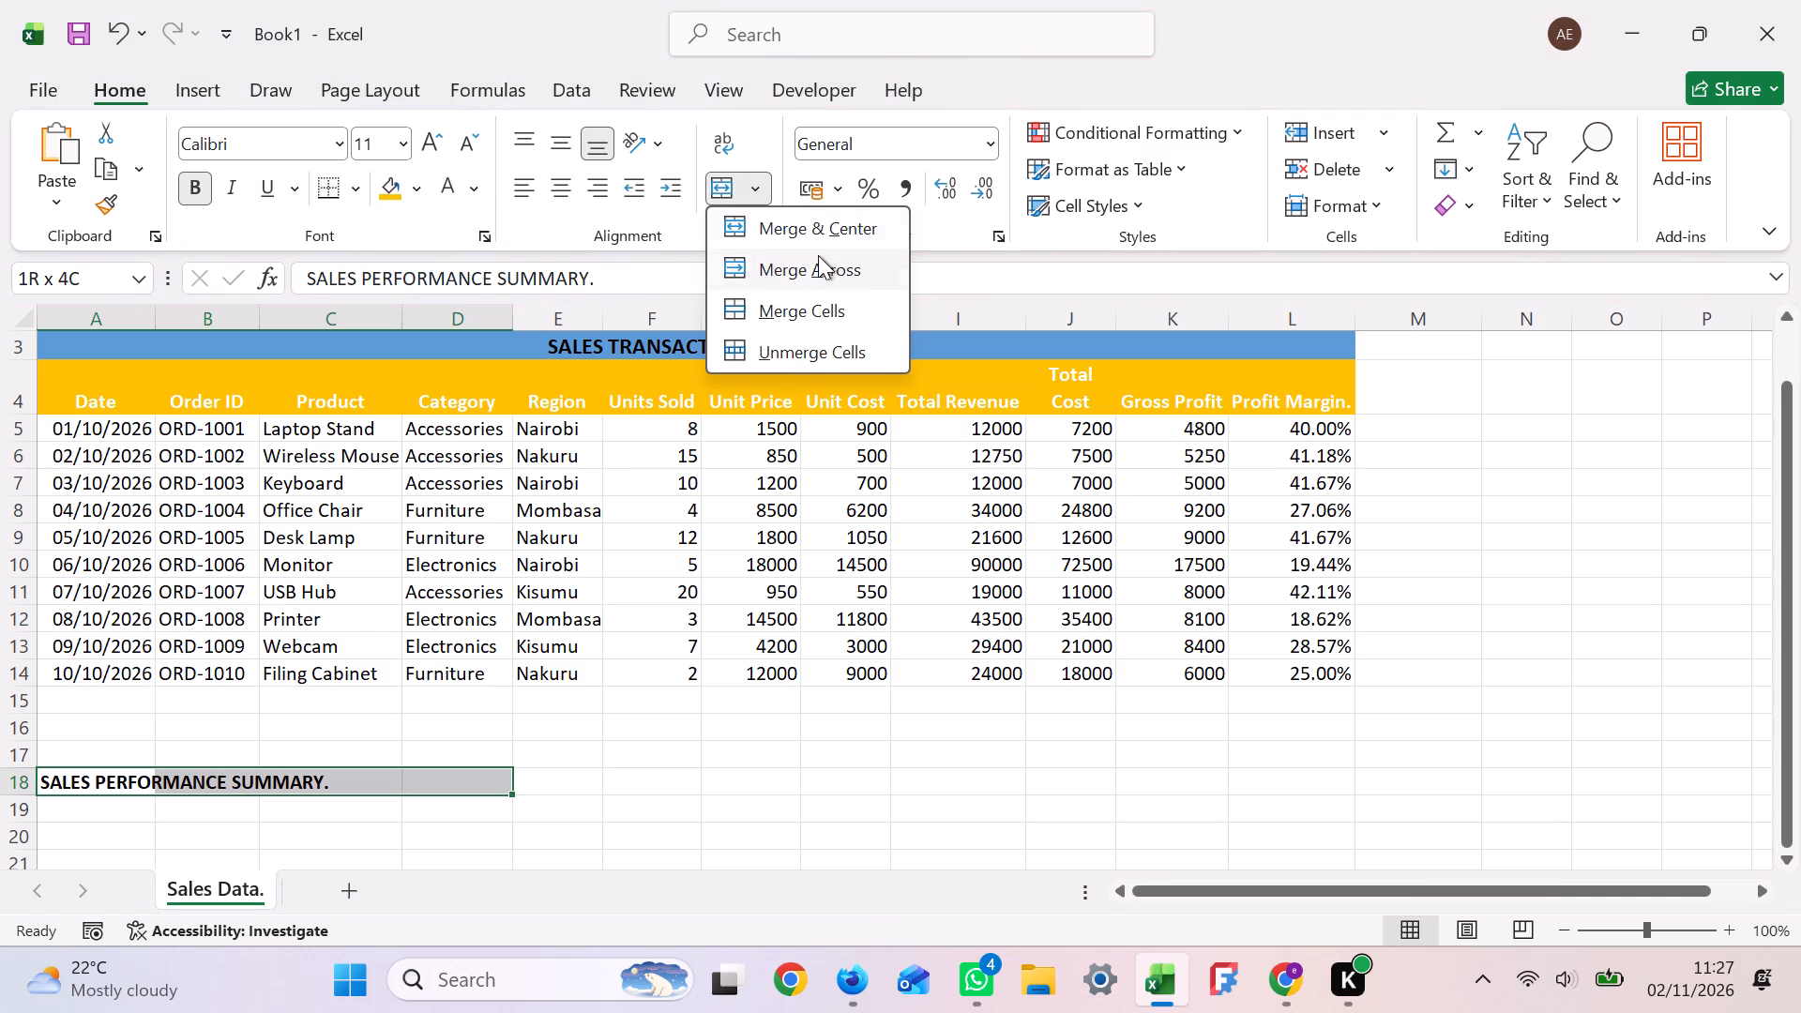
left_click(834, 228)
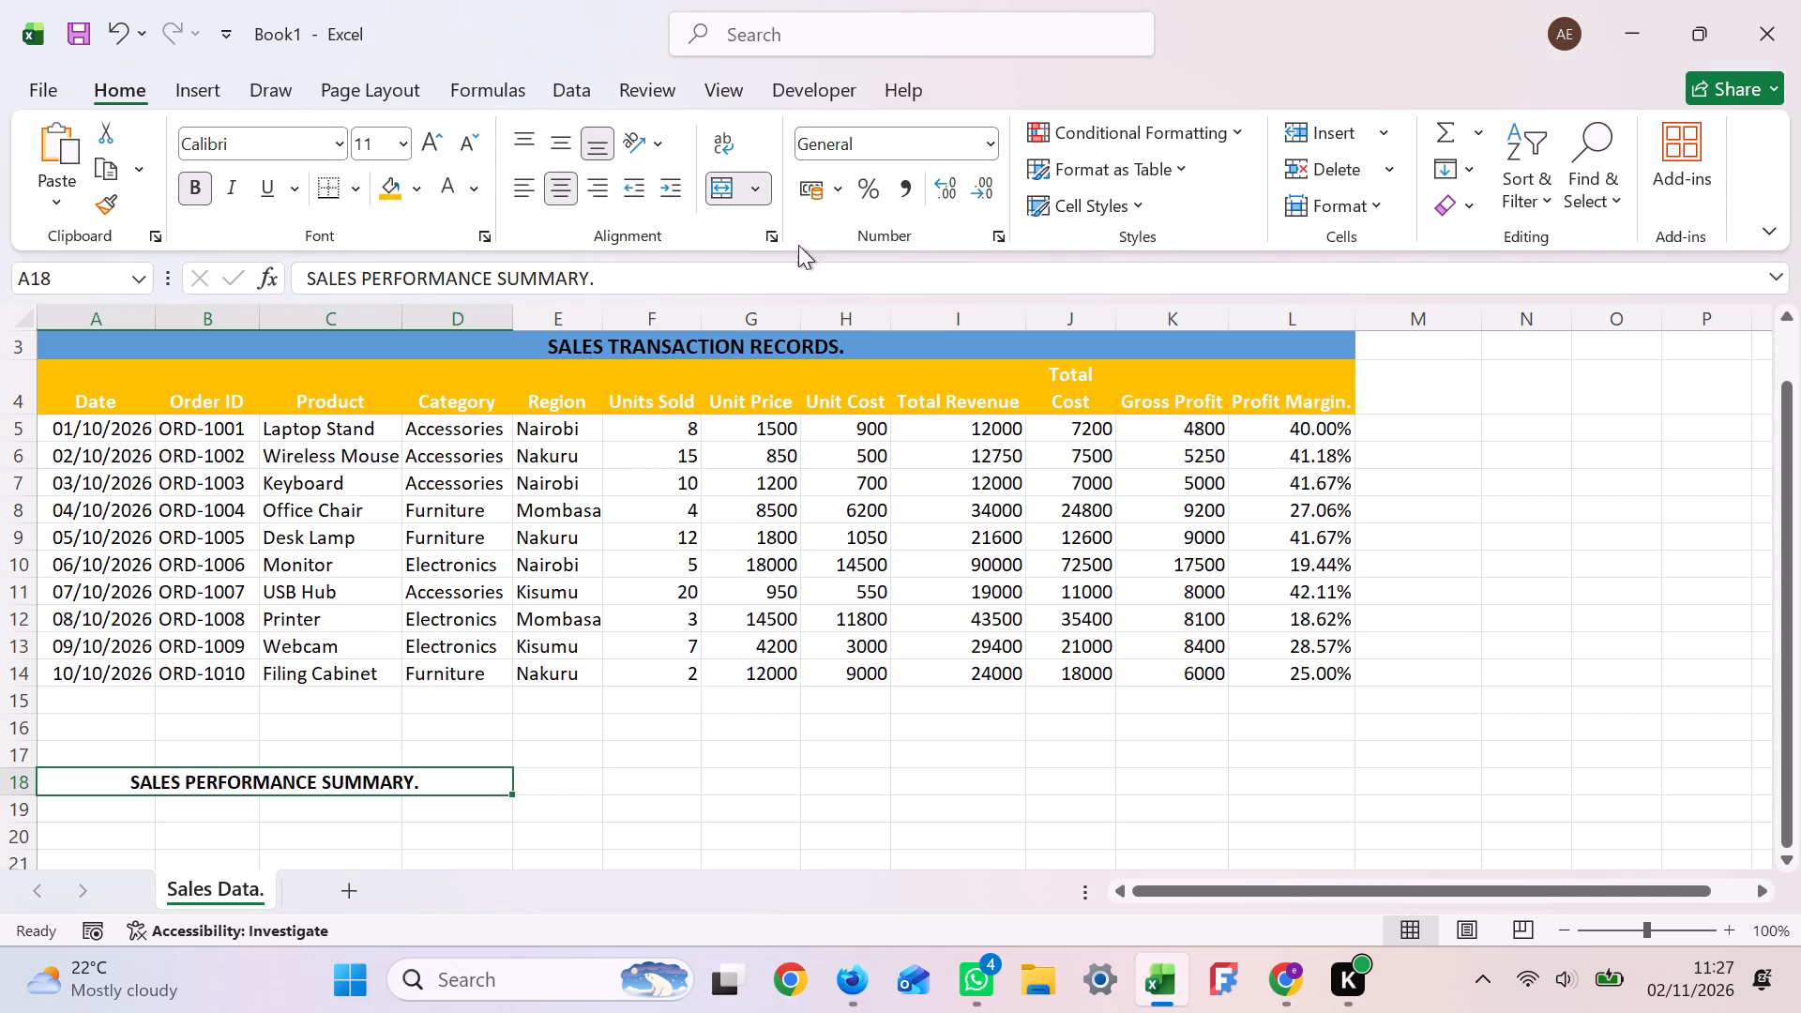
Style the summary heading in row 18 with a green fill, white text and font size 12.
left_click(417, 201)
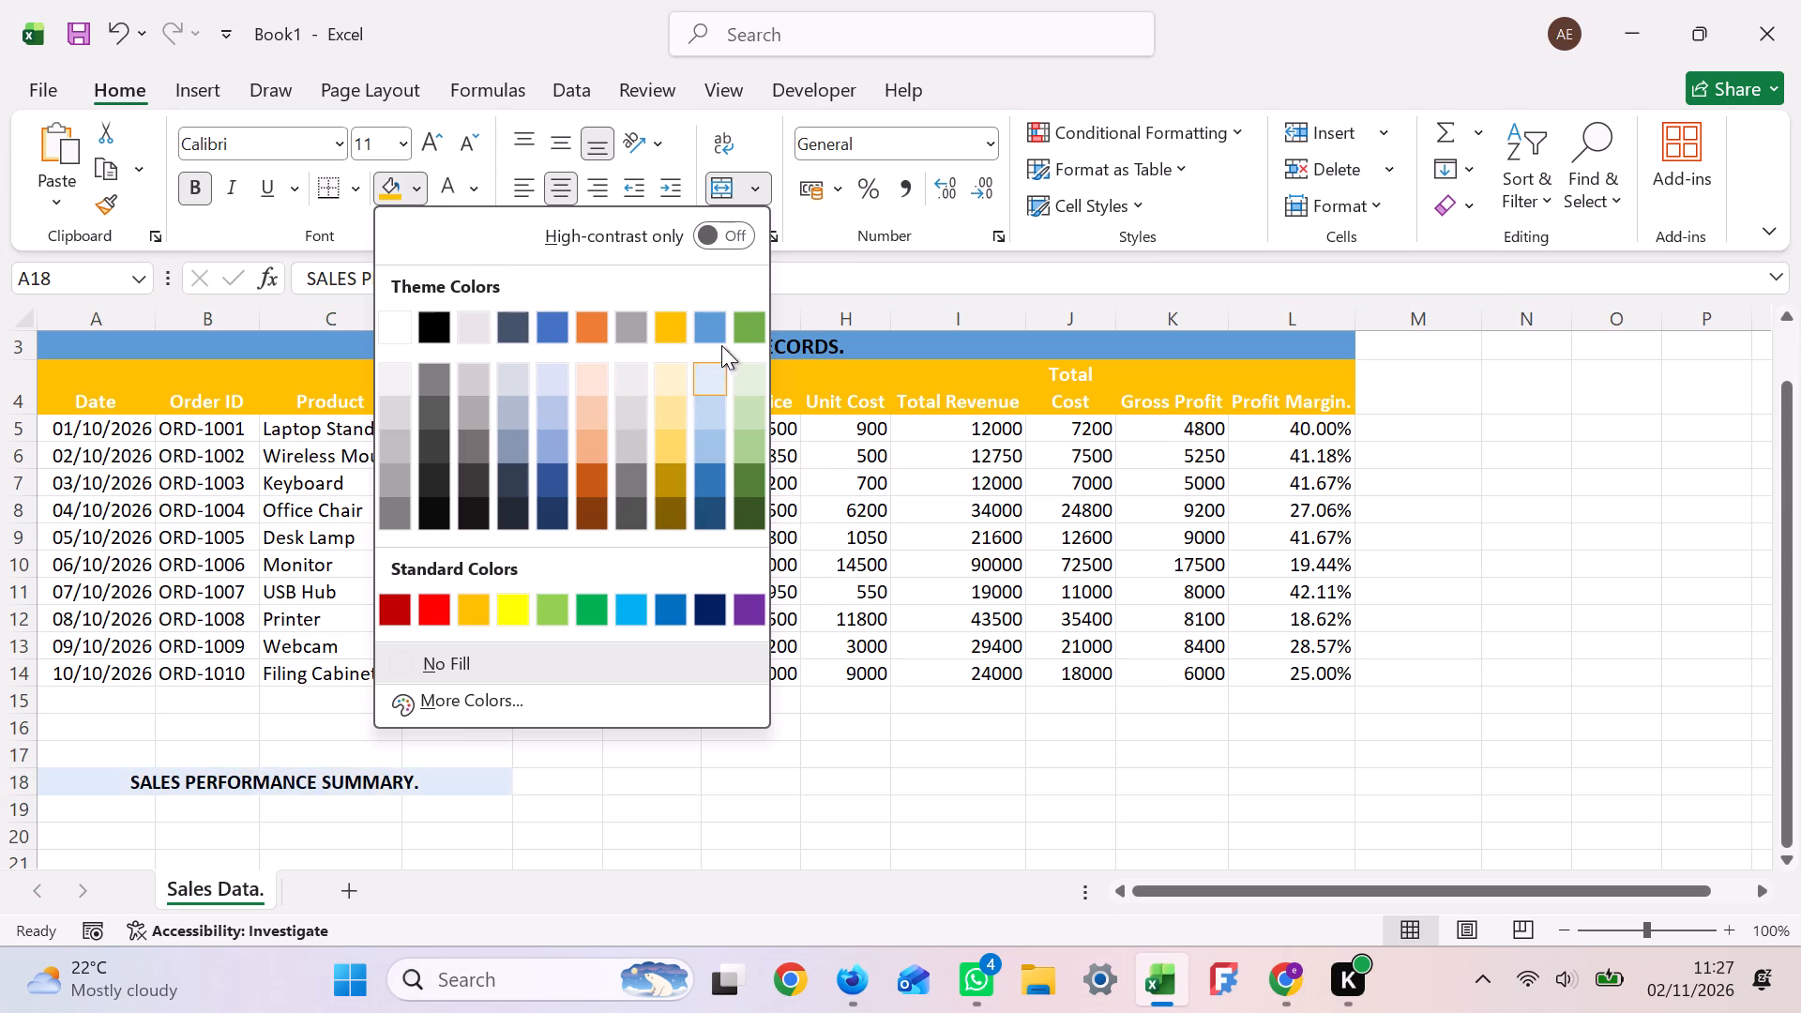
left_click(749, 328)
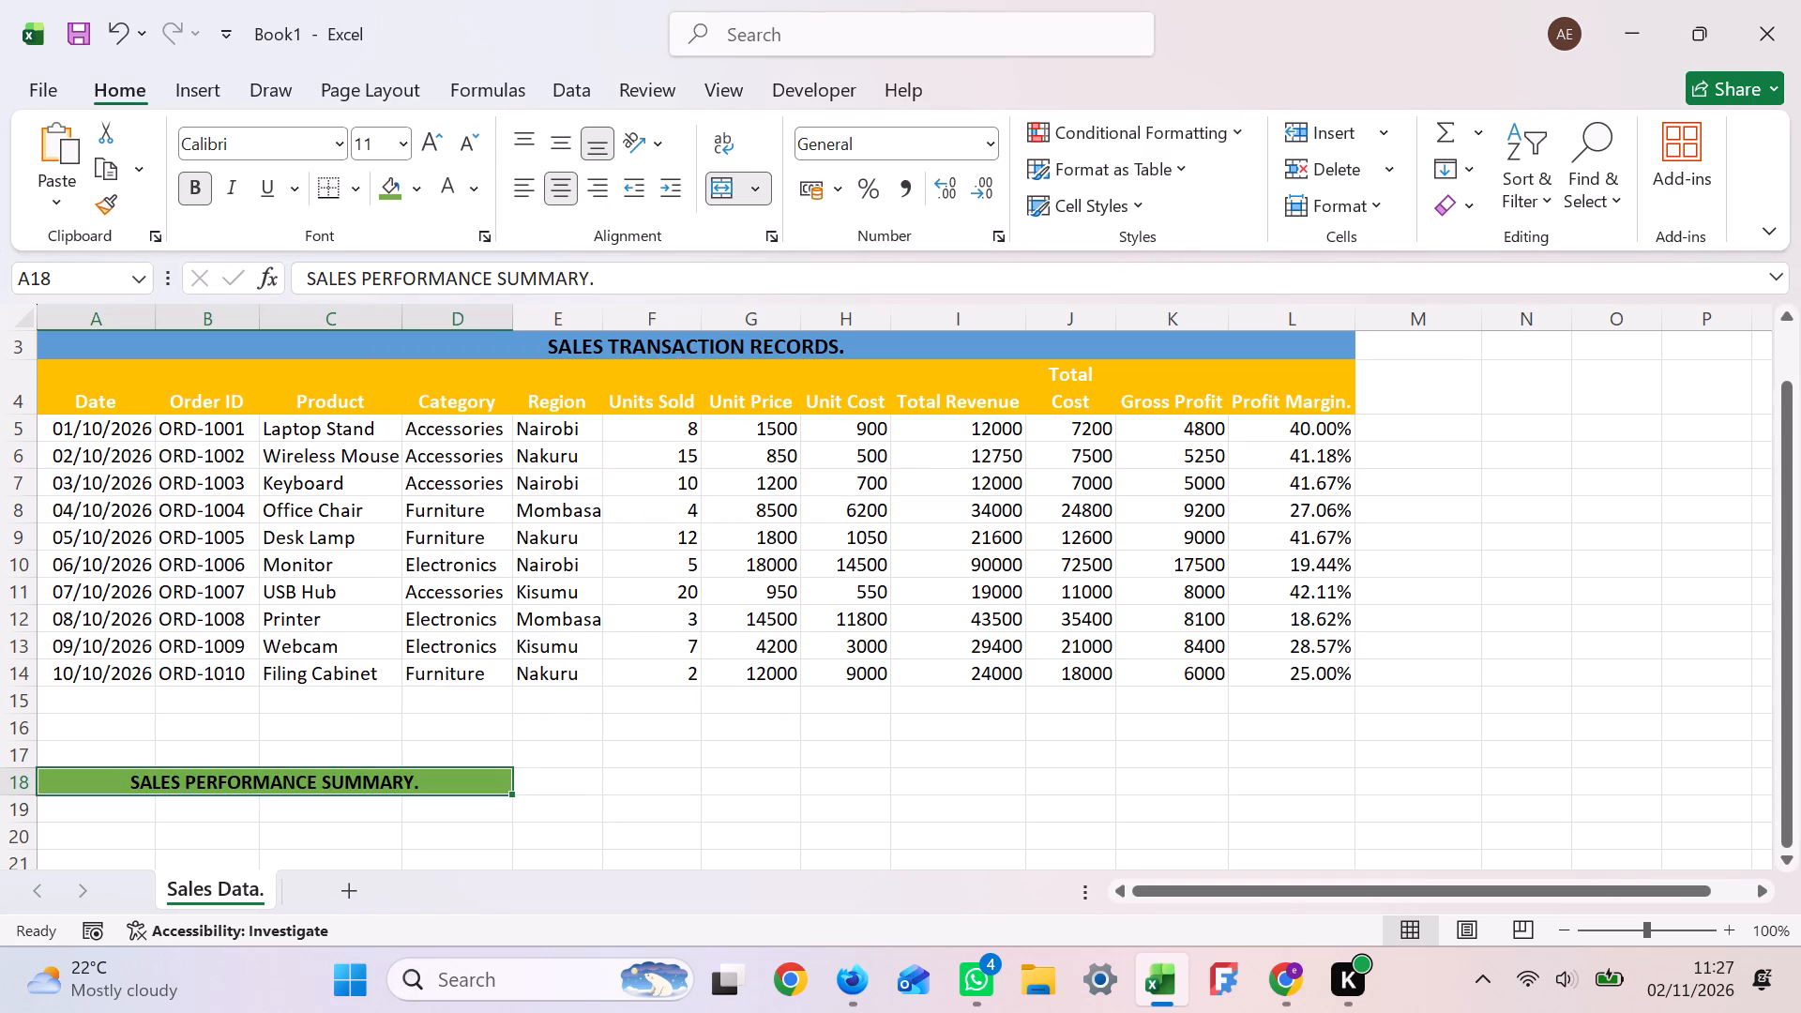
left_click(474, 193)
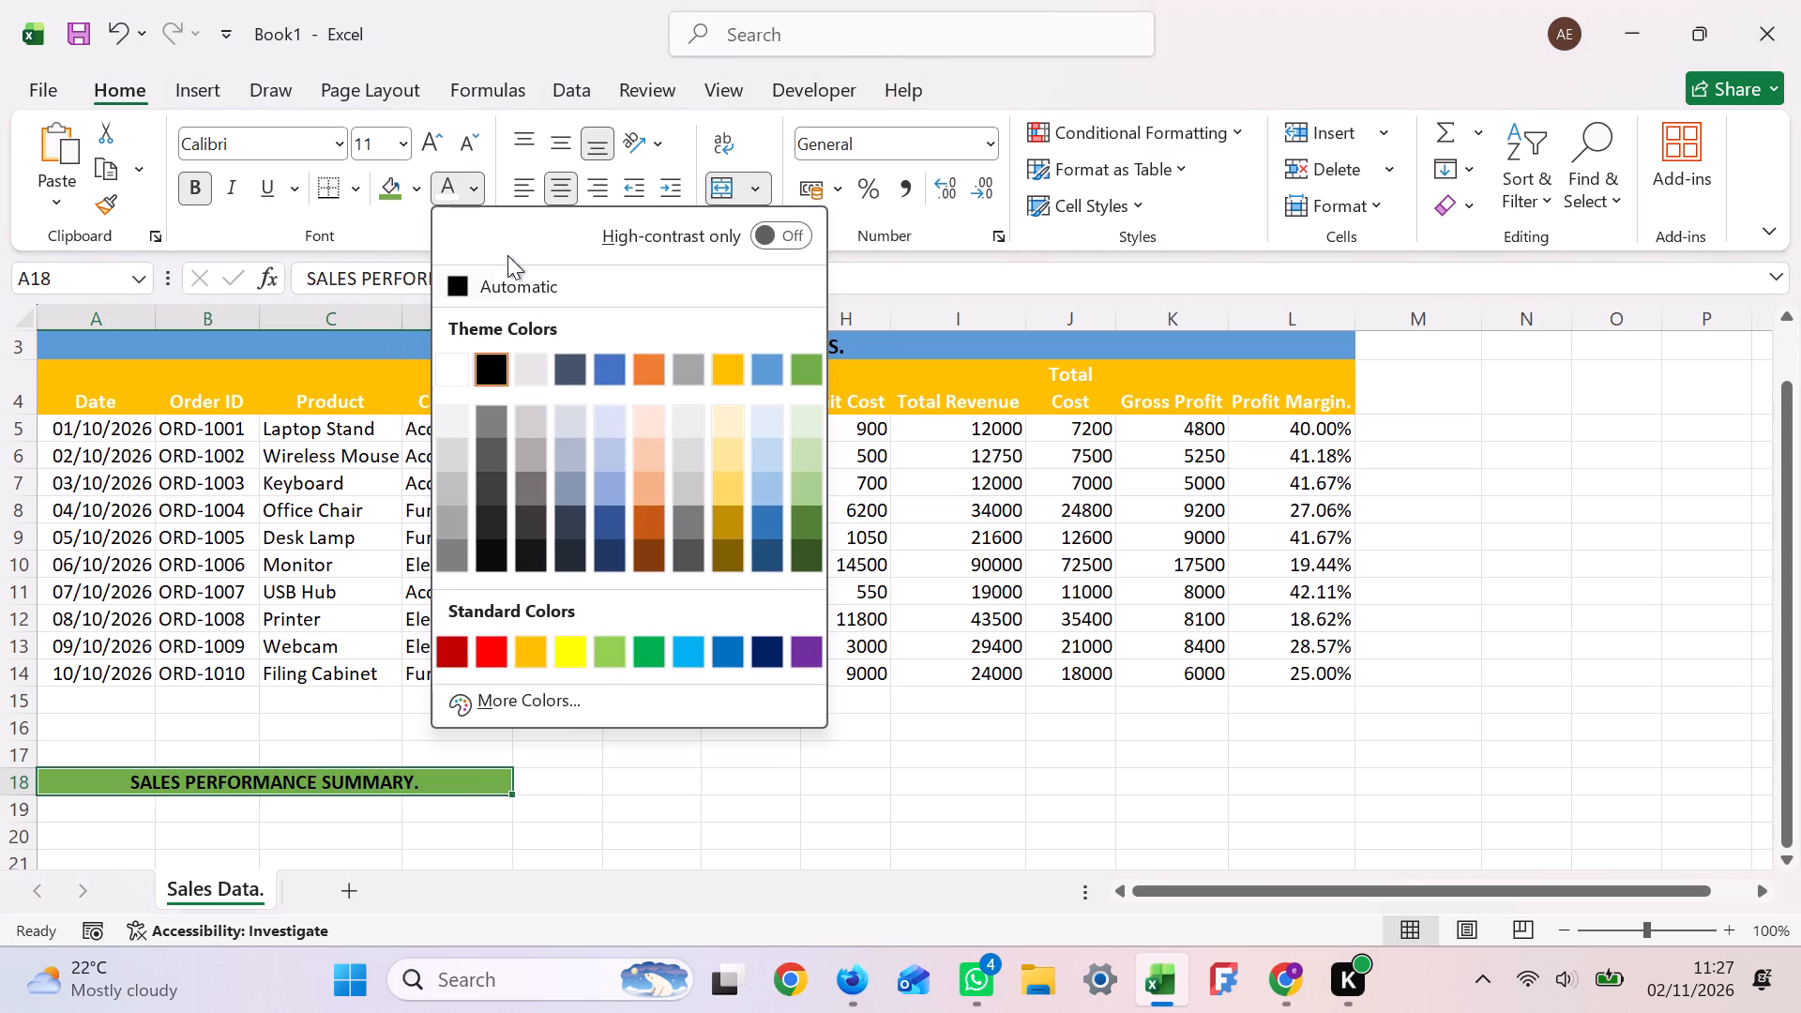
left_click(450, 379)
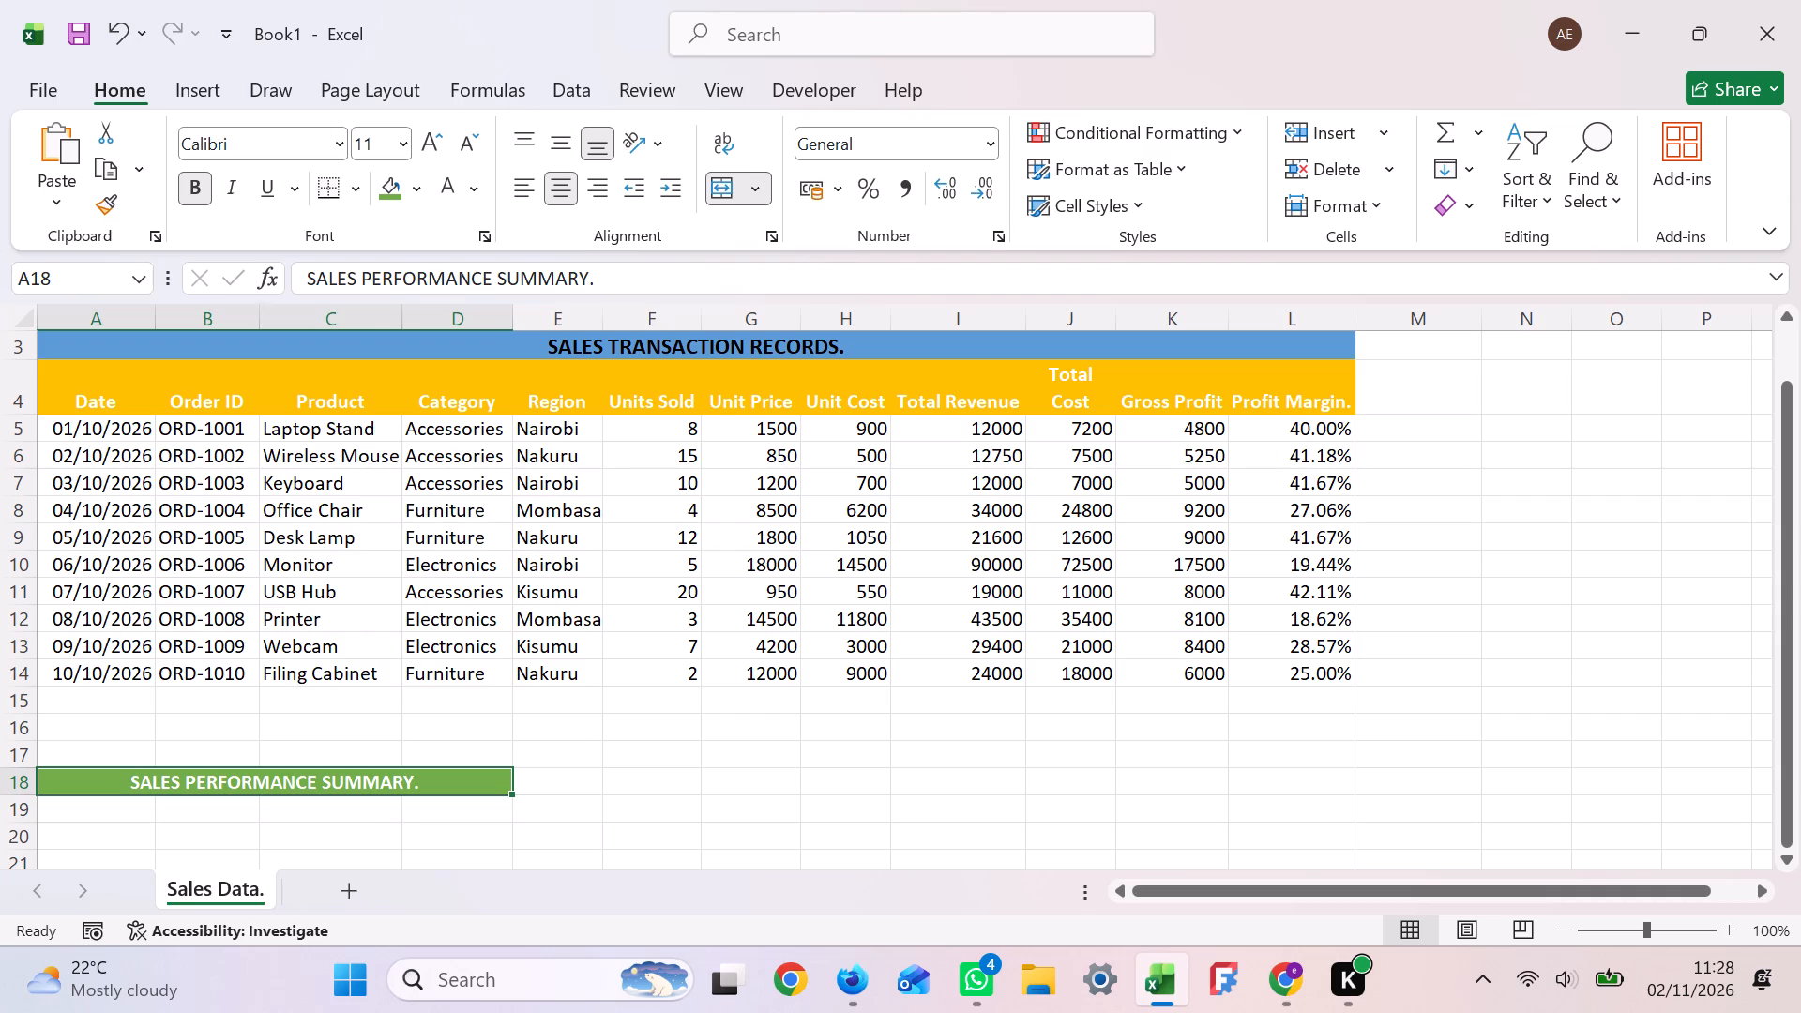
left_click(402, 141)
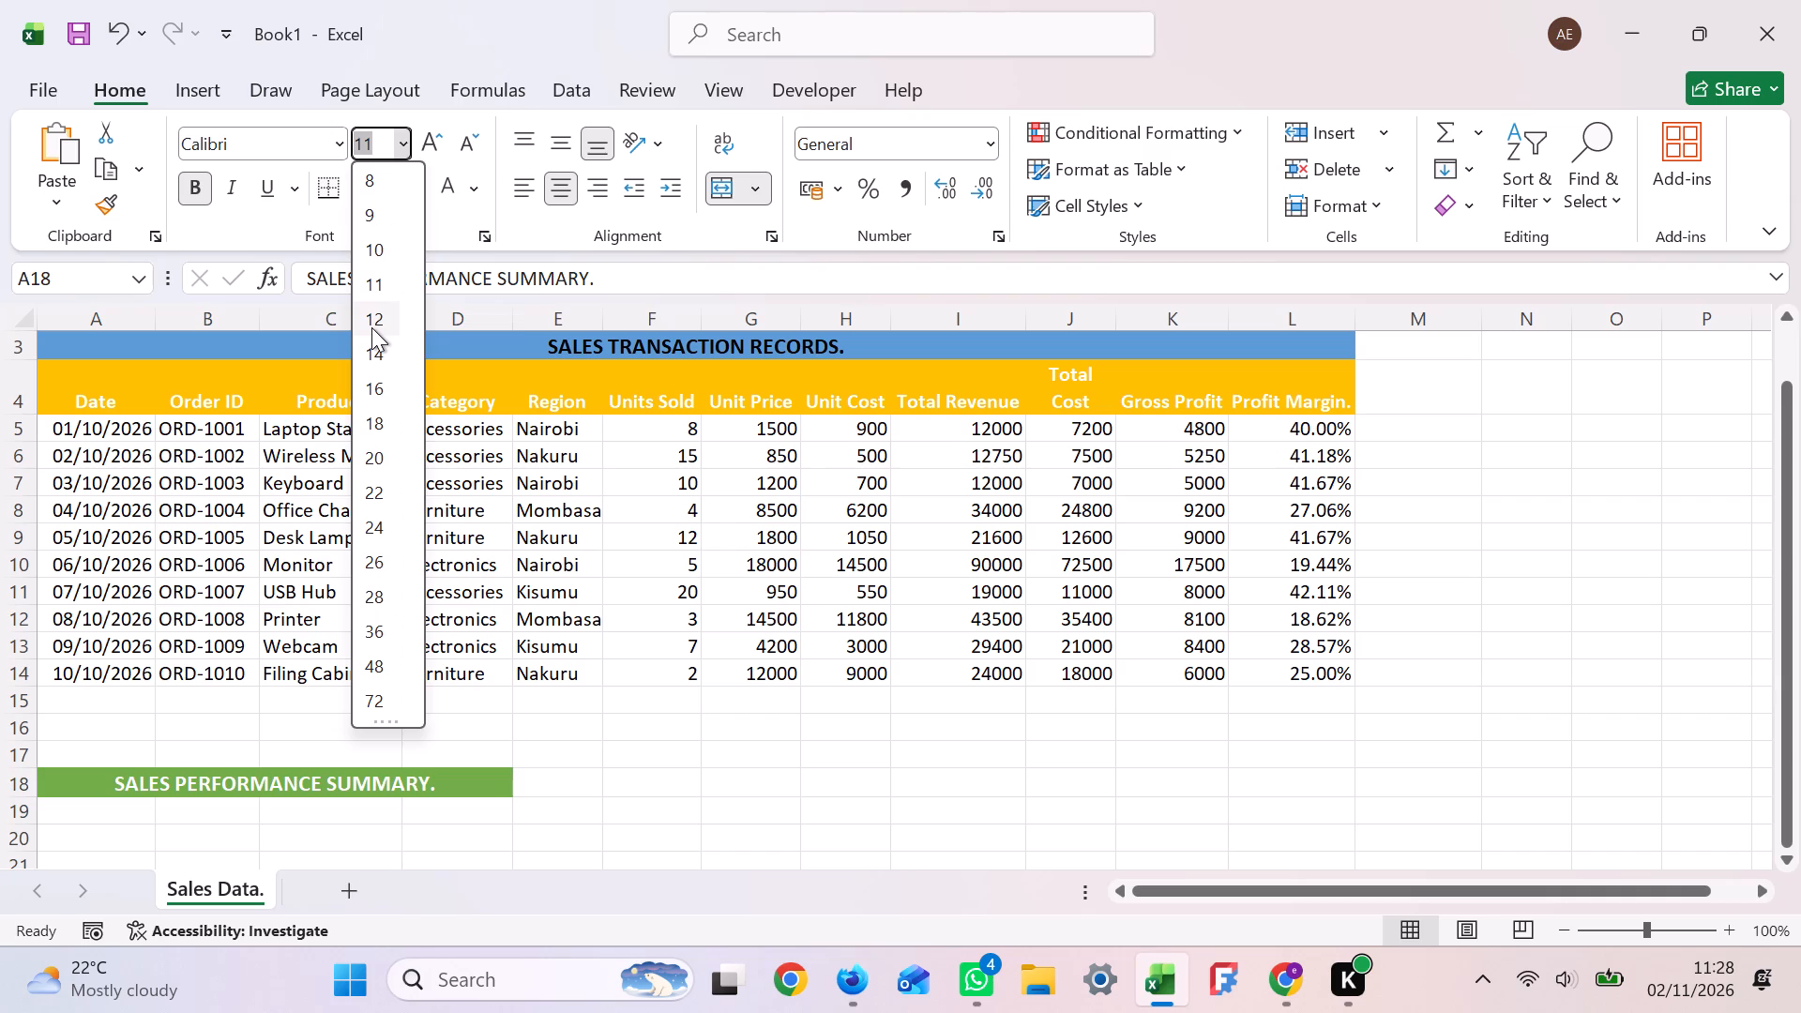
left_click(371, 327)
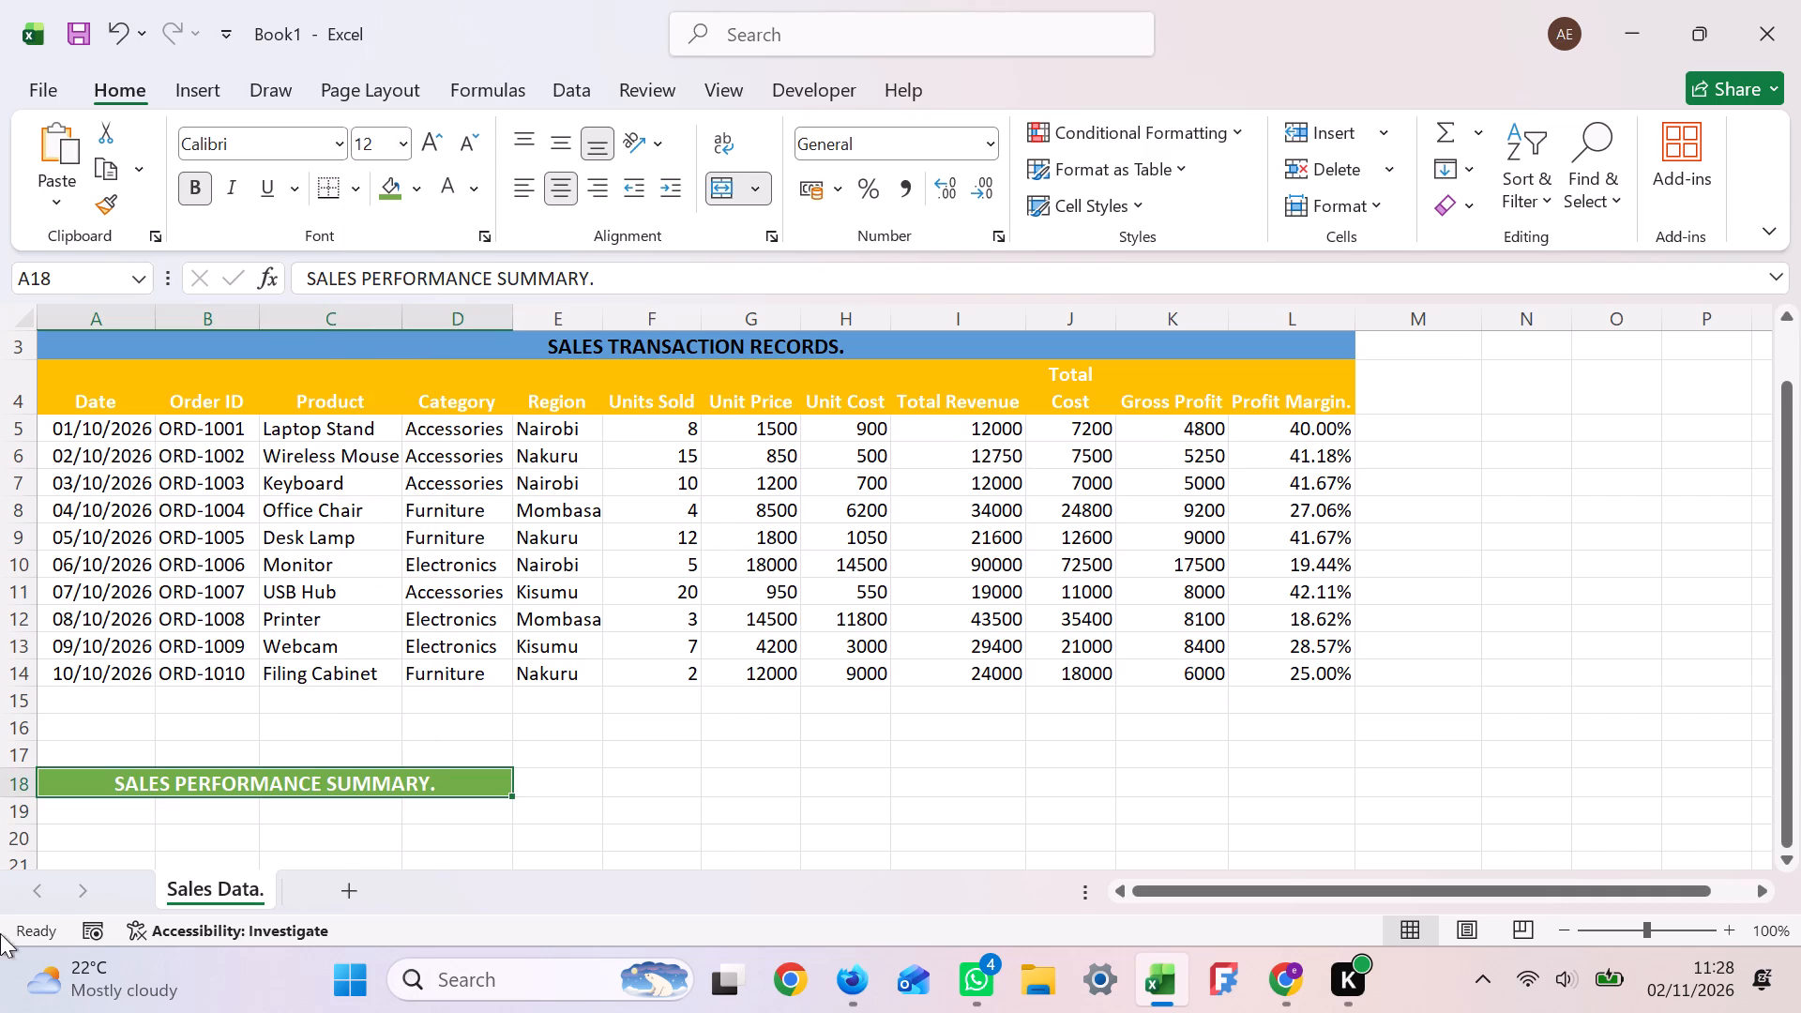
Enter the column header "Financial Metric" in cell A19 under the summary heading.
left_click(83, 810)
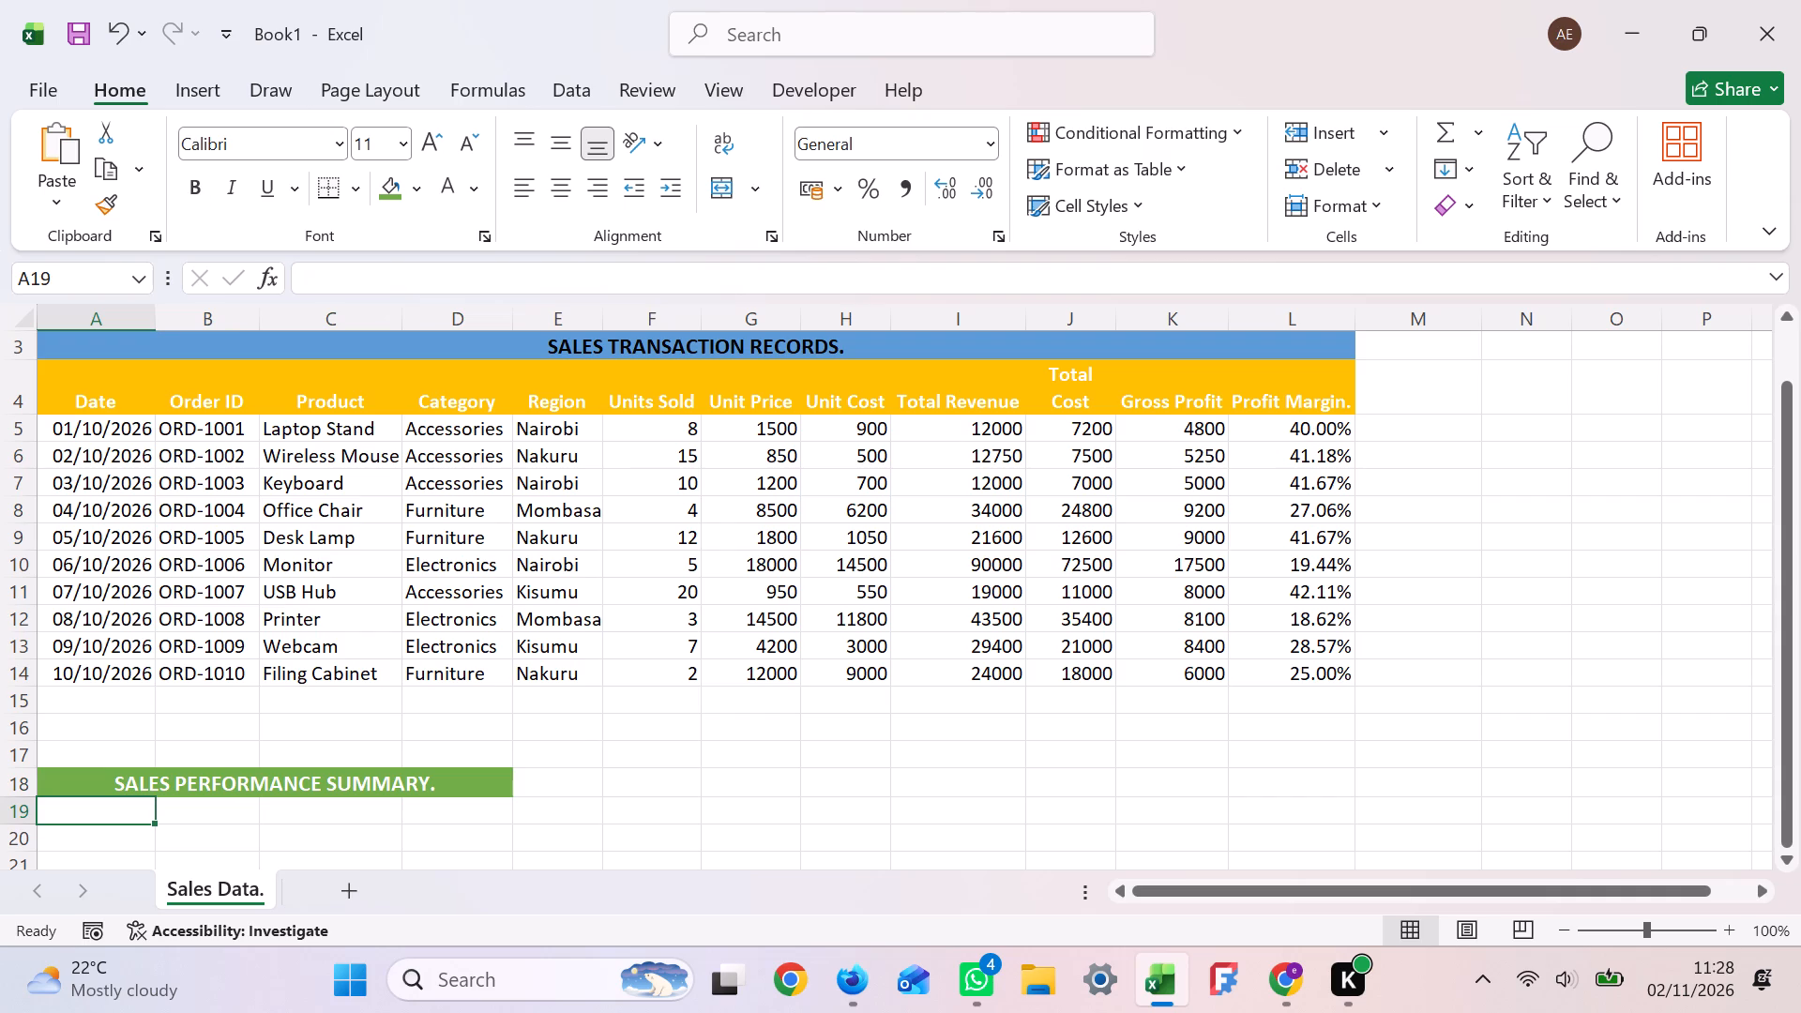
key("f")
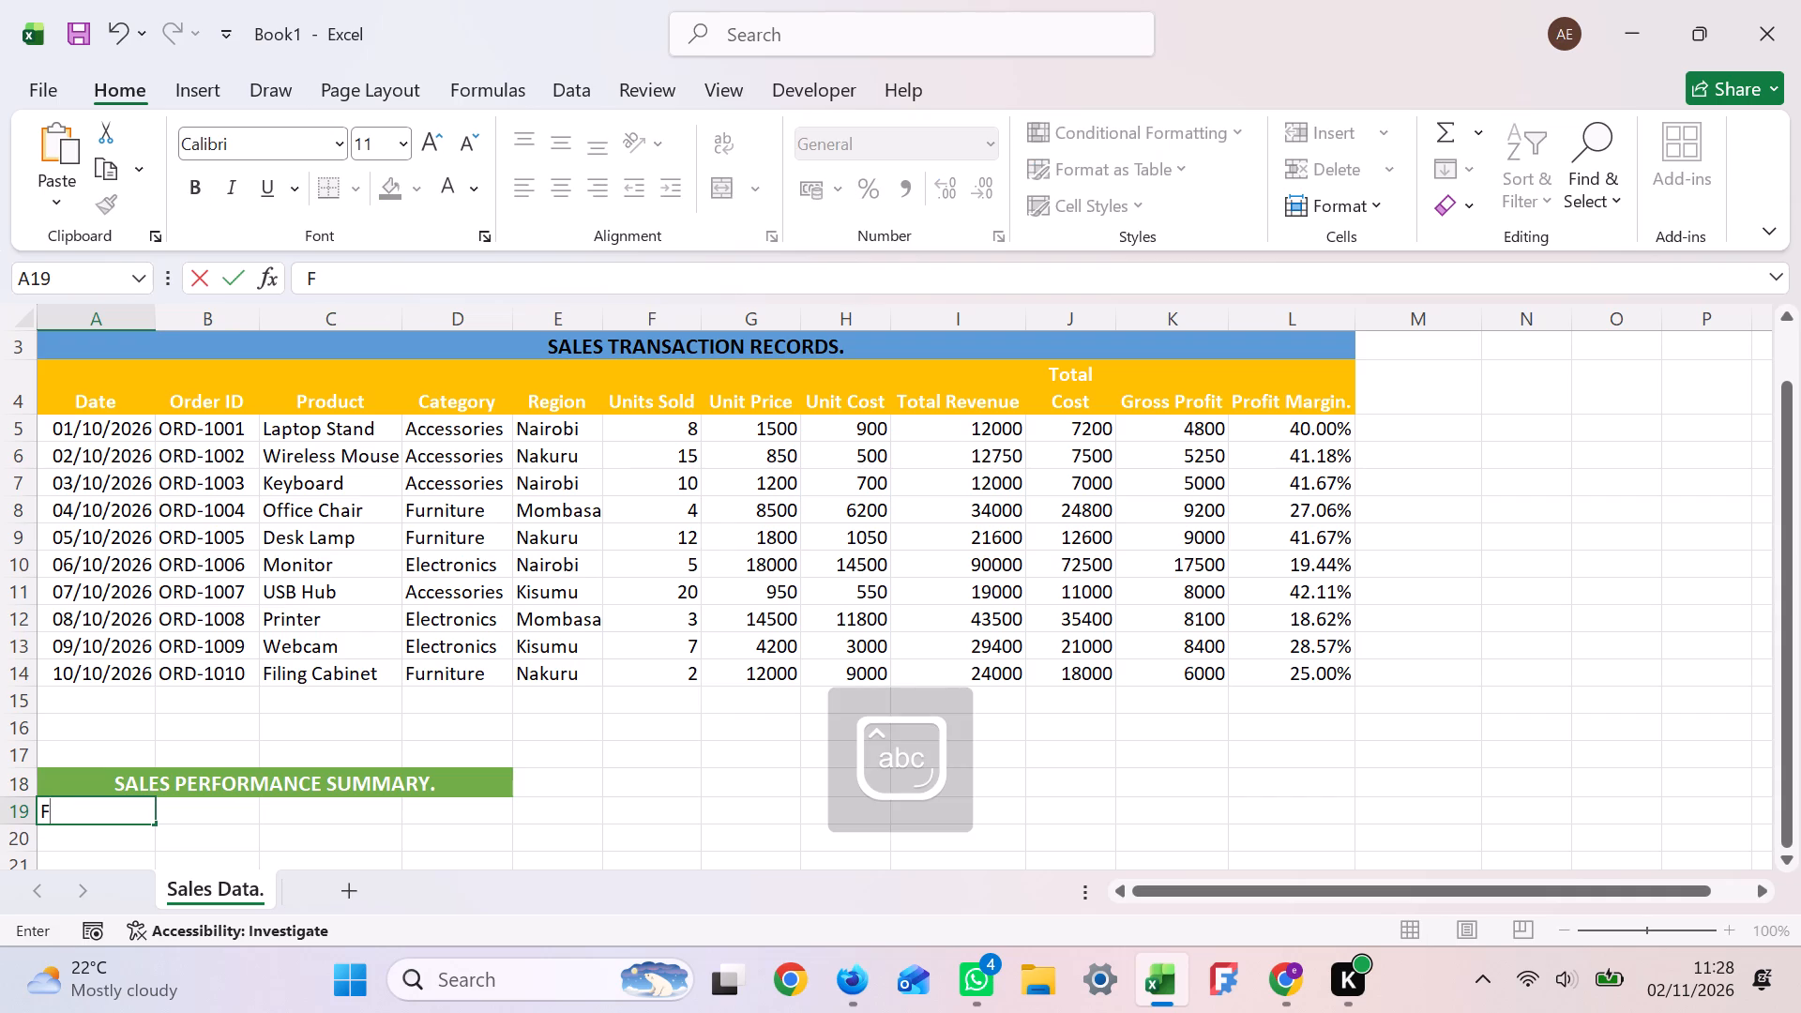
type("in")
key("a")
type("ncia")
type("l")
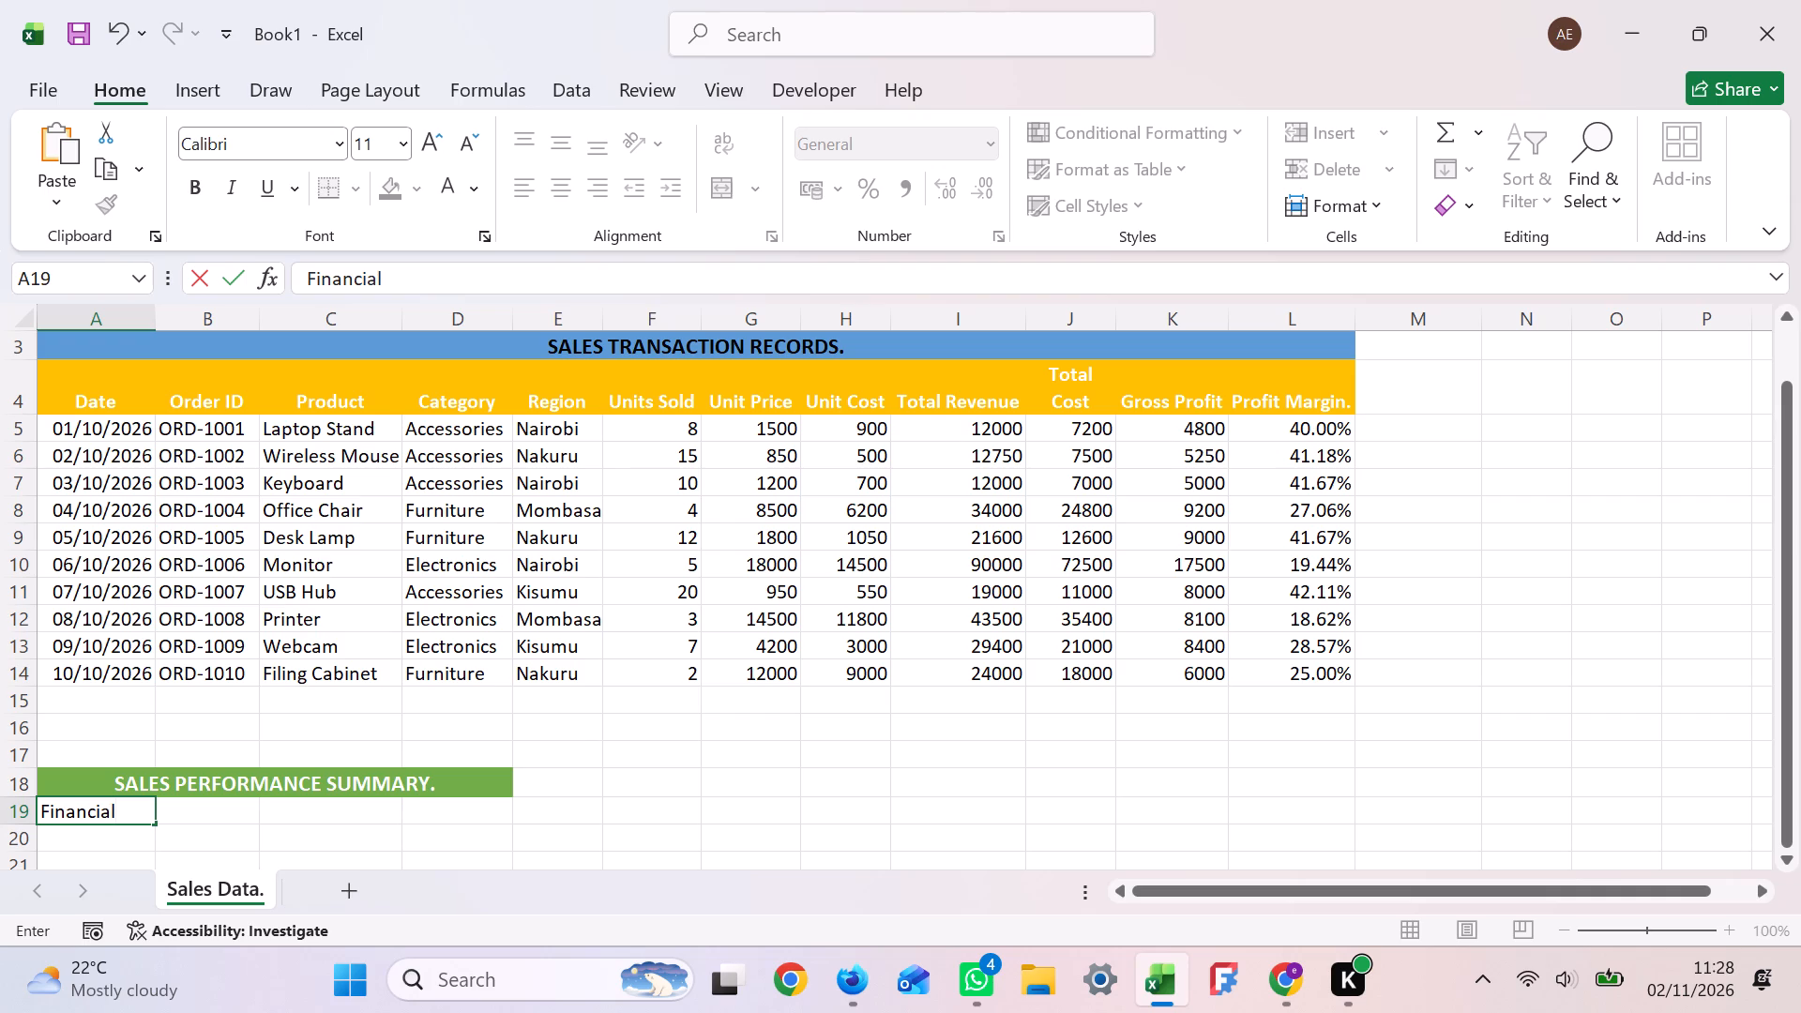
key("space")
key("m")
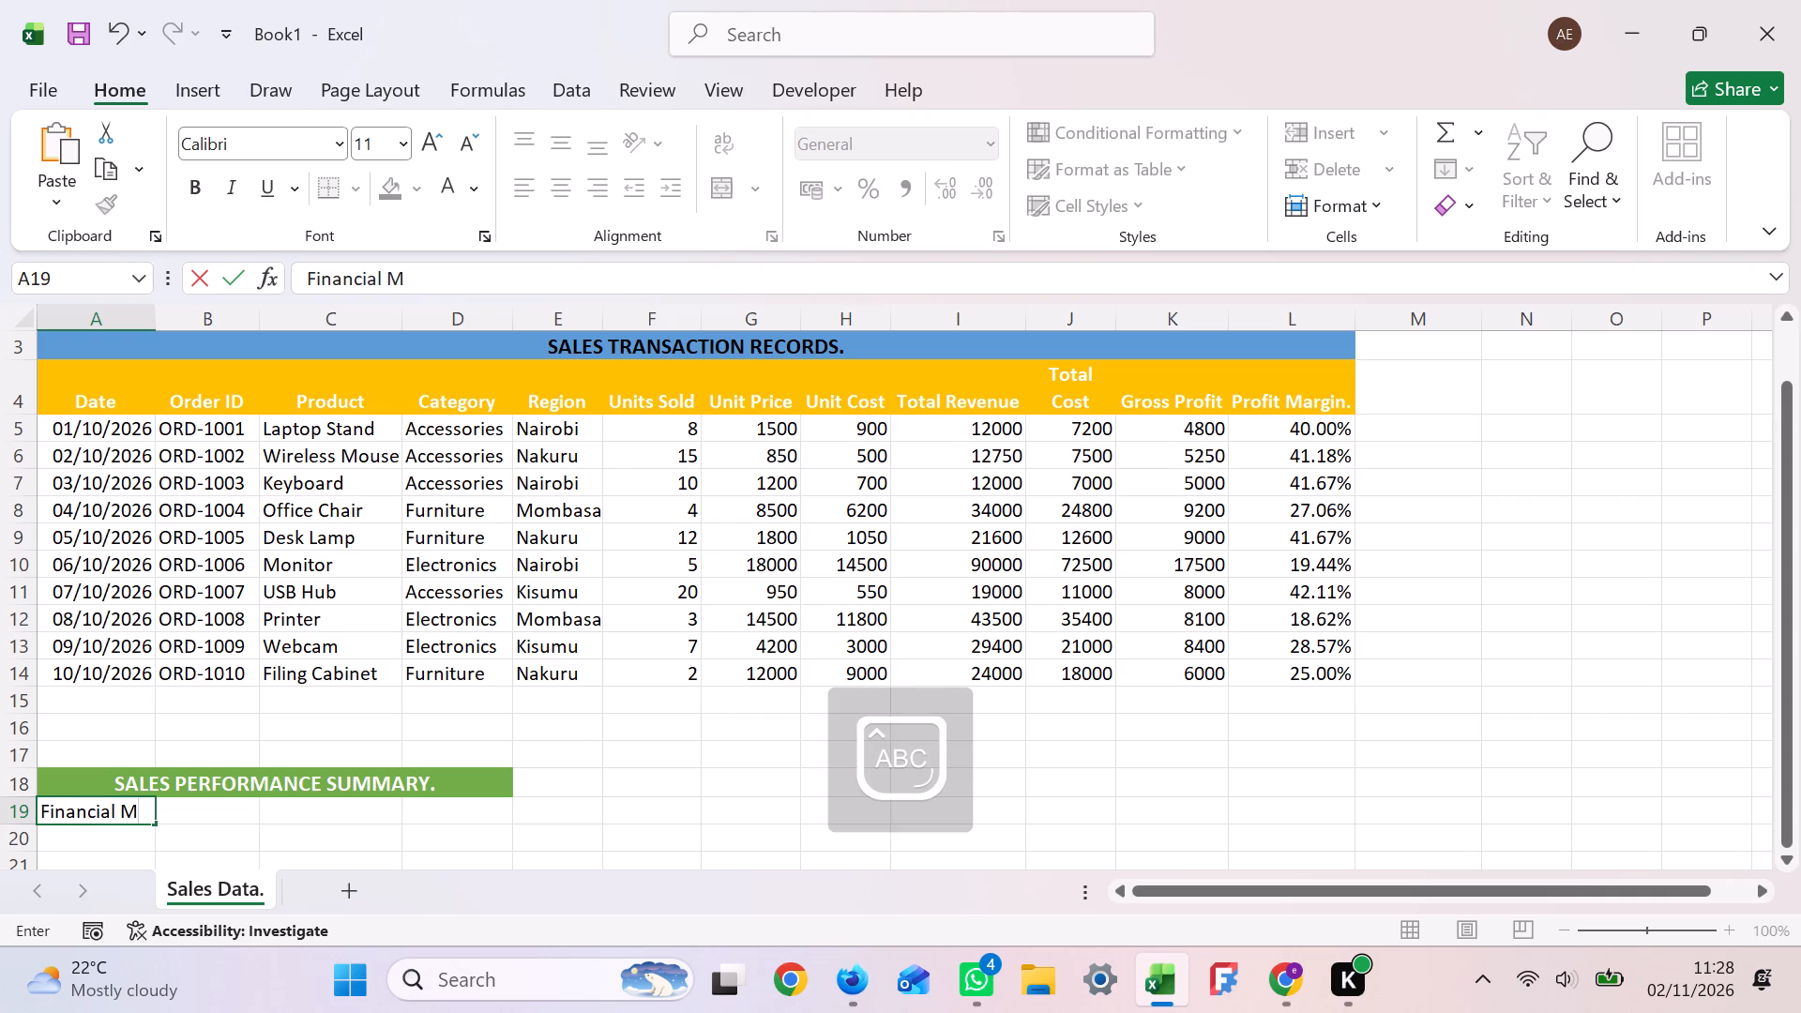
type("etr")
type("ic")
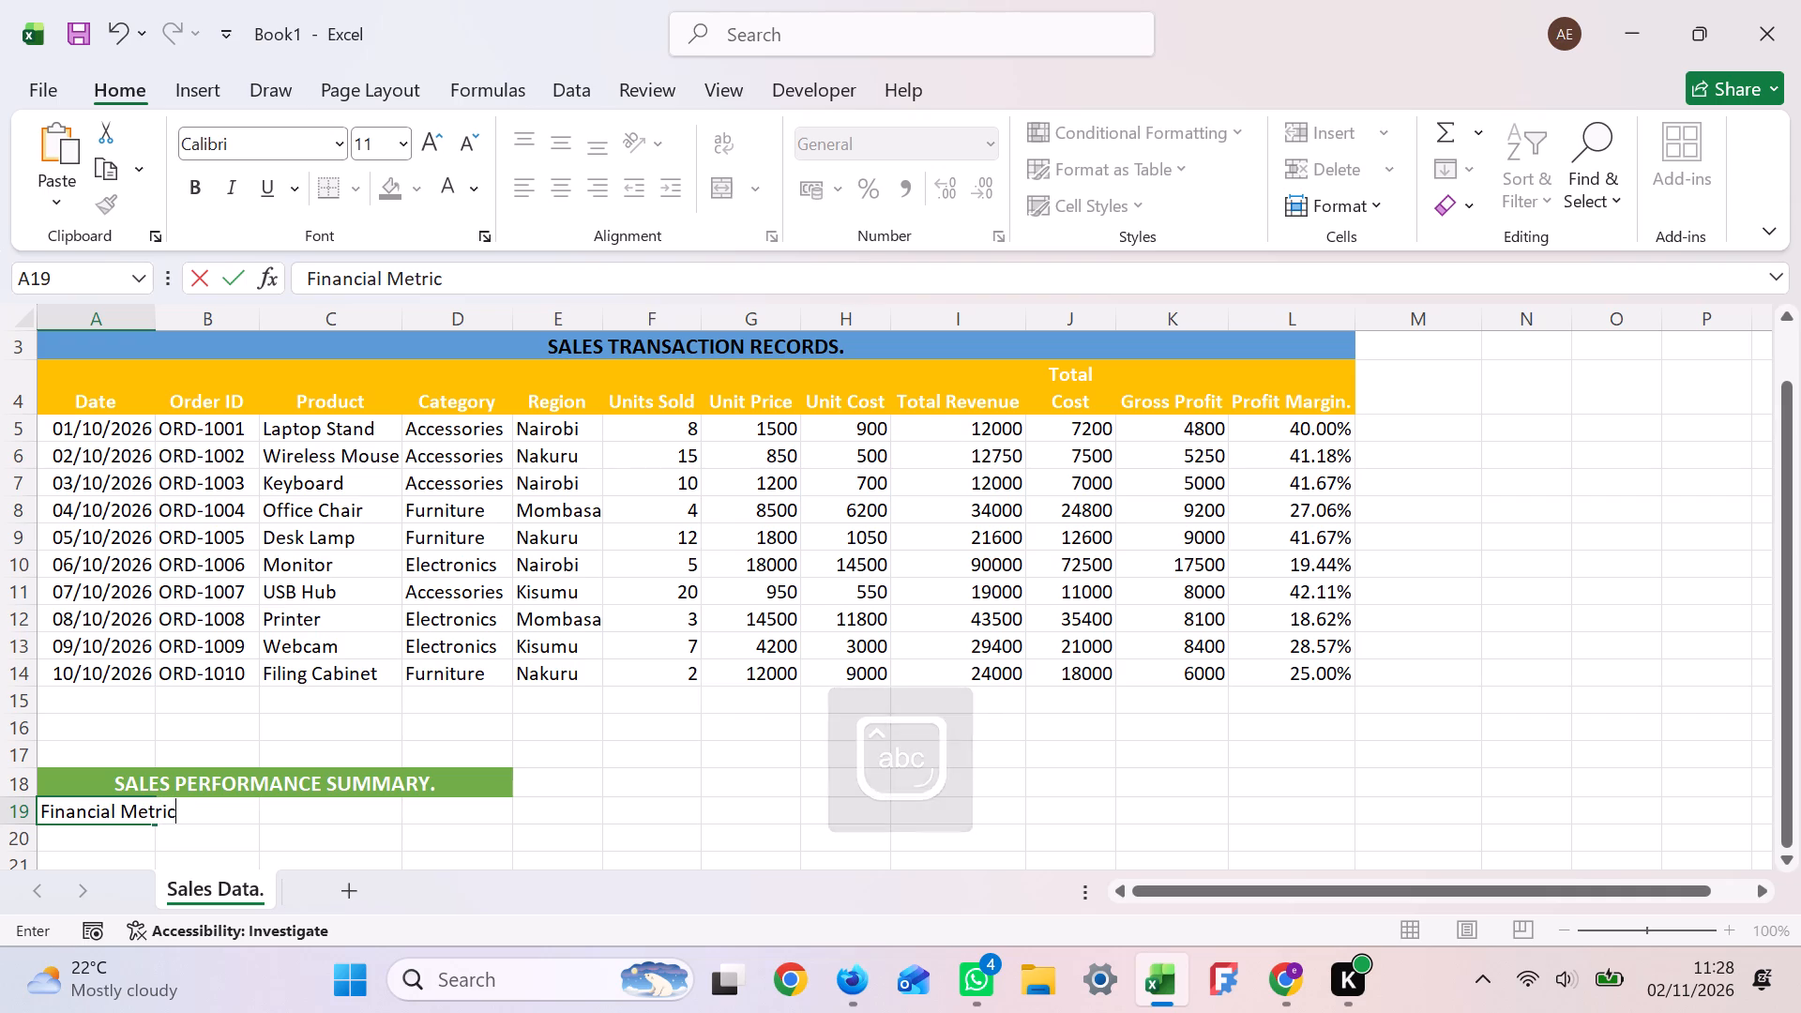
key("Return")
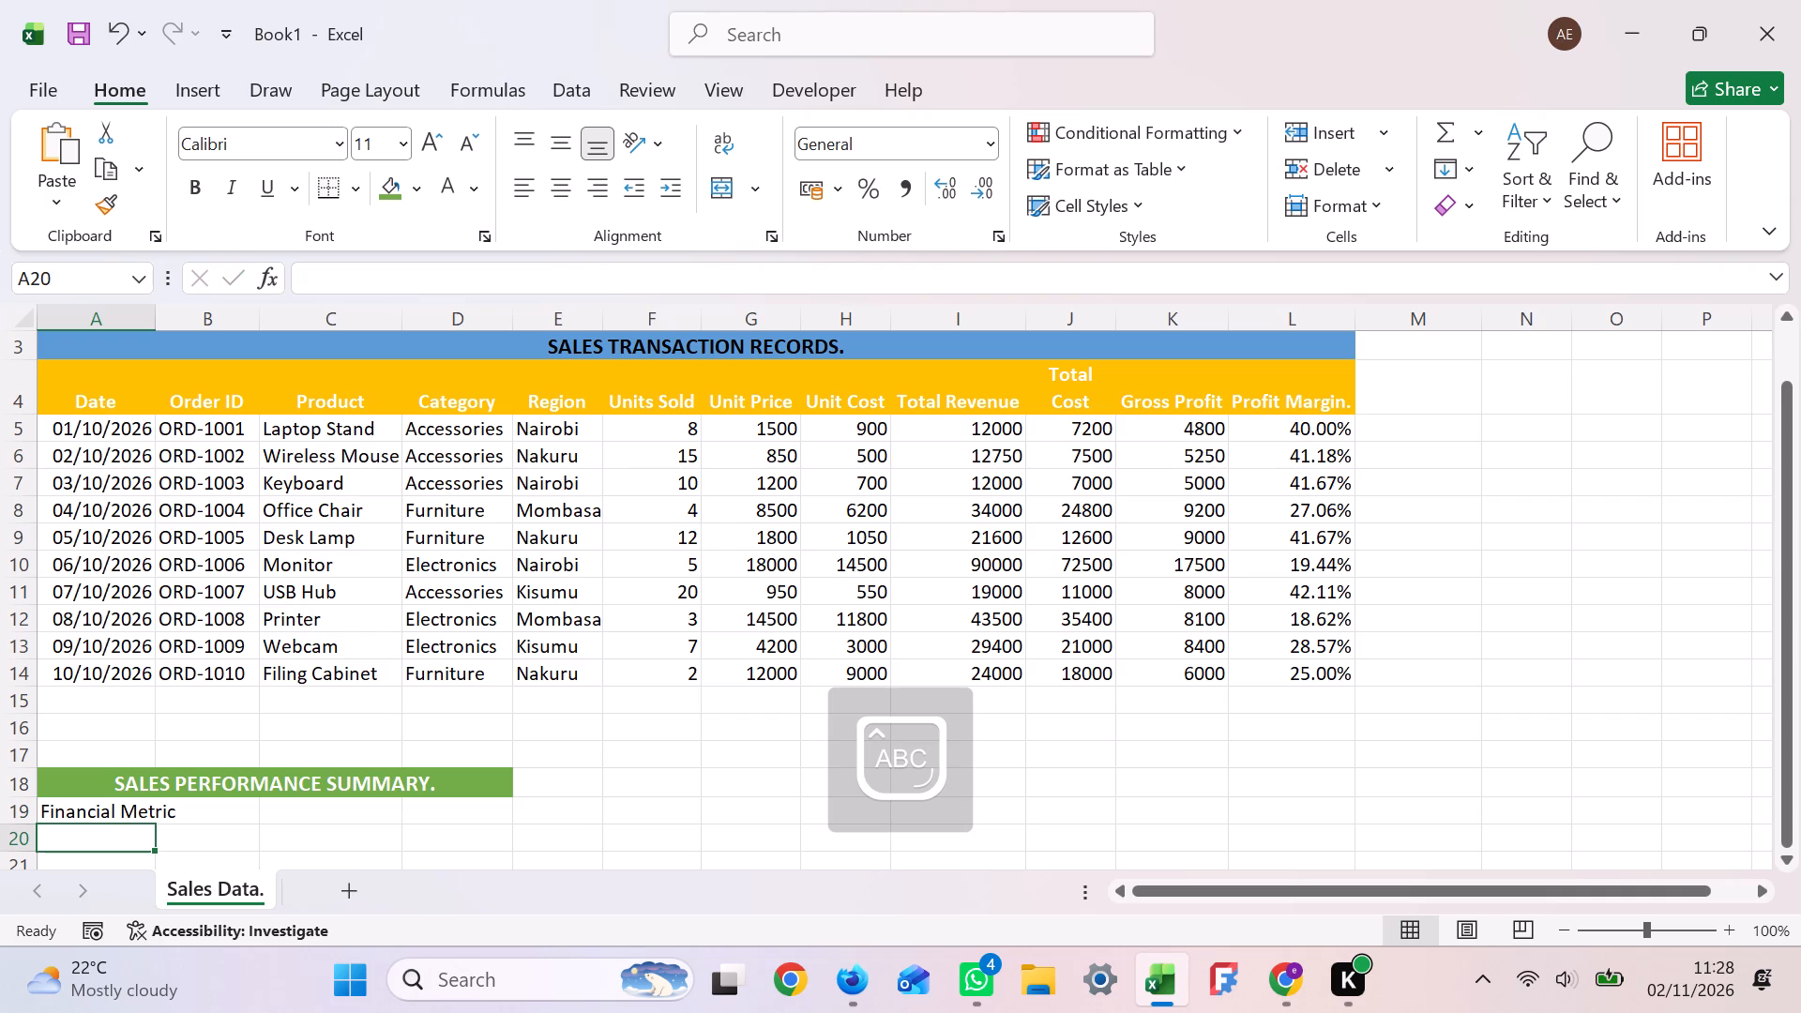
Enter the metric label "Total Revenue" in cell A20.
key("t")
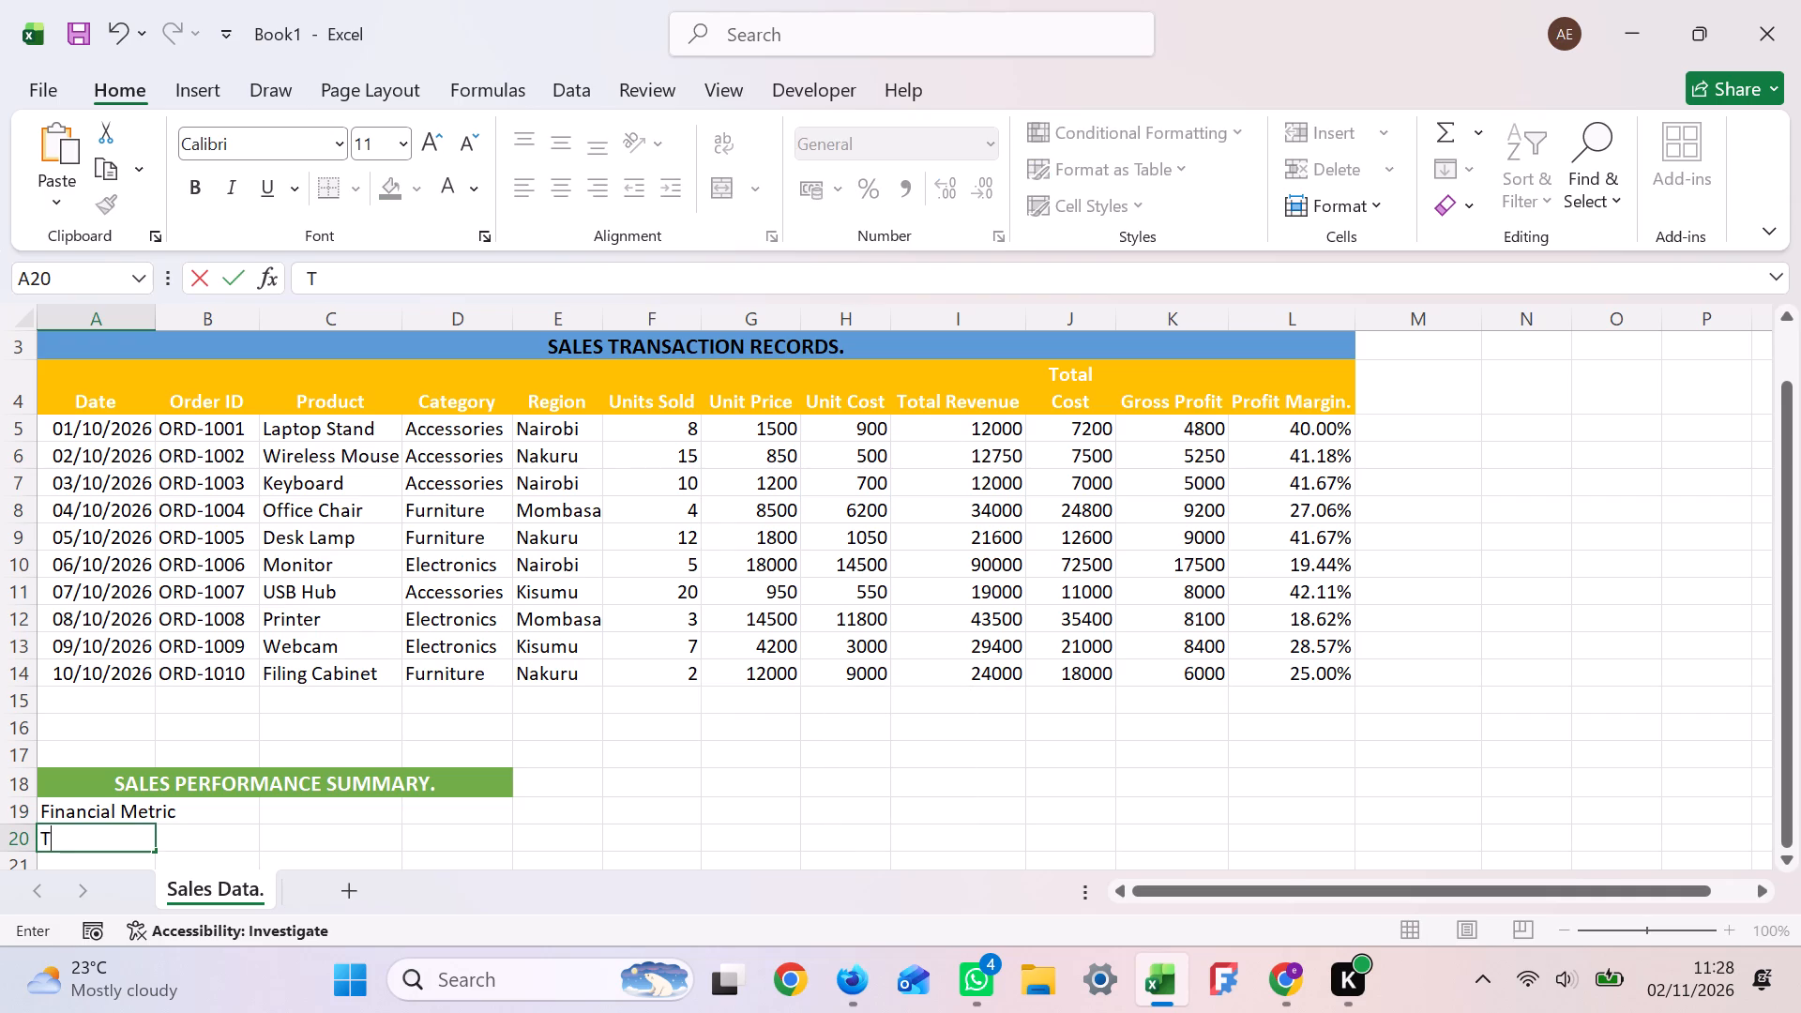
type("otal")
key("space")
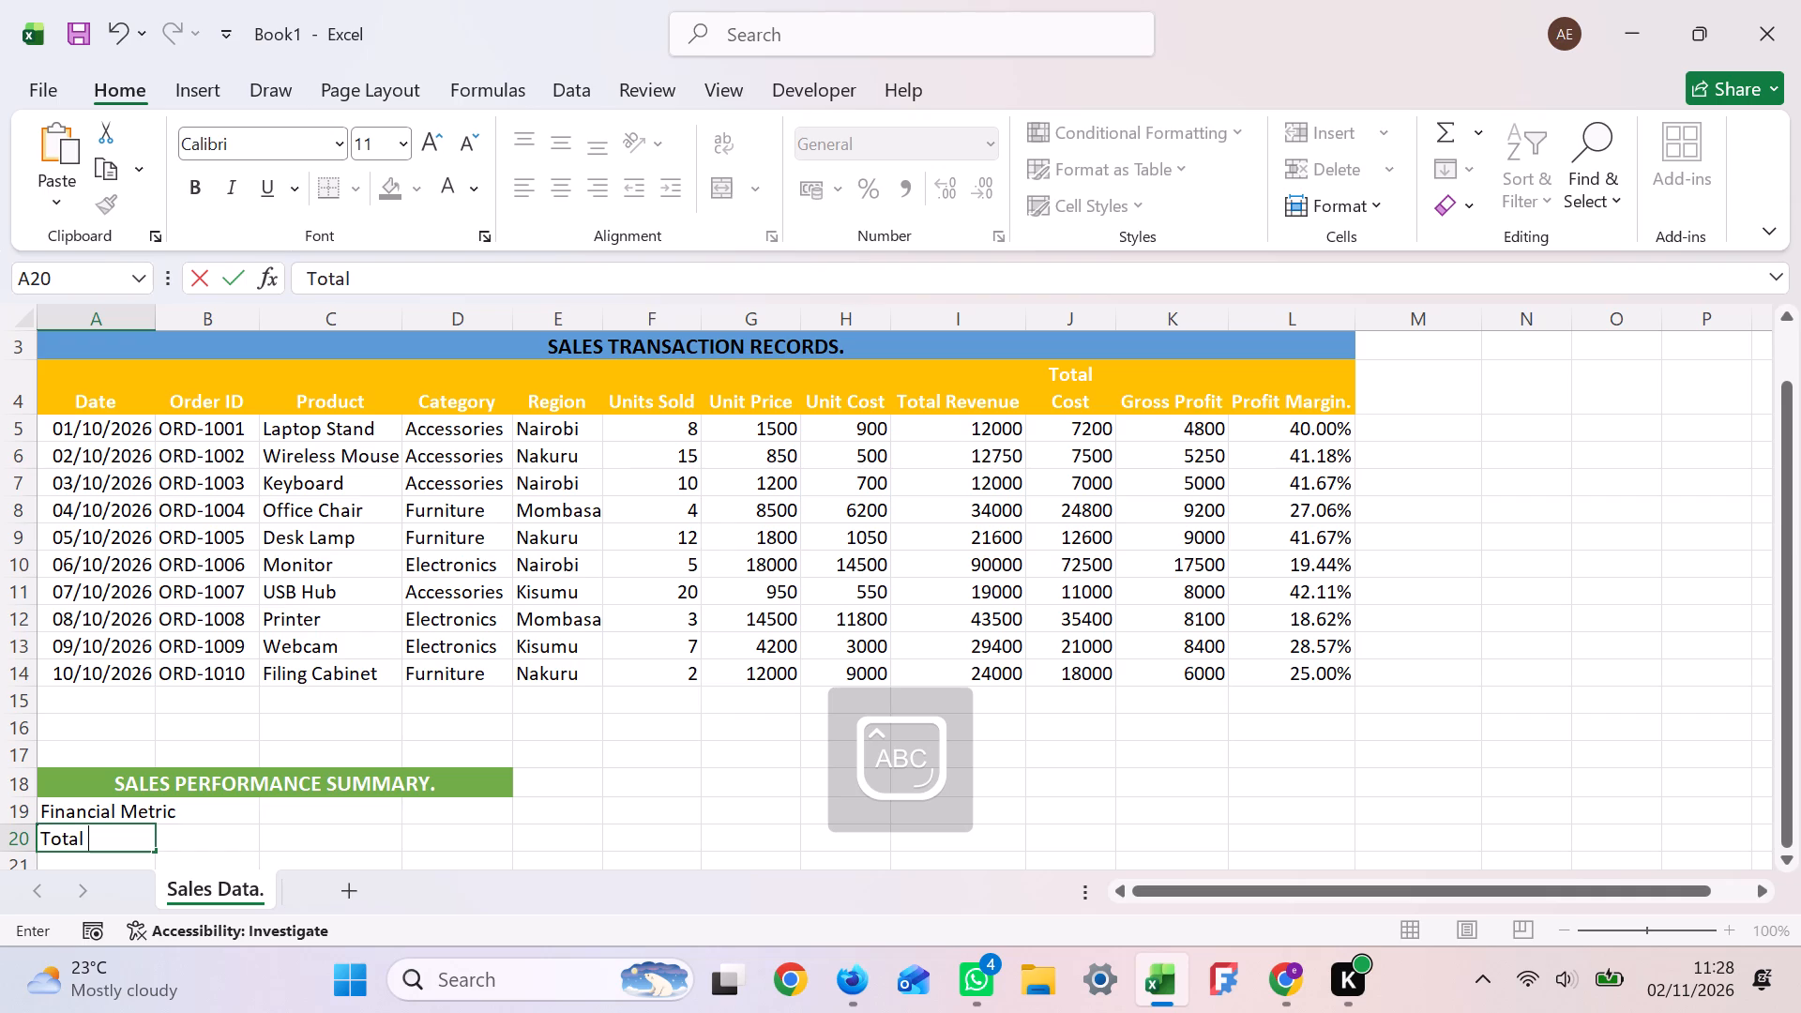
key("r")
key("e")
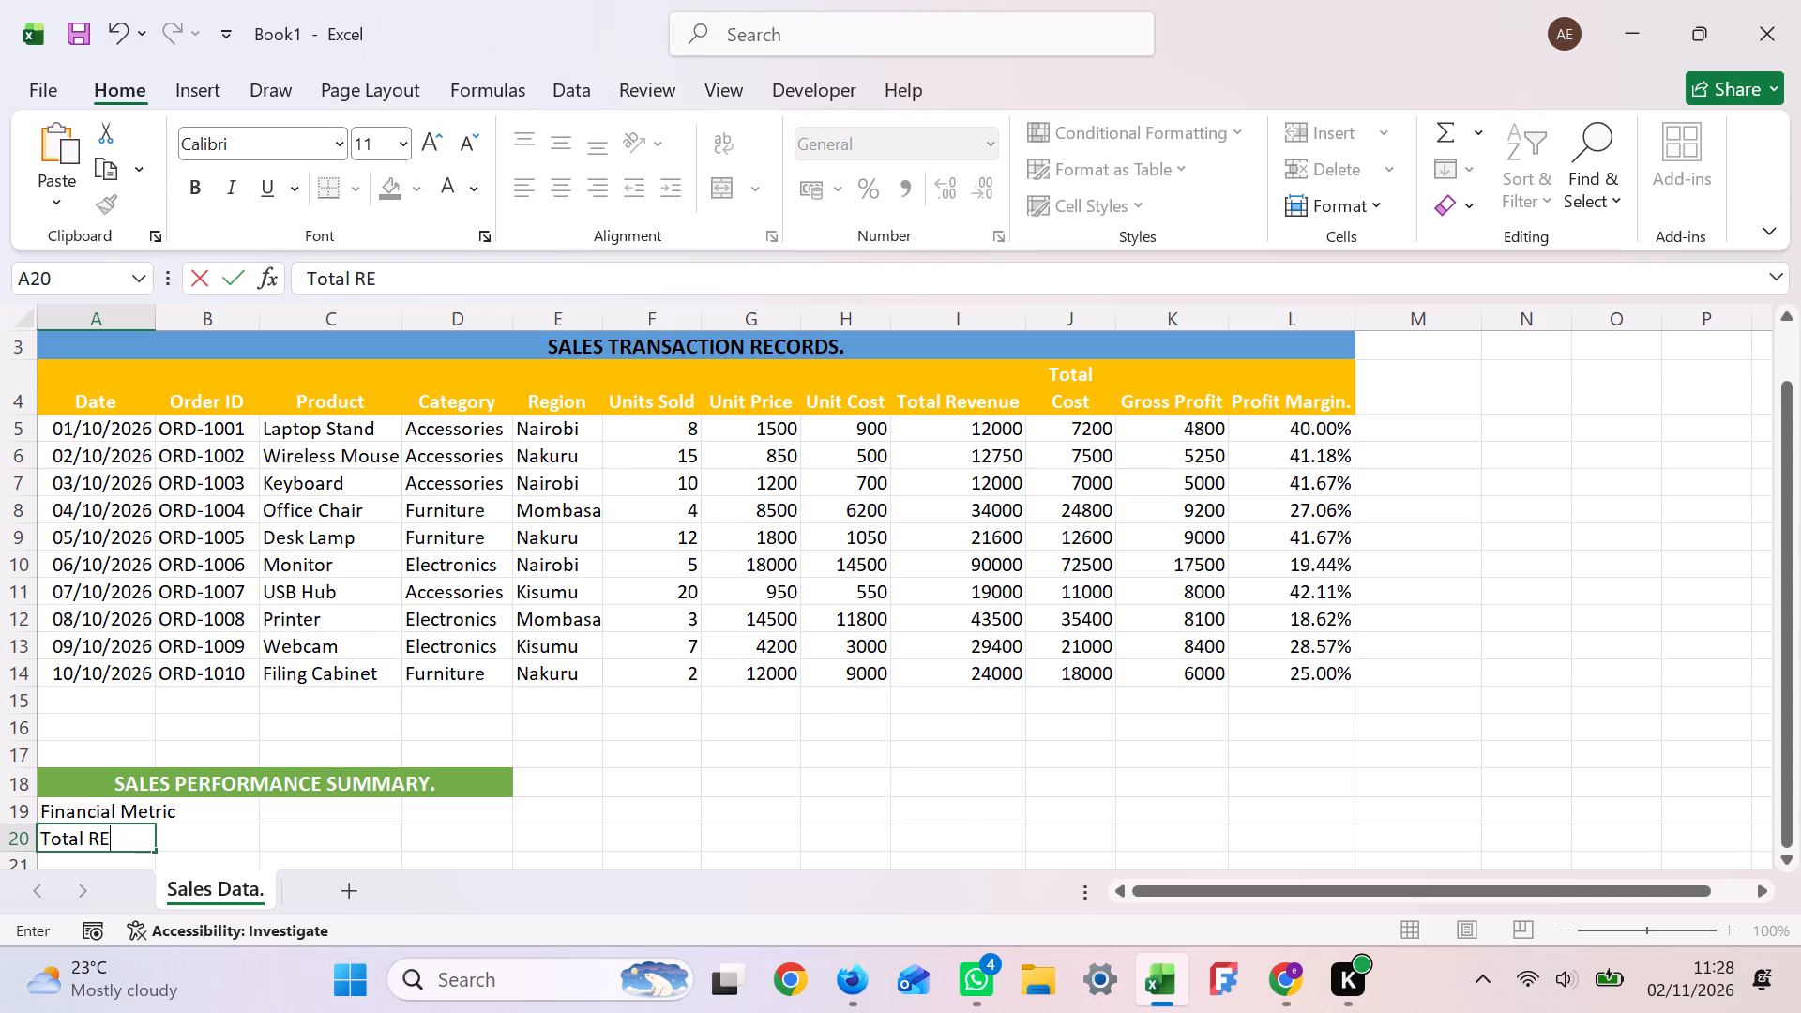
key("BackSpace")
type("eve")
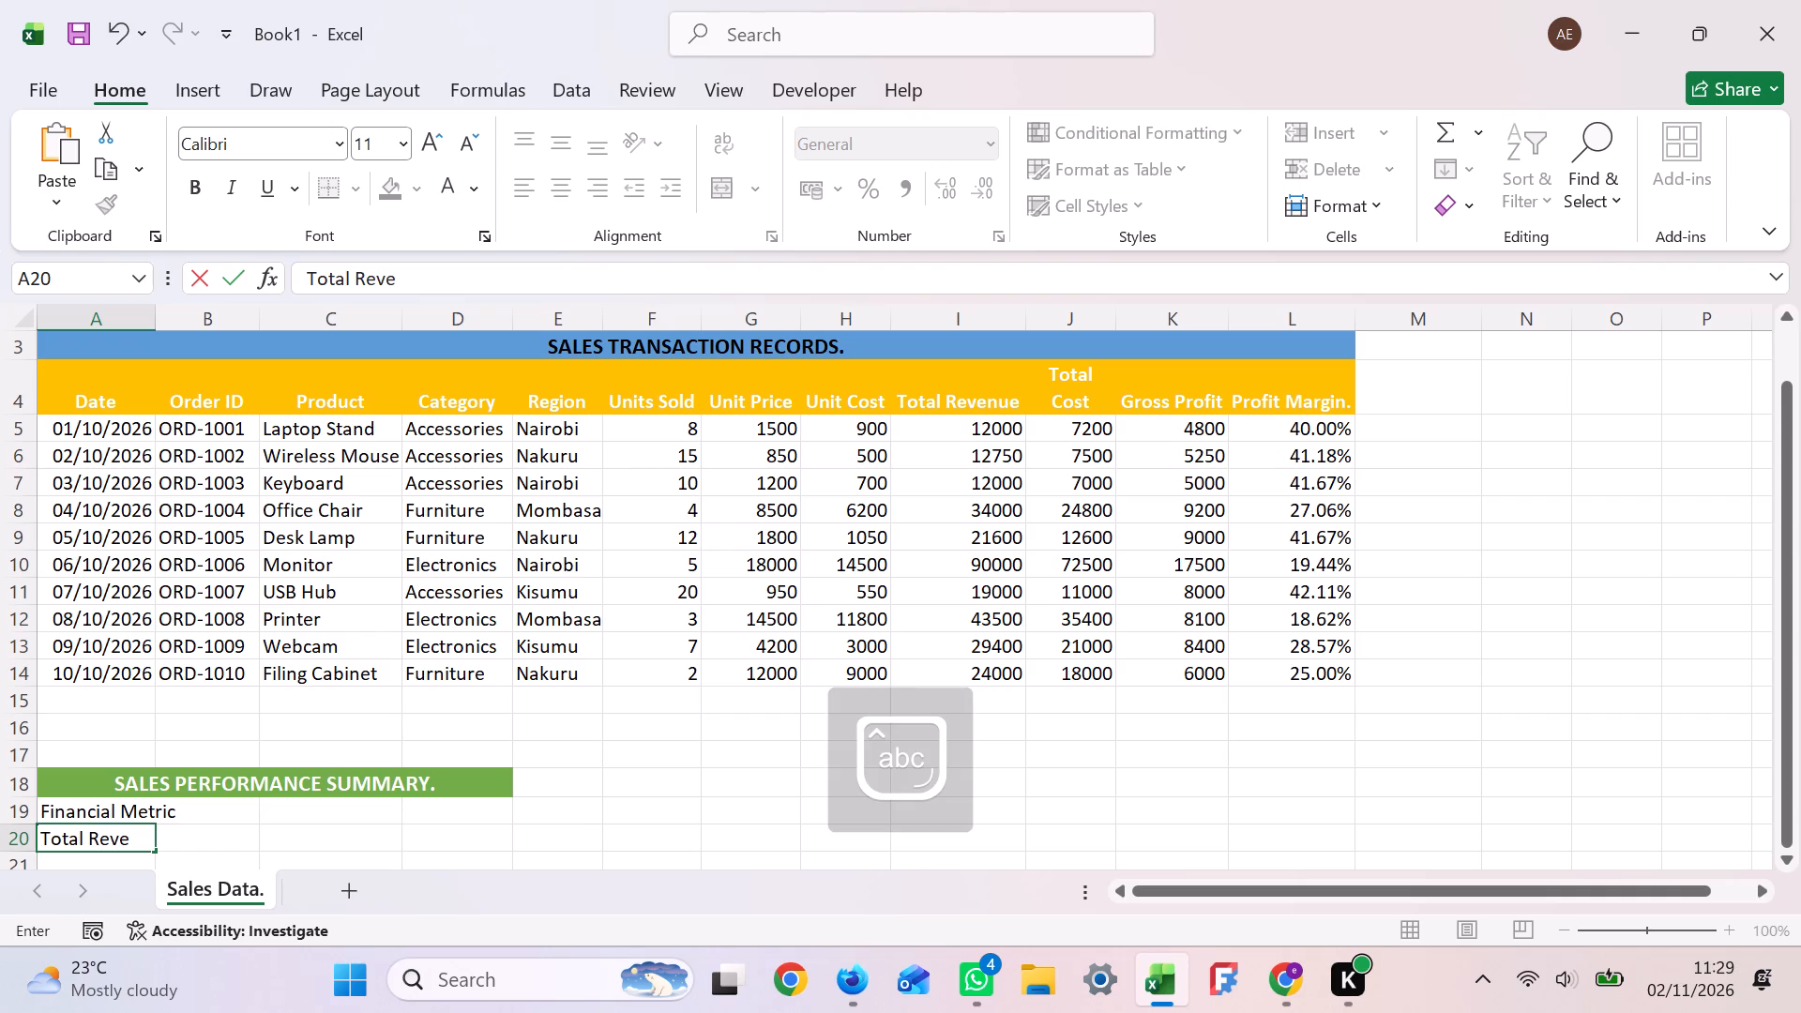
type("nue")
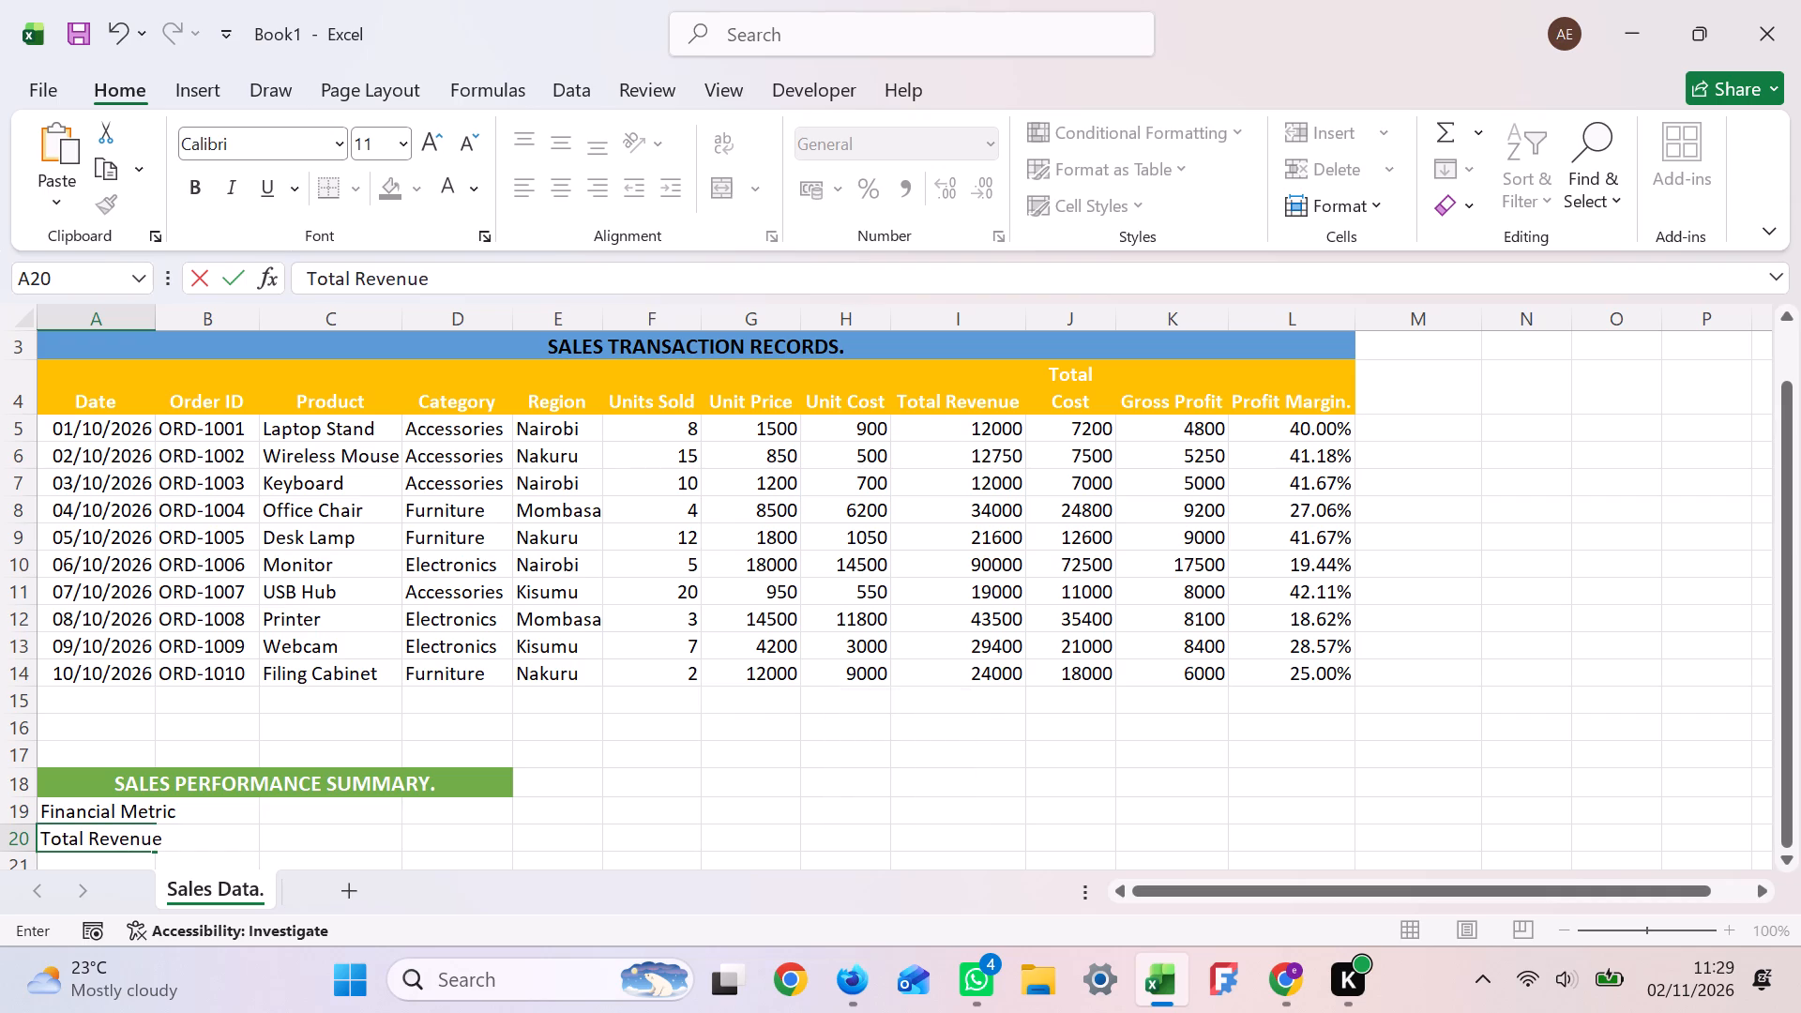
key("Return")
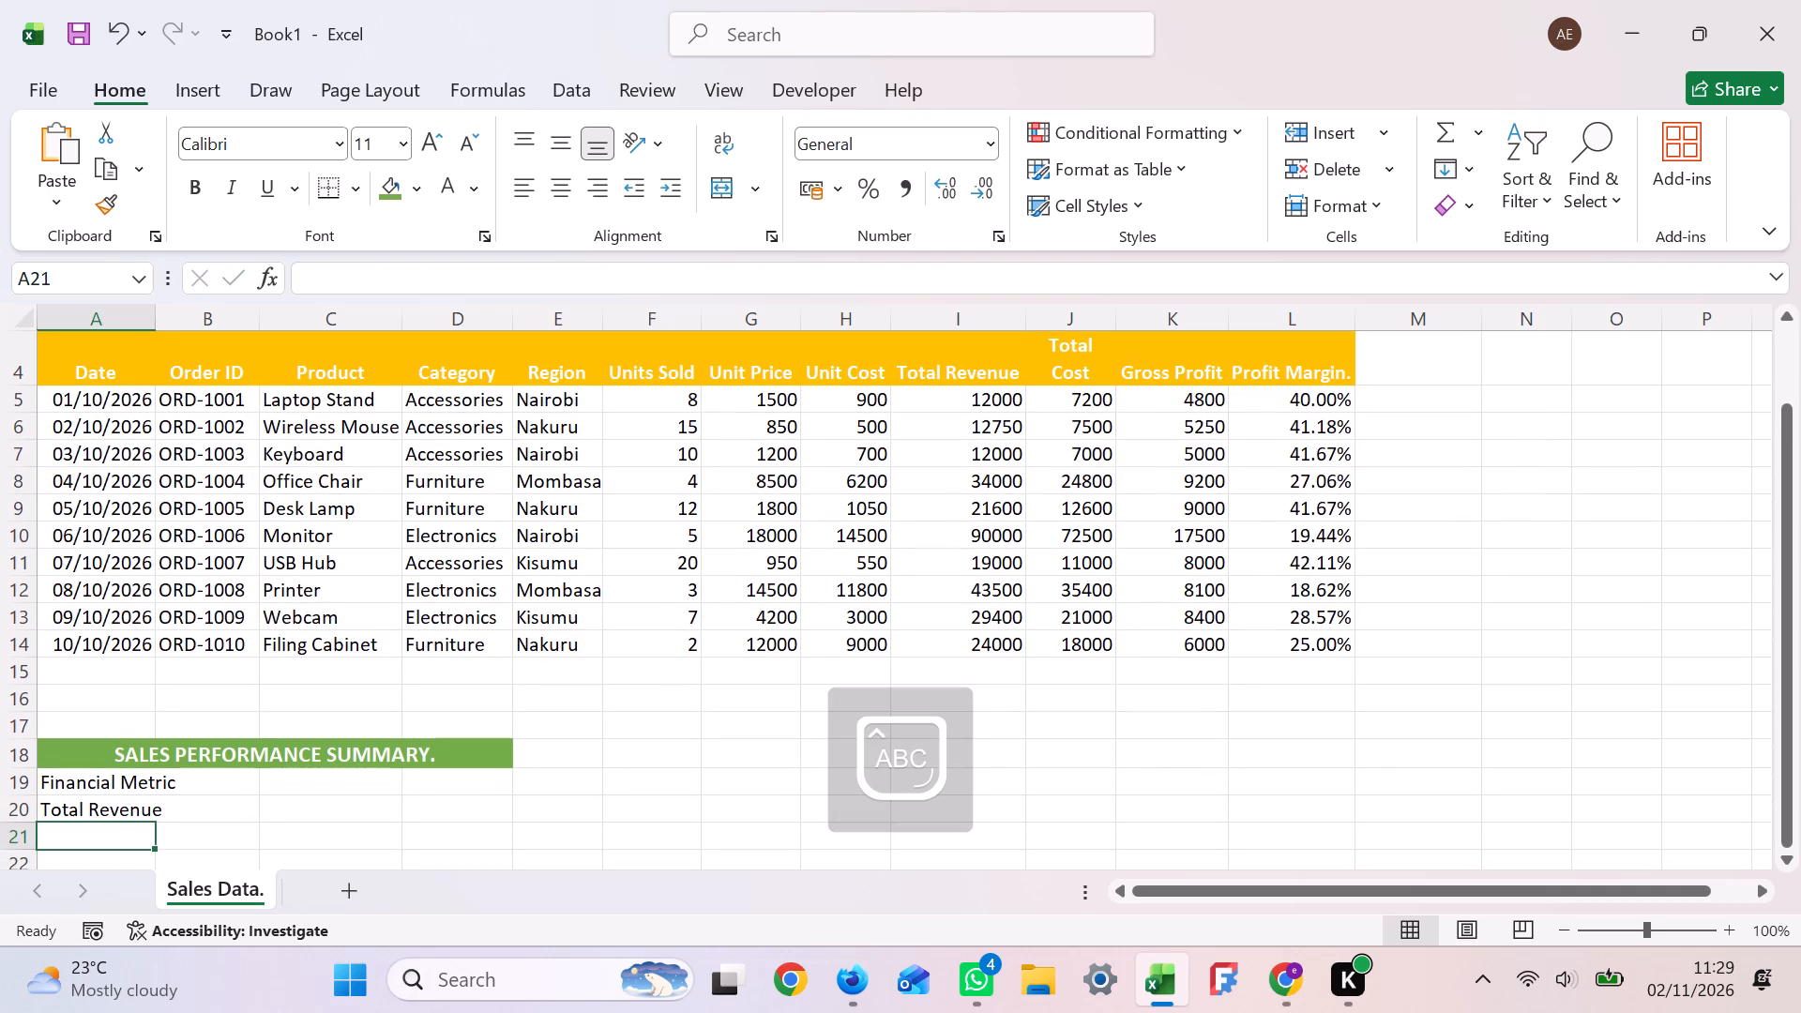
Enter the metric label "Total Cost" in cell A21.
key("t")
type("ot")
key("a")
key("l")
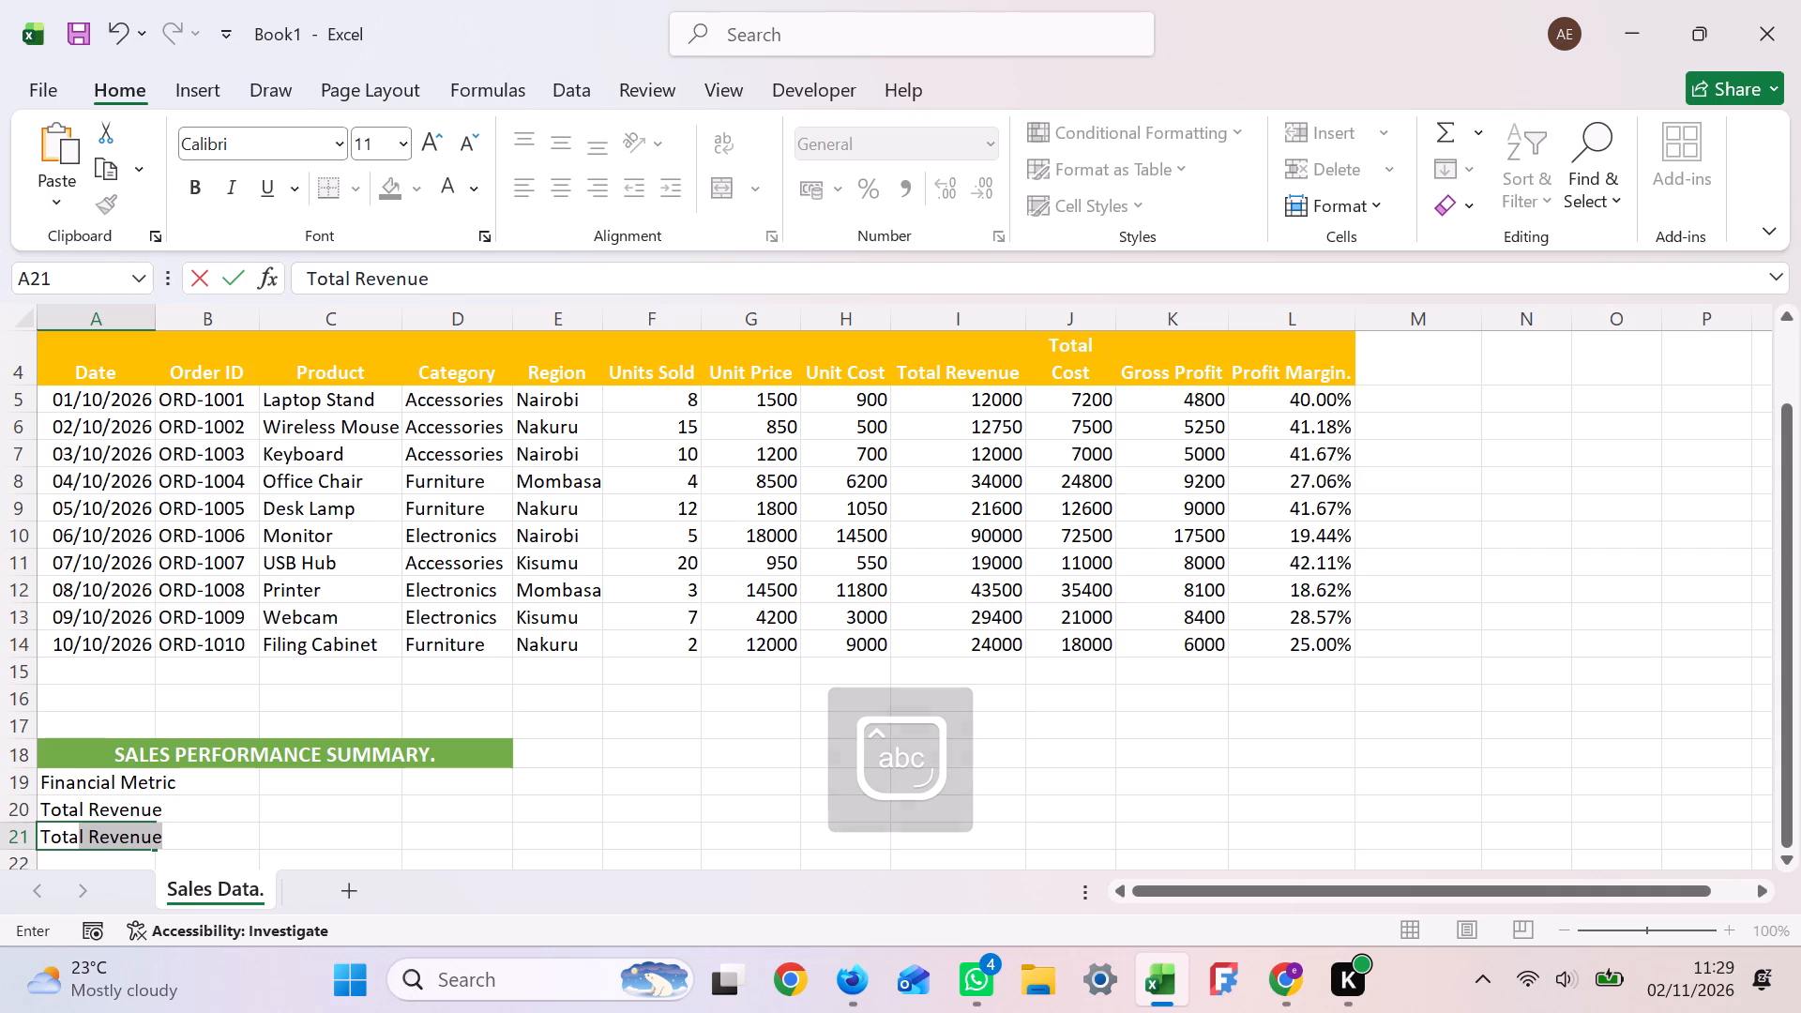
key("space")
key("c")
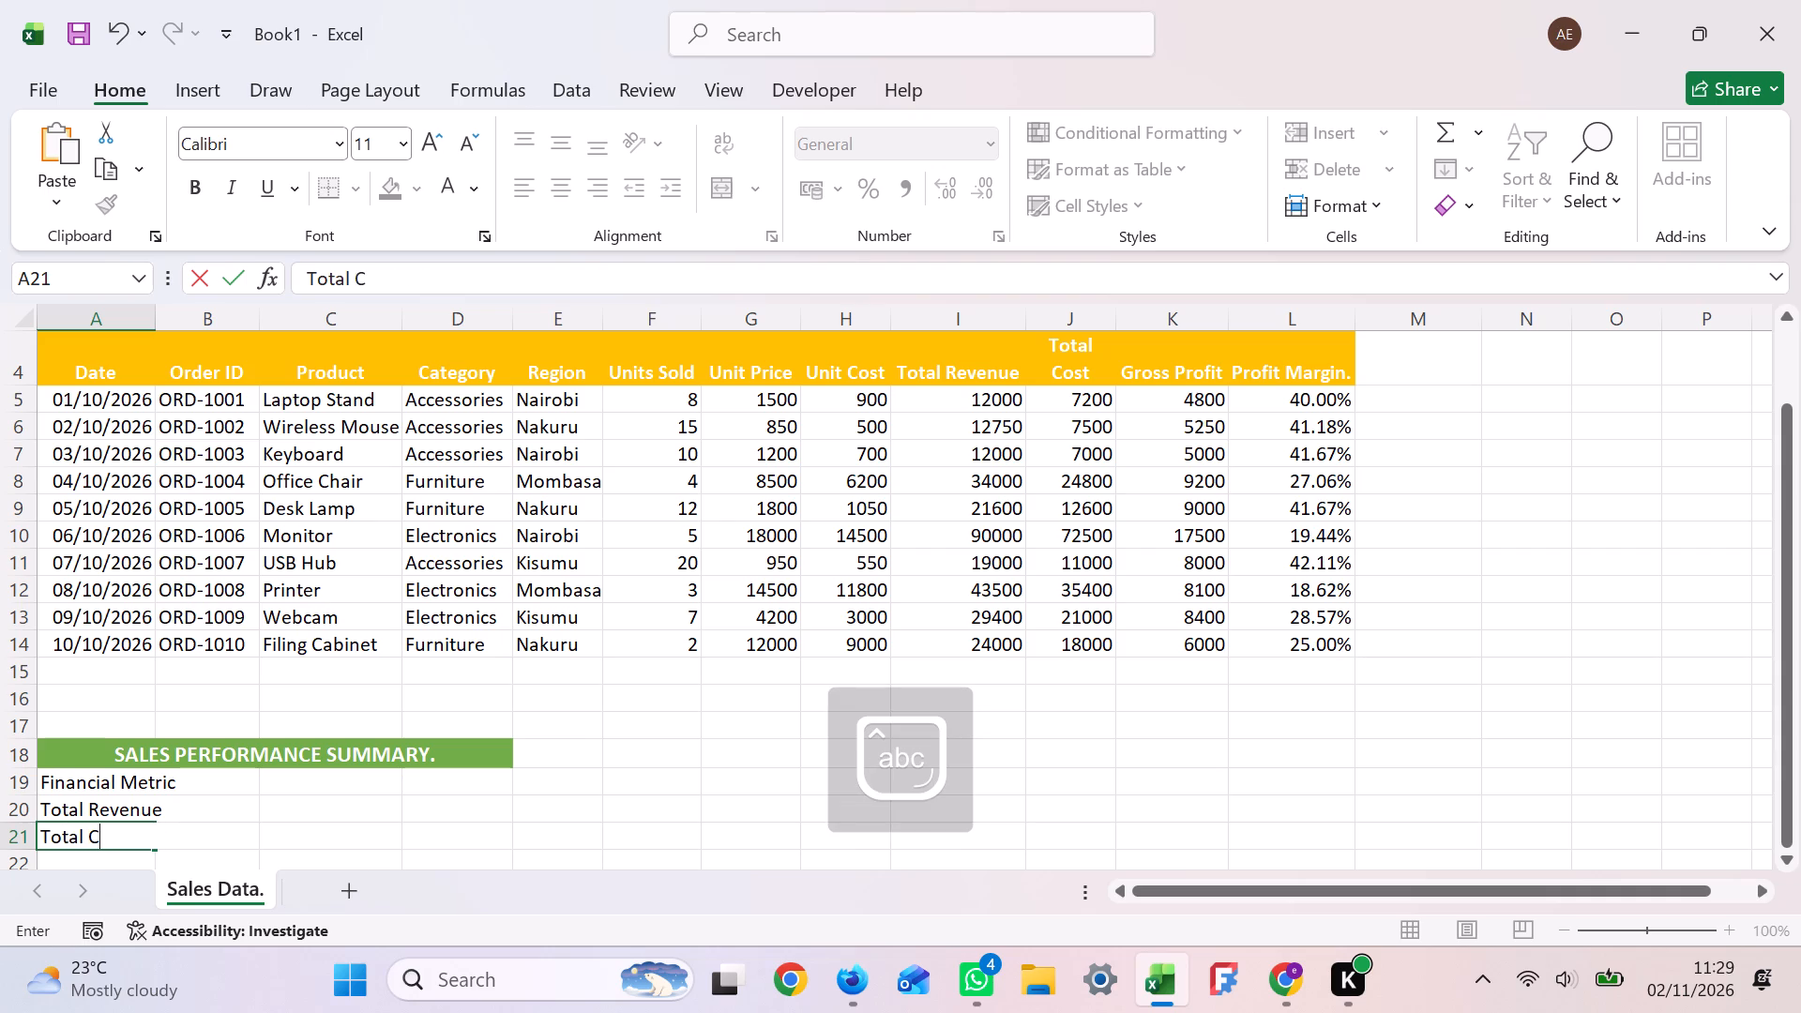
type("ost")
key("Return")
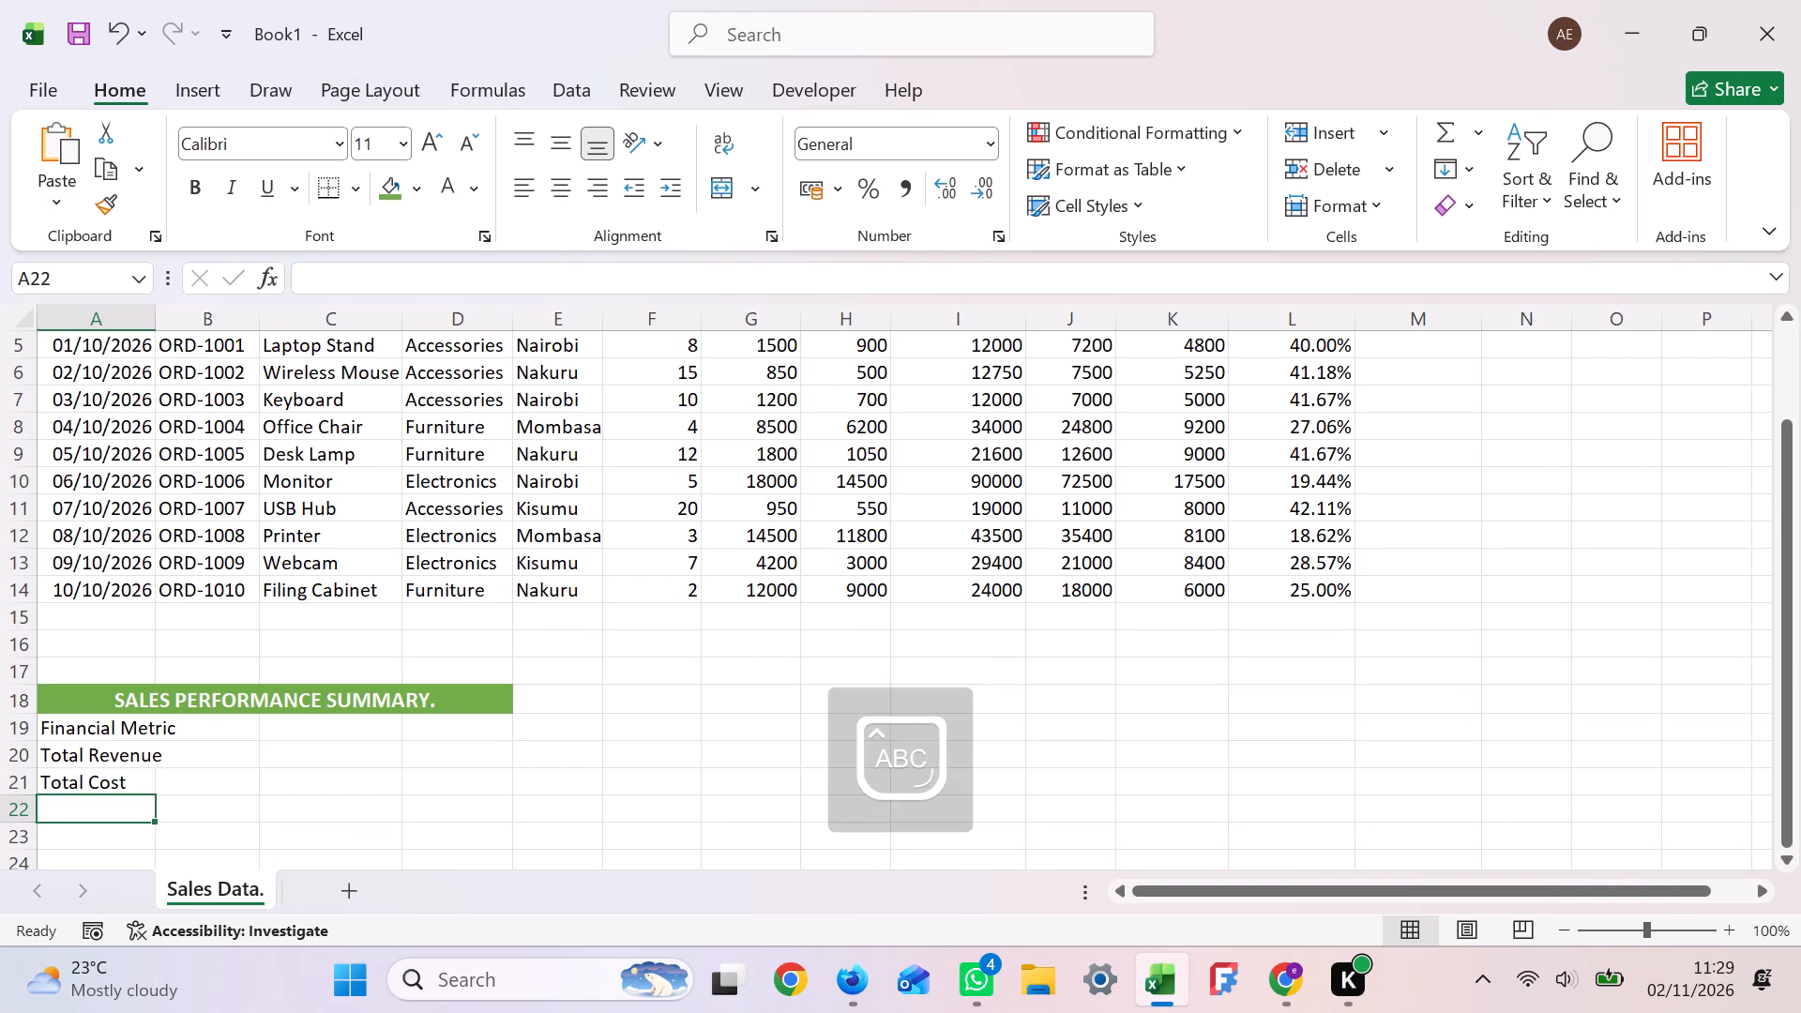
Enter the metric label "Total Gross Profit" in cell A22.
key("t")
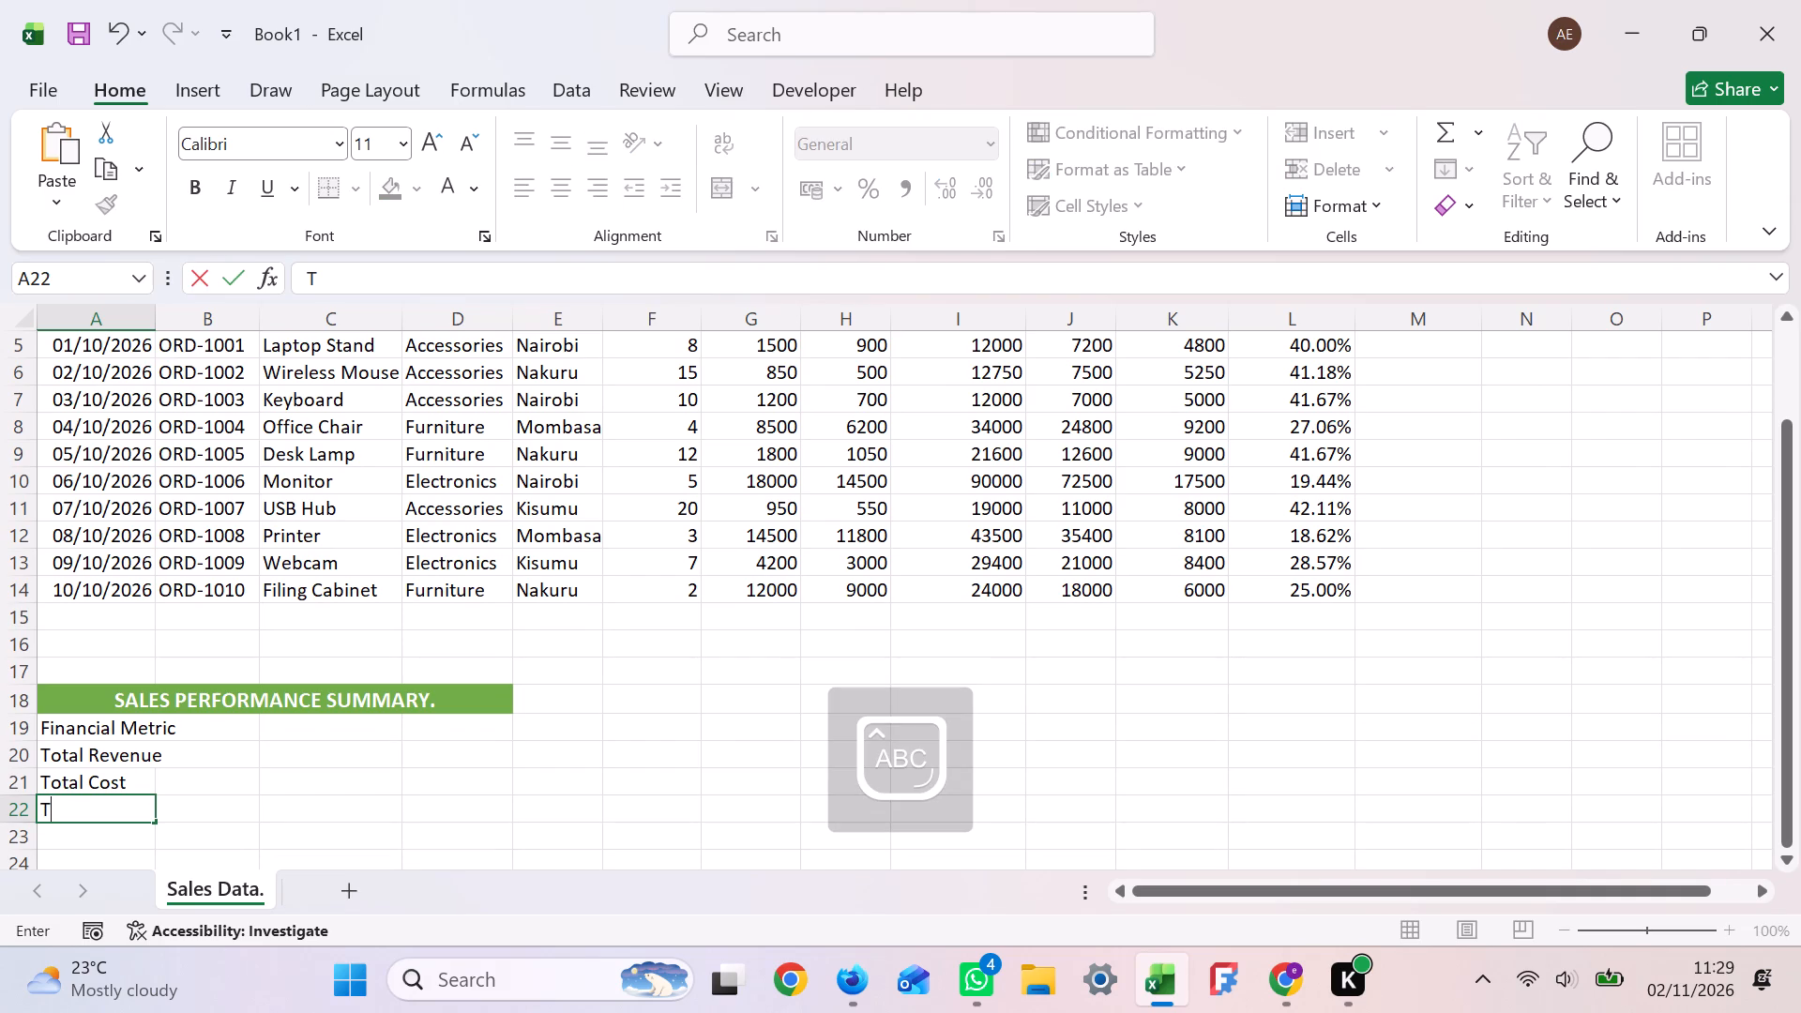
type("ot")
key("a")
key("l")
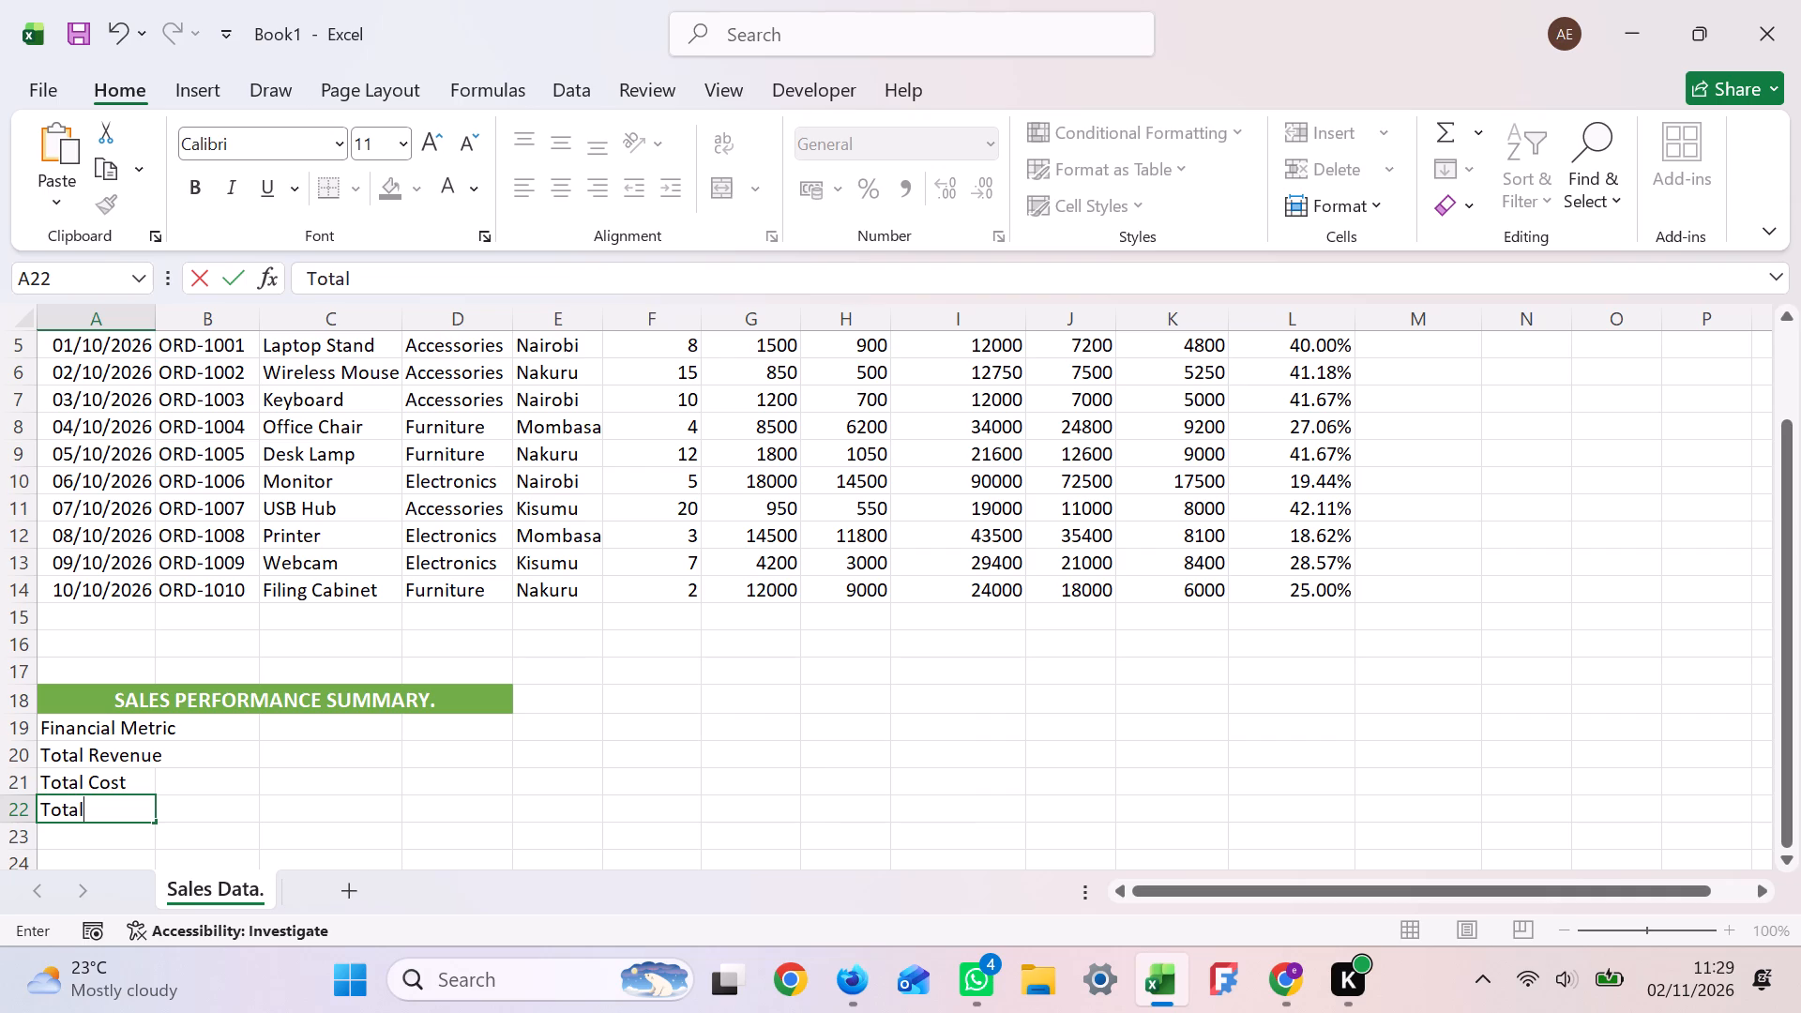
key("space")
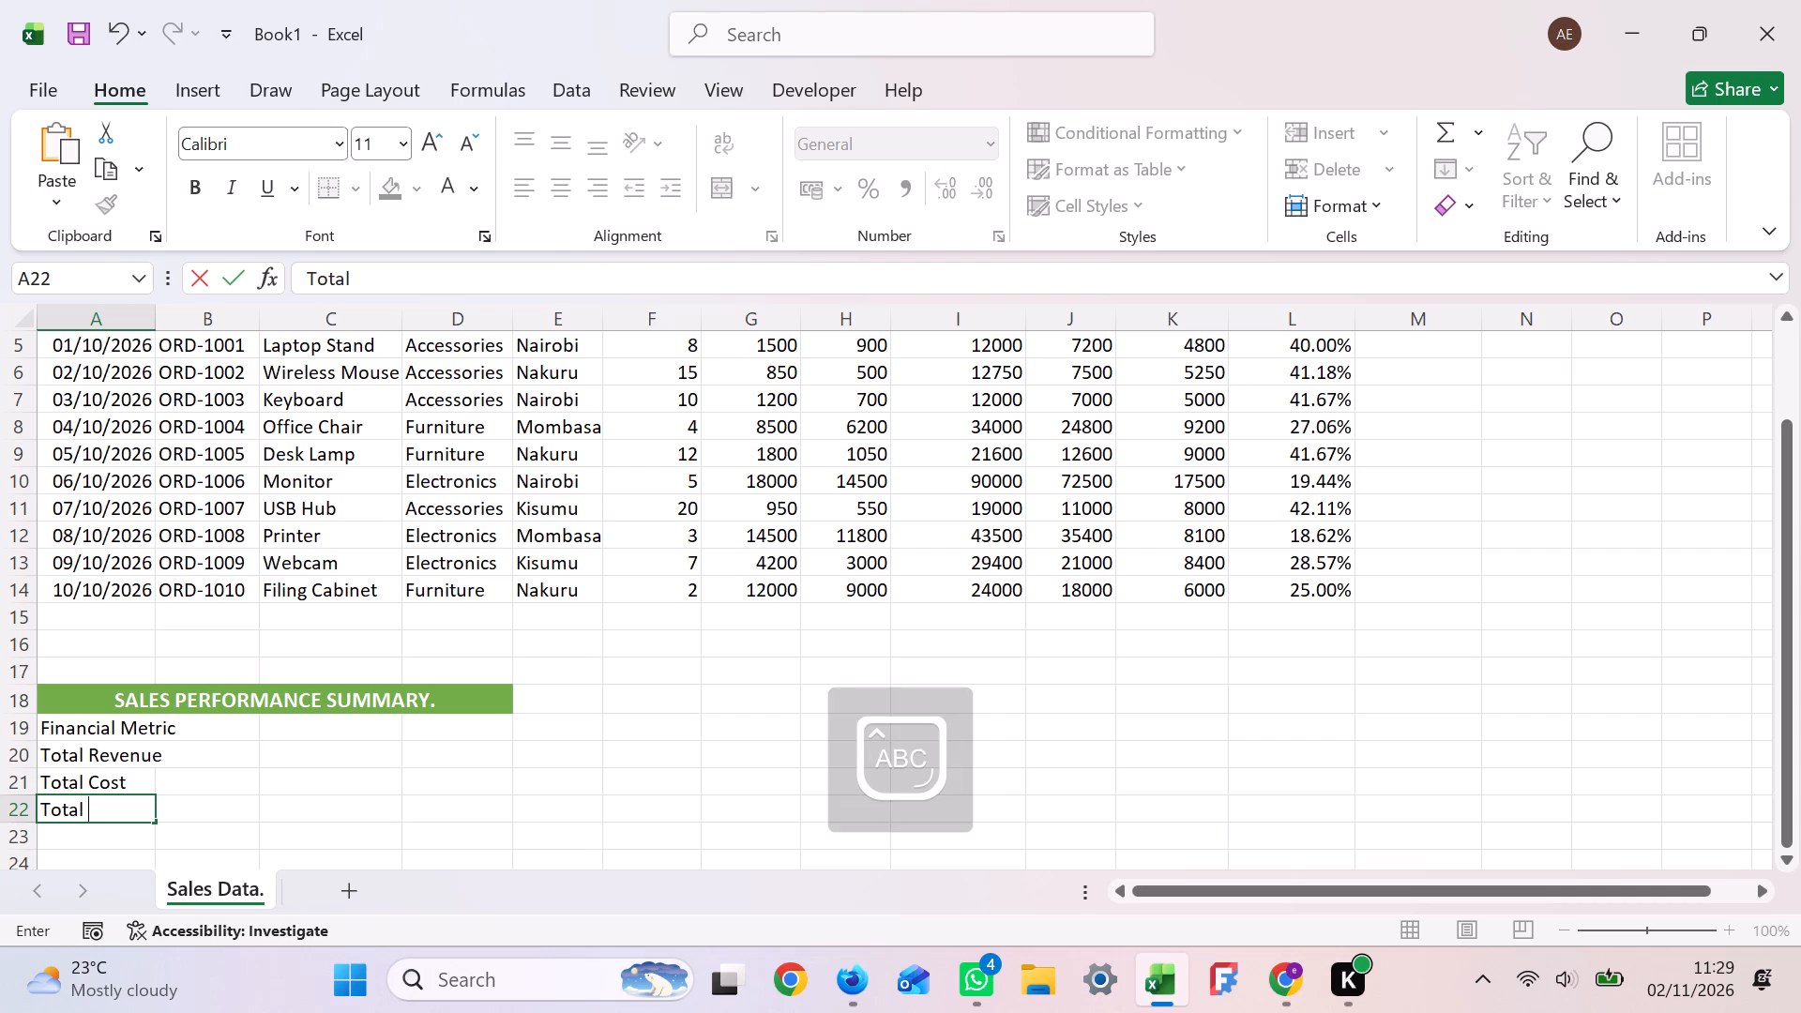
key("g")
type("ross")
key("space")
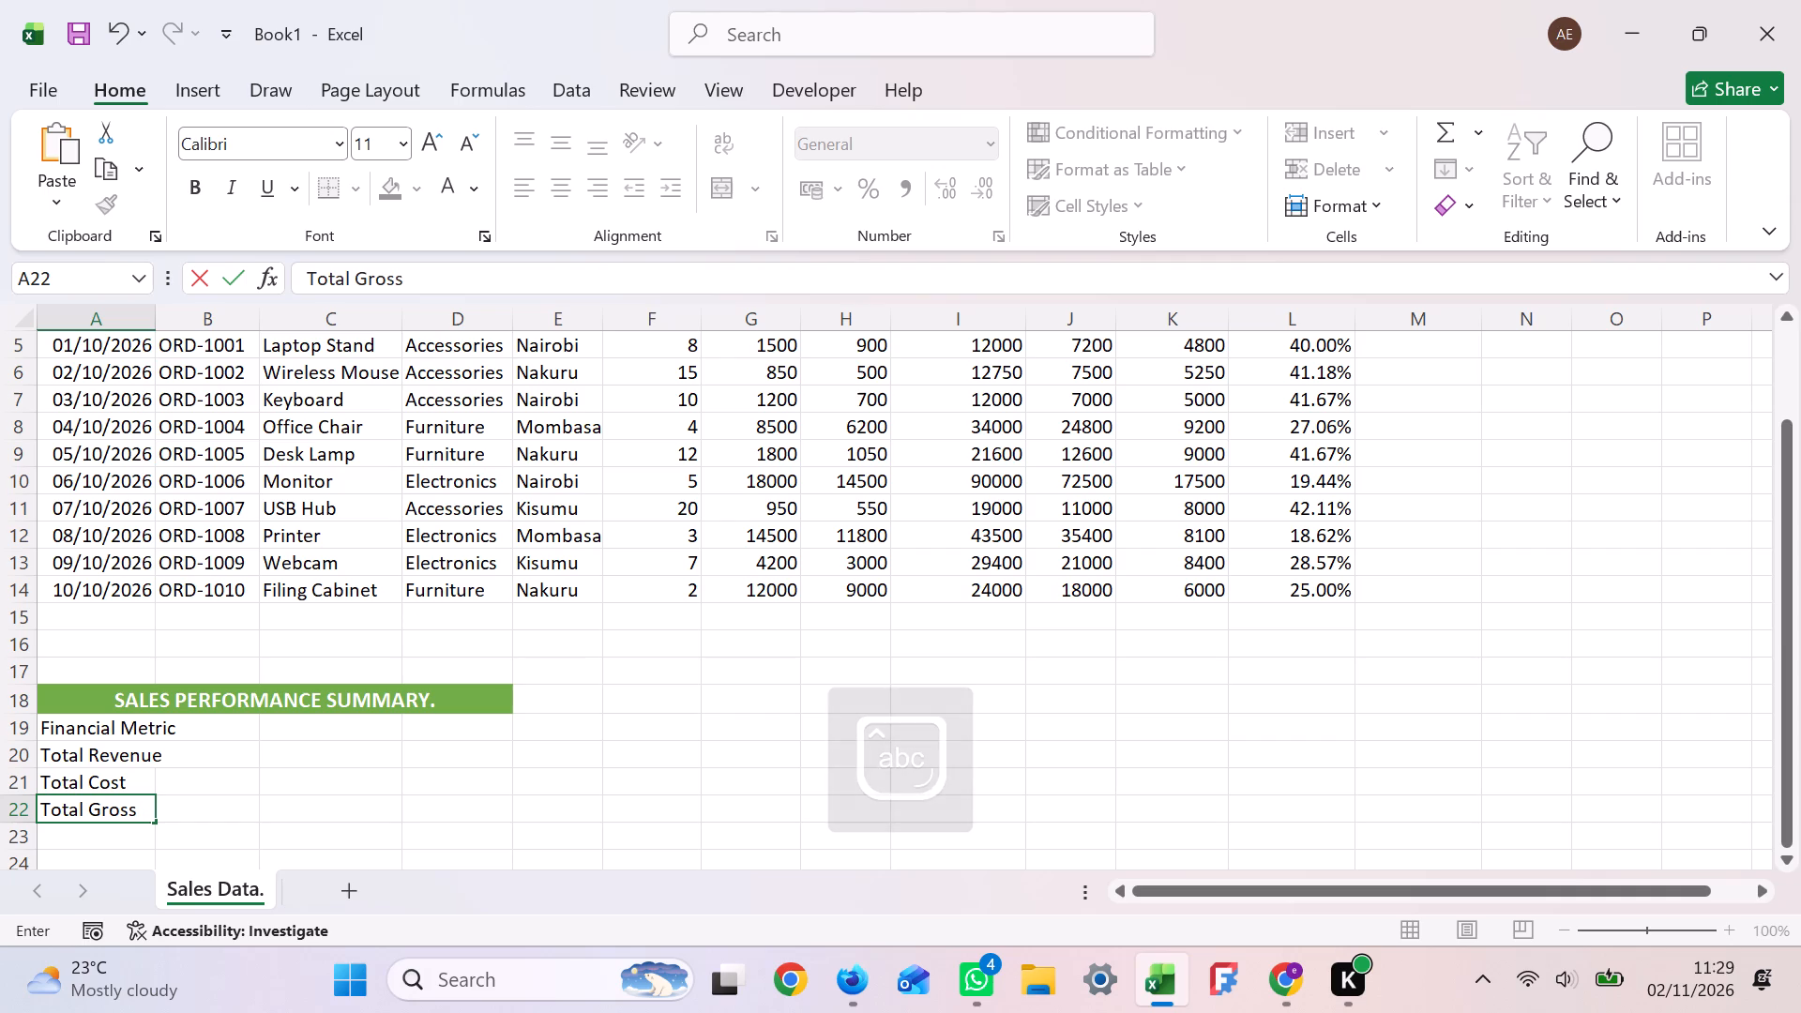
key("p")
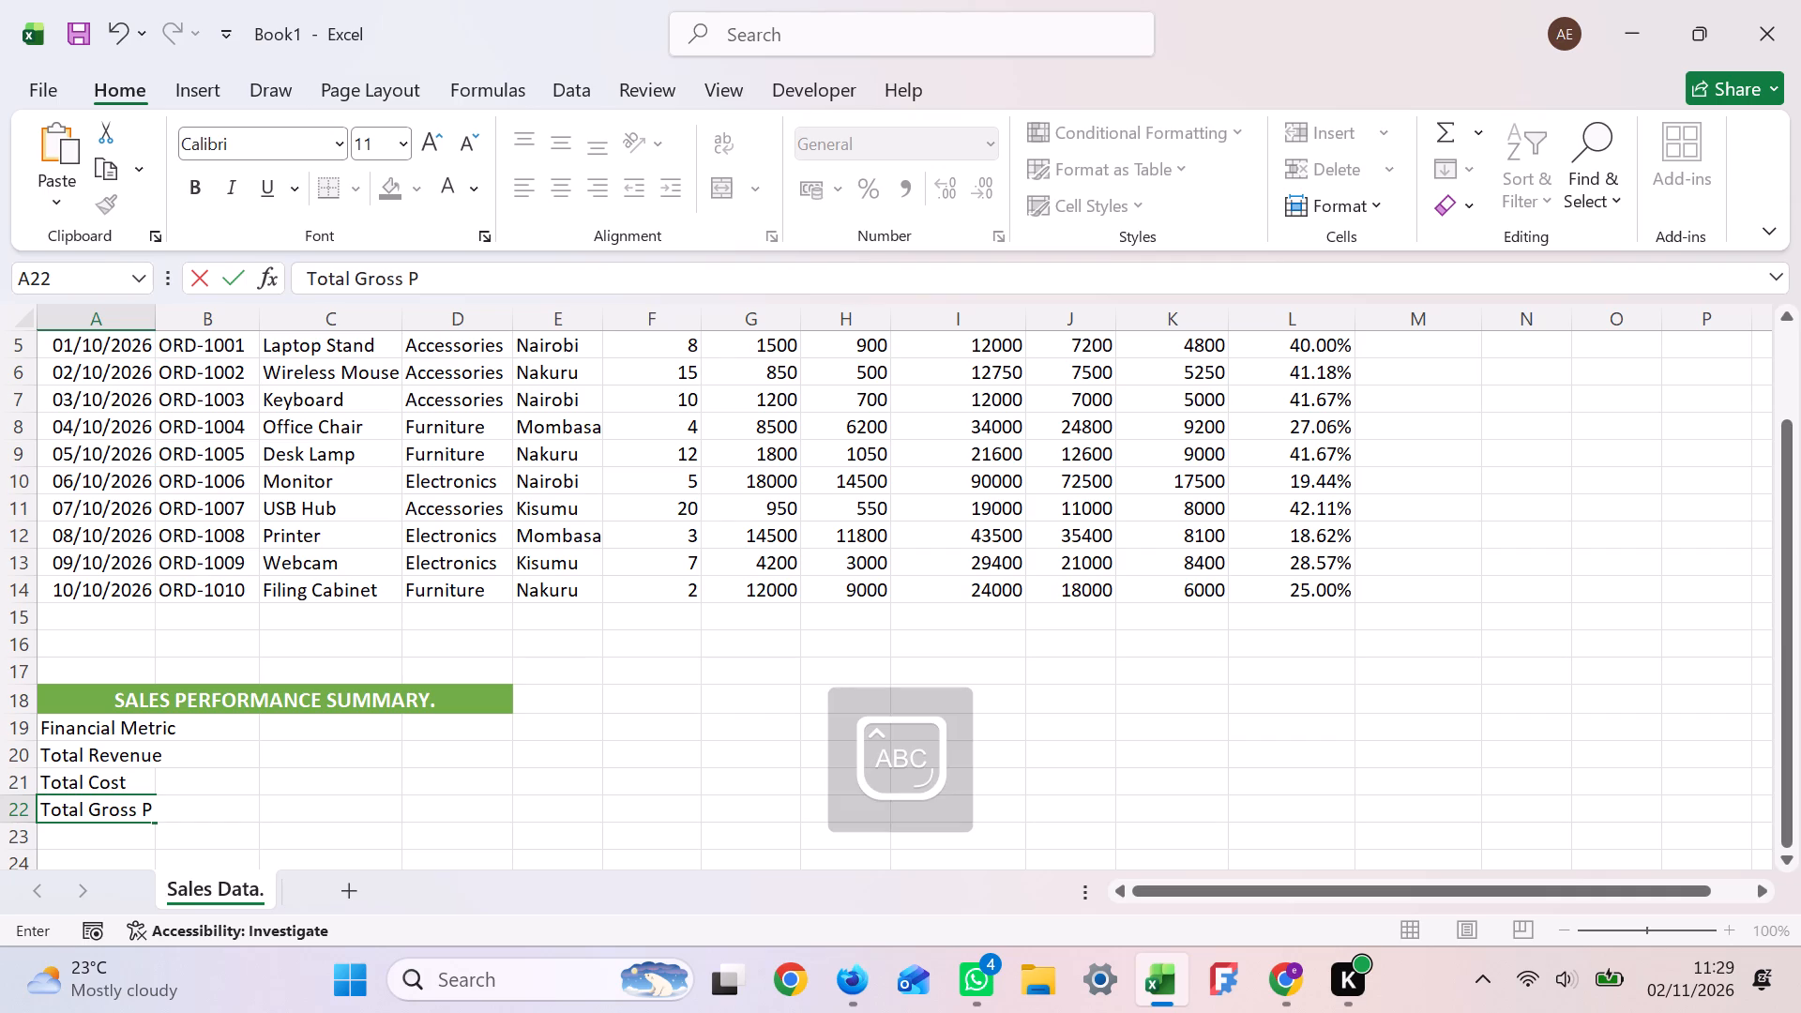
type("rofit")
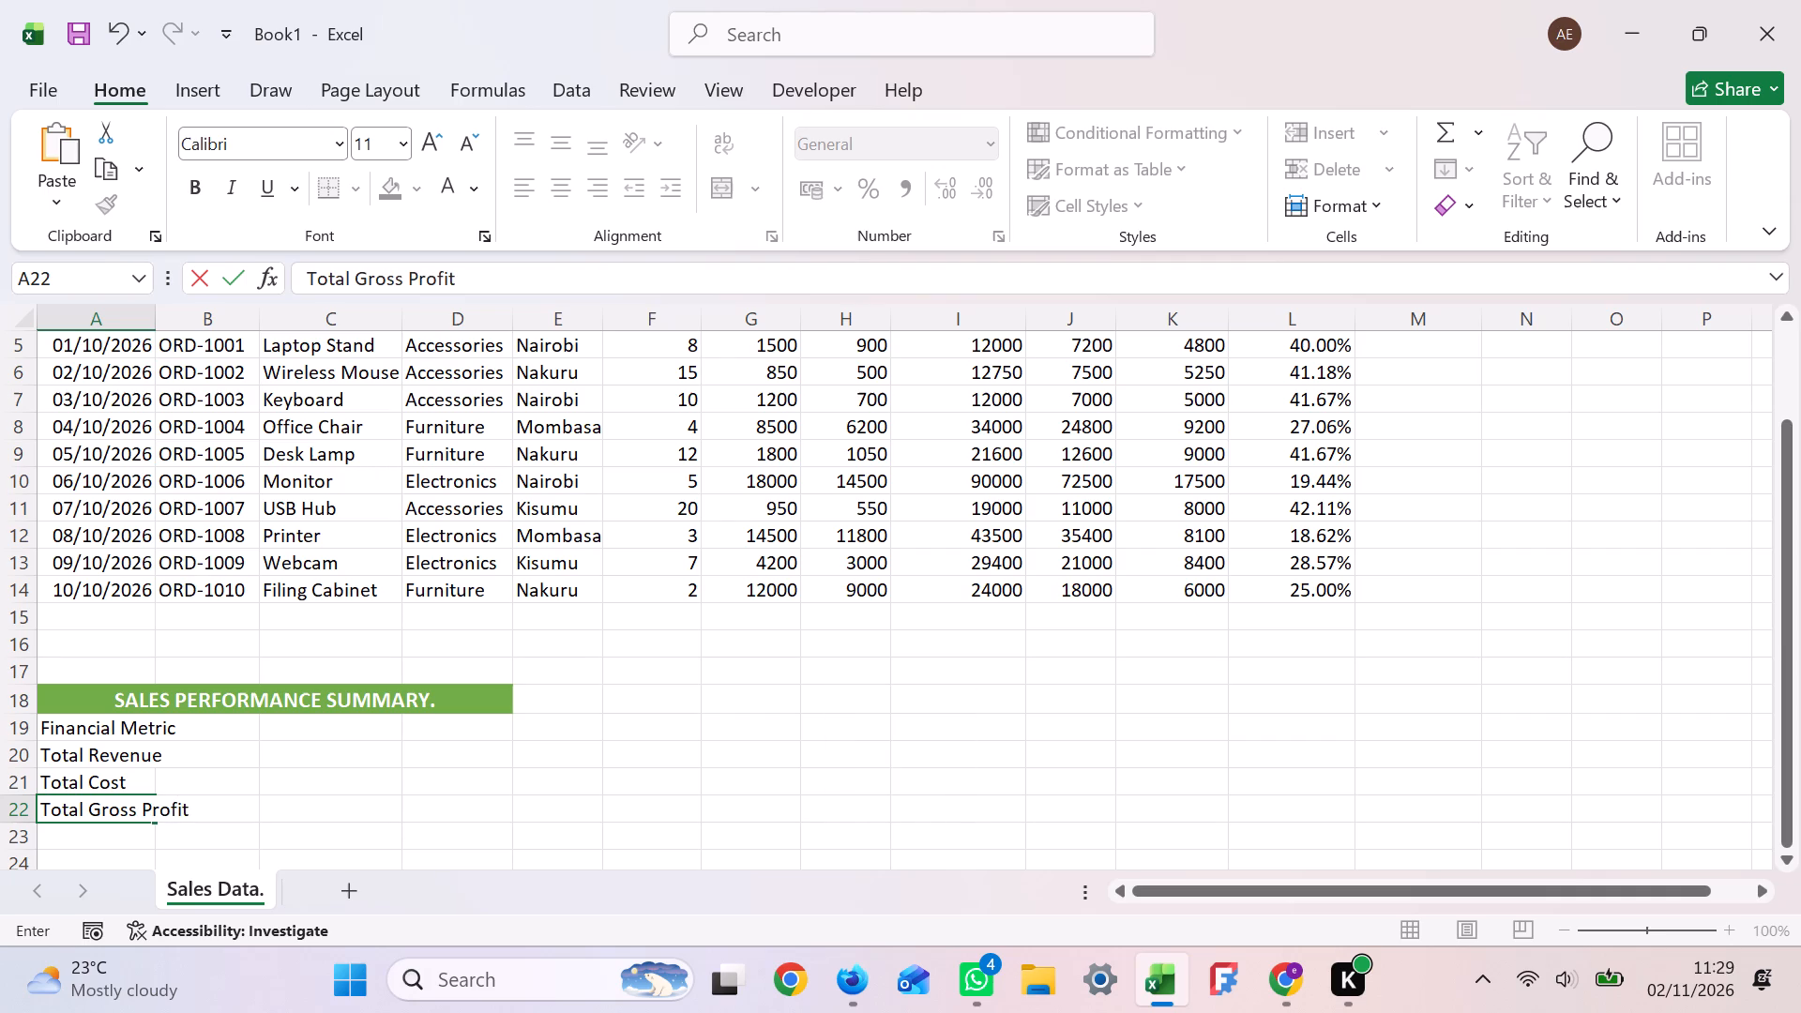
key("Return")
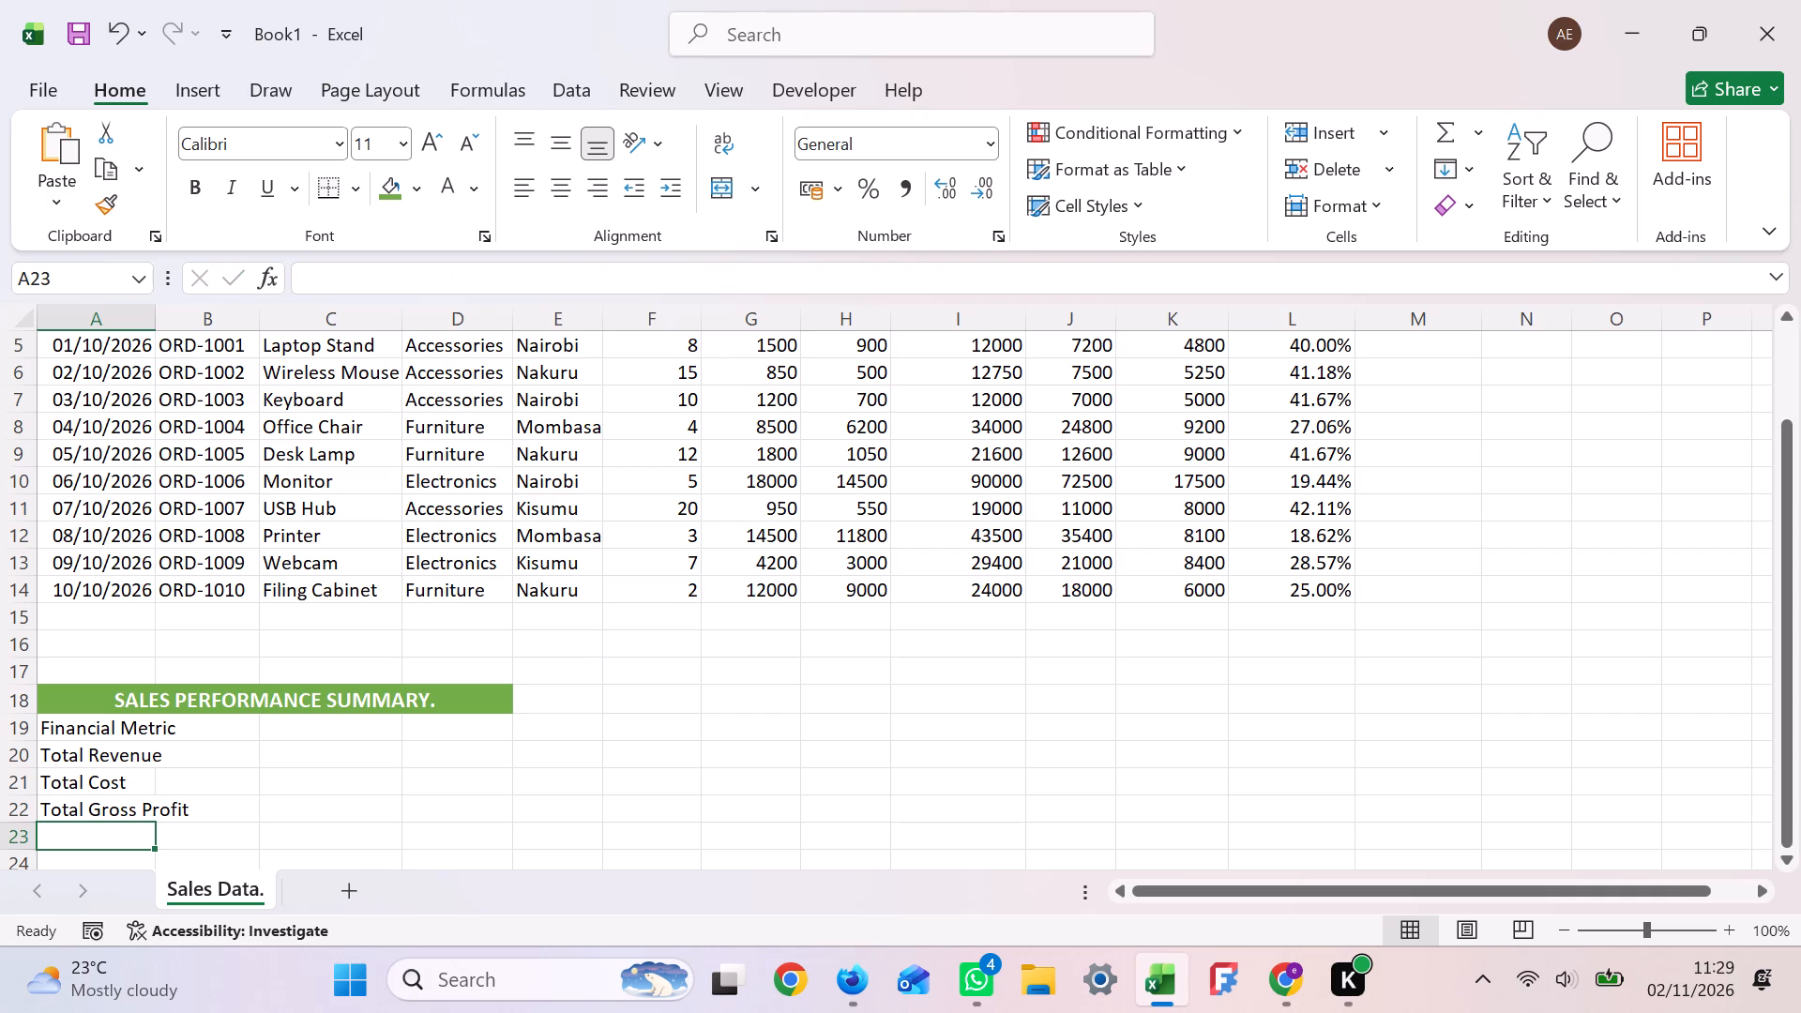
Enter the metric label "Average Revenue" in cell A23.
key("a")
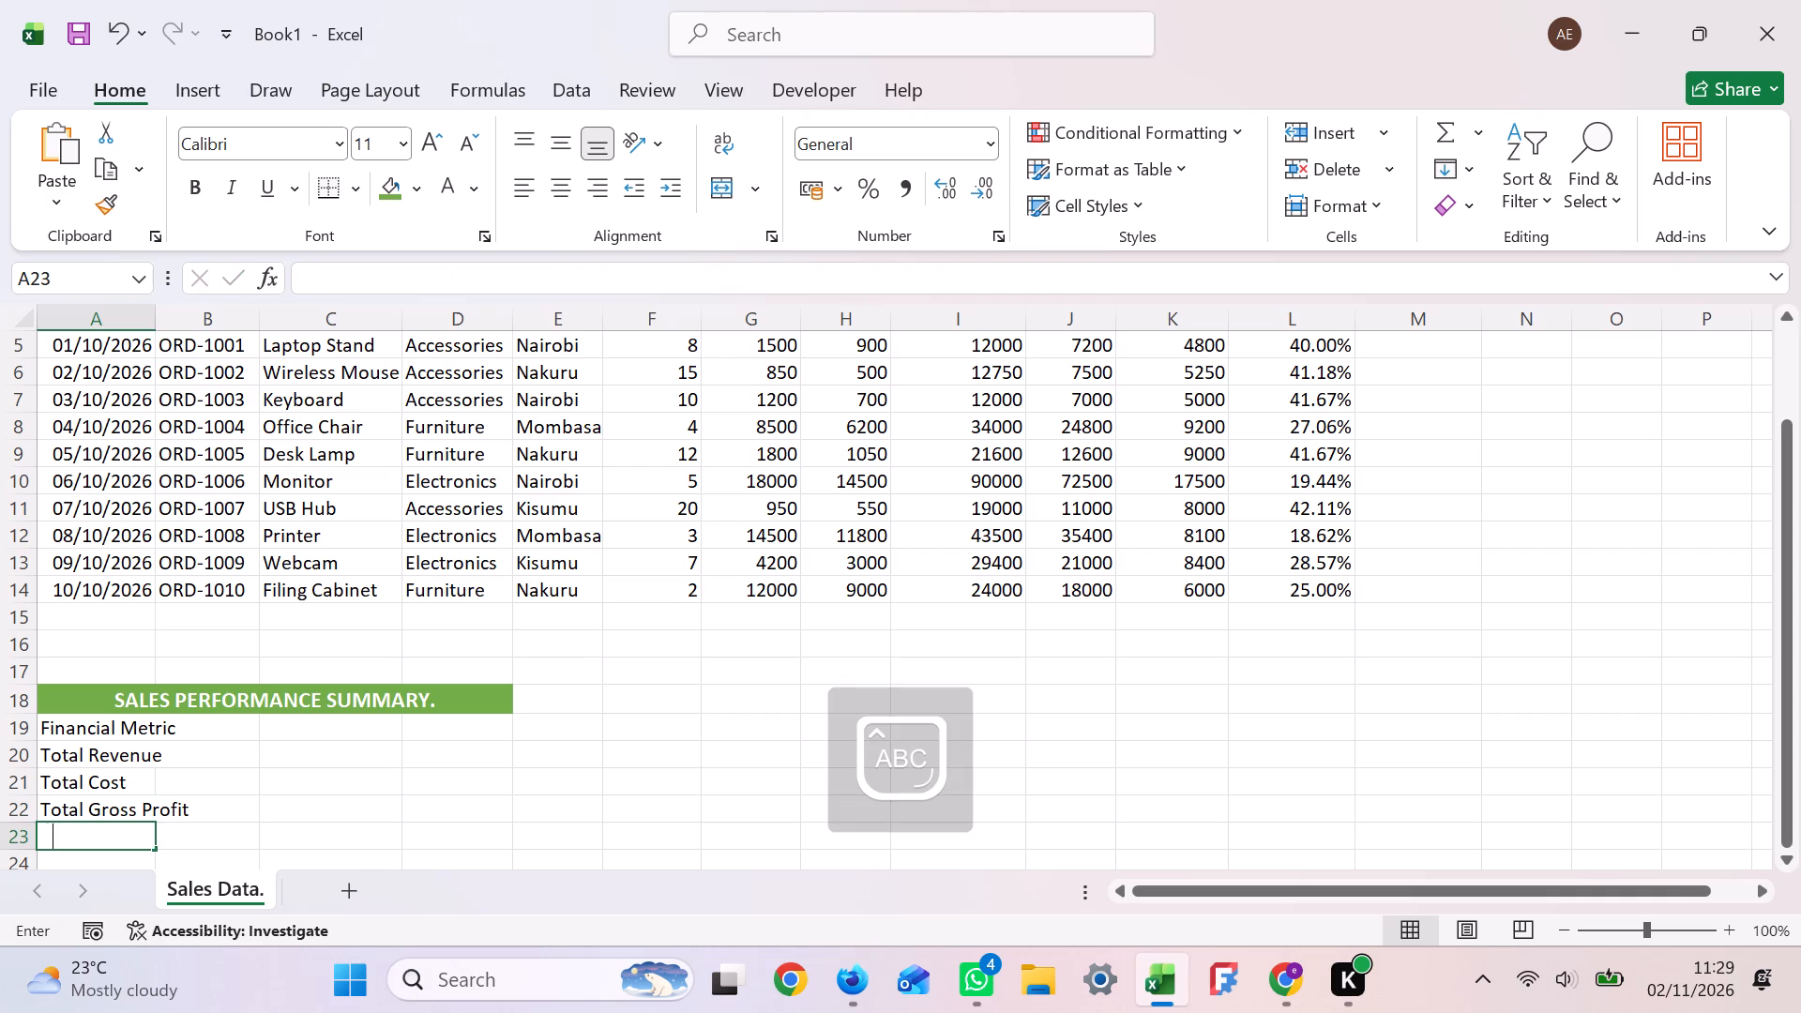
key("v")
type("erage")
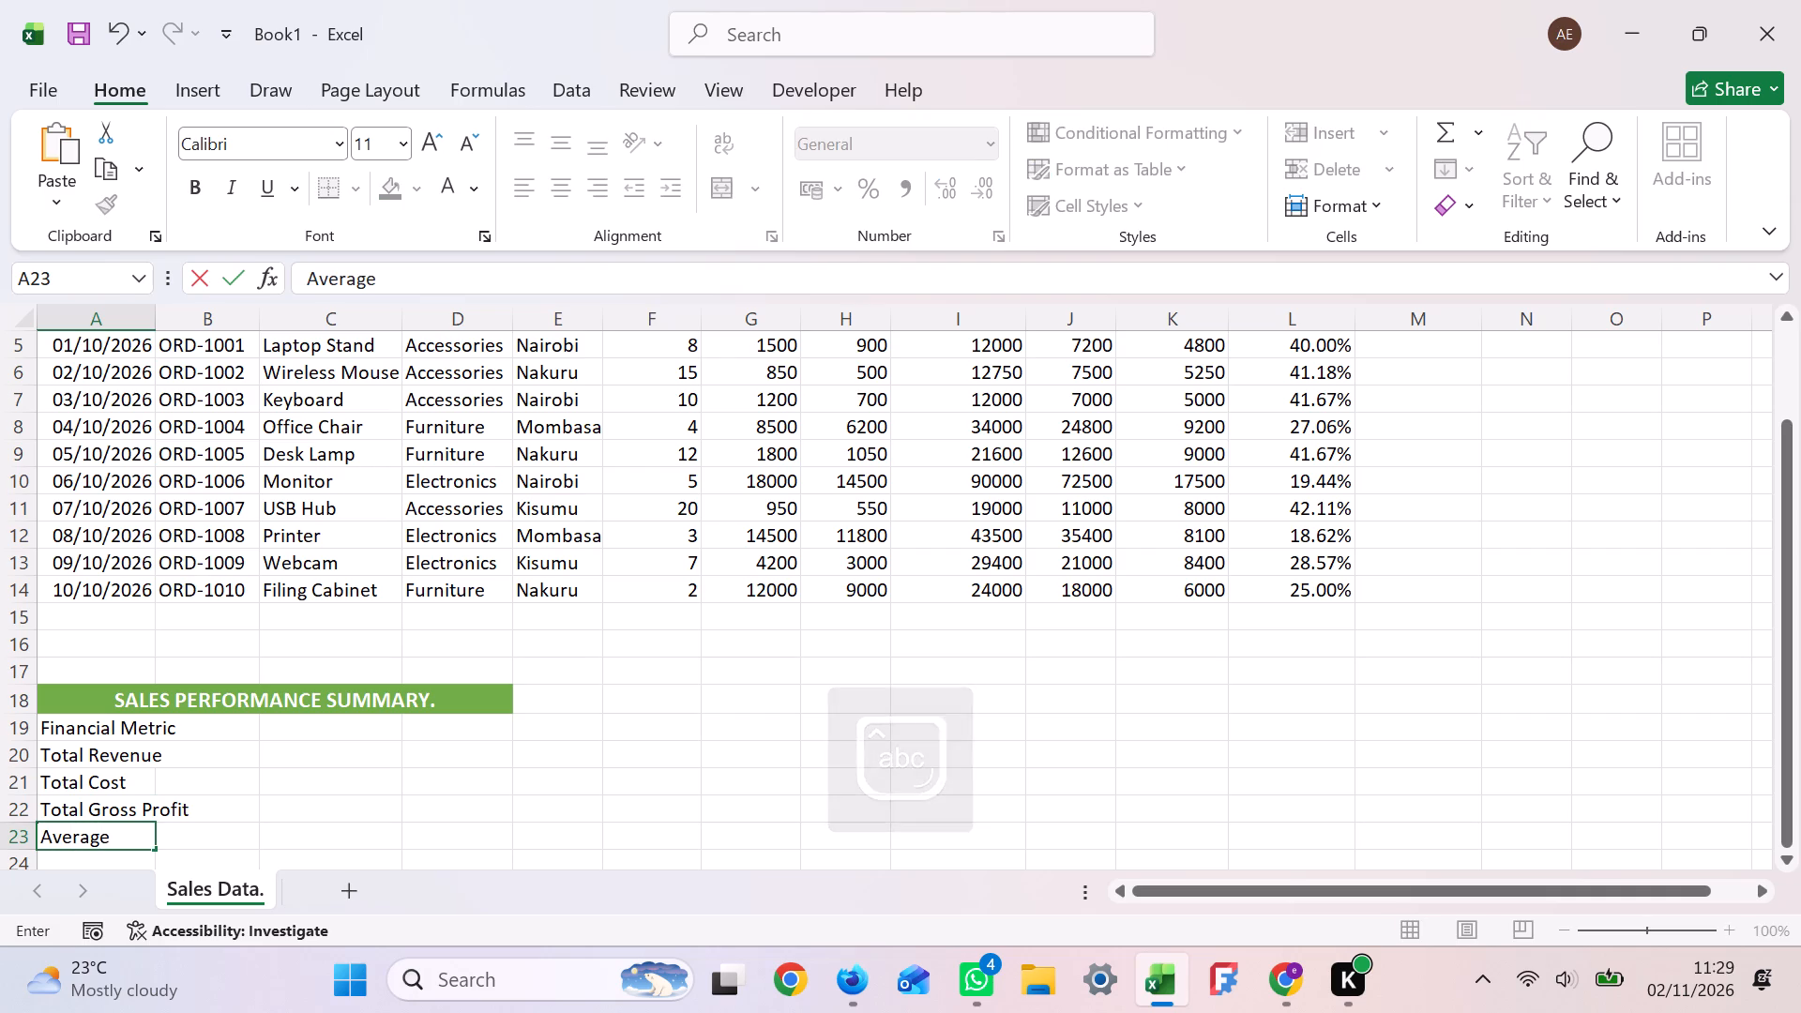
key("space")
key("r")
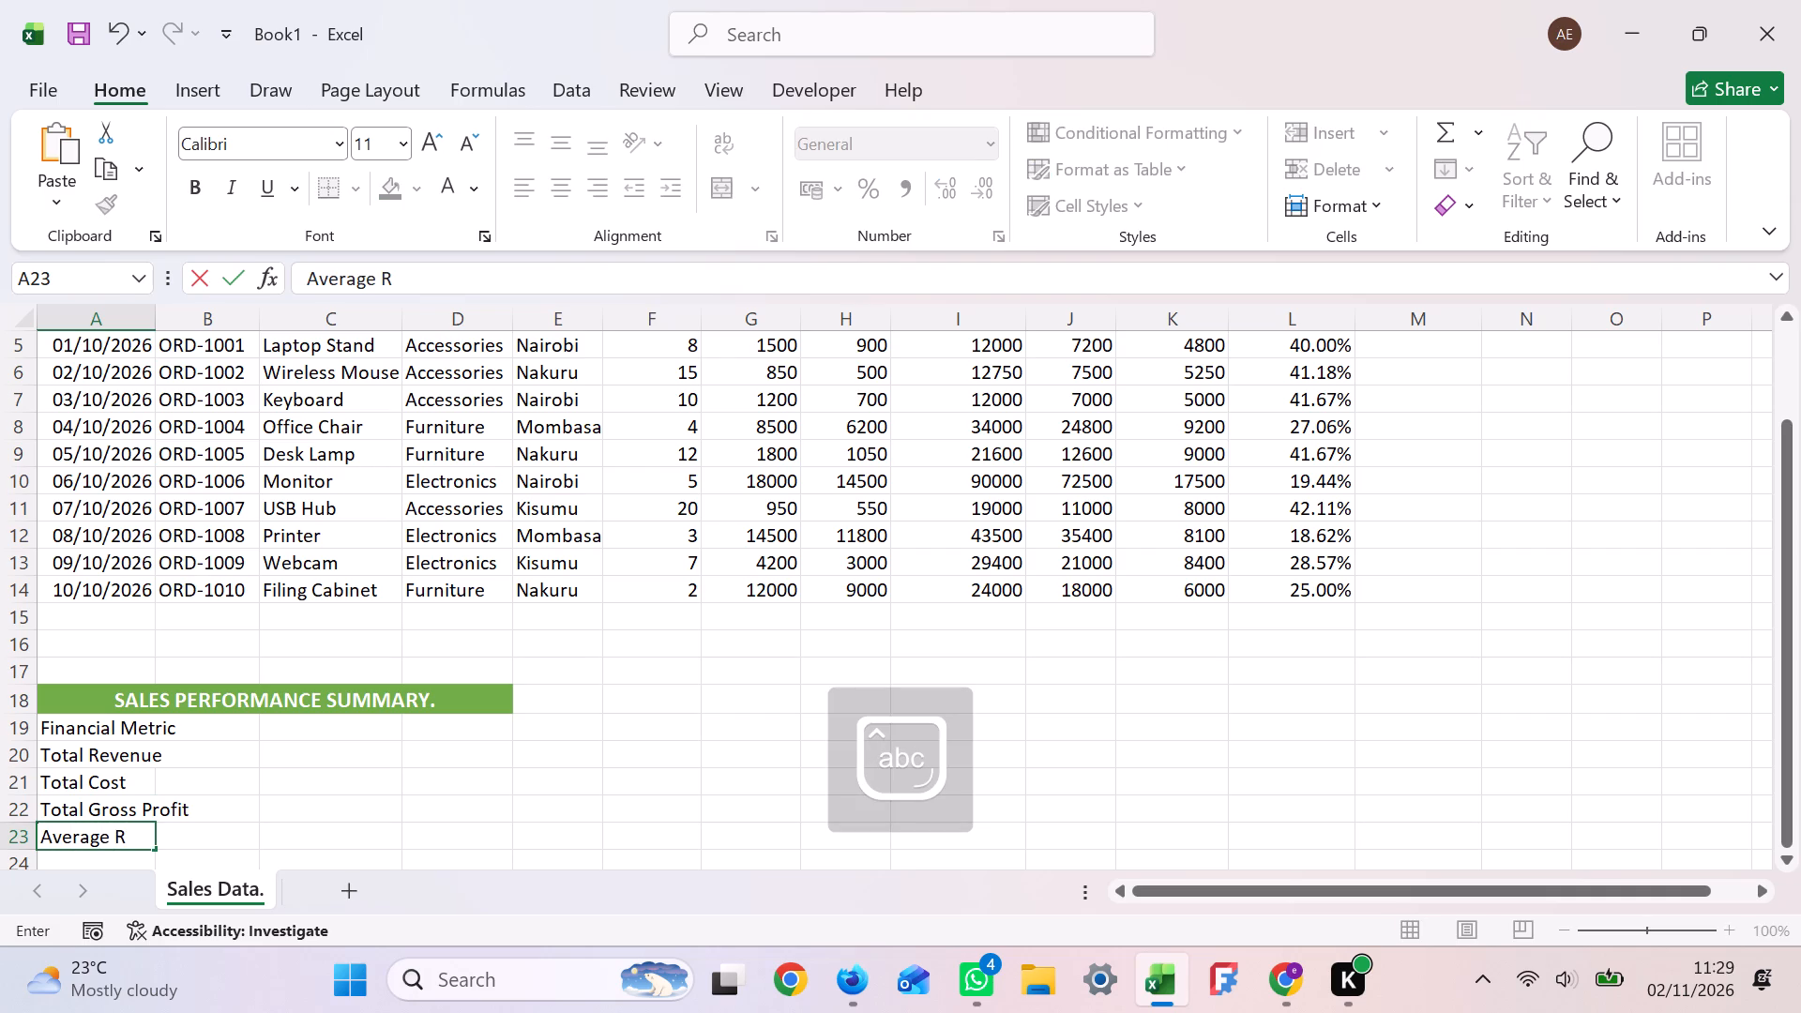
type("evenue")
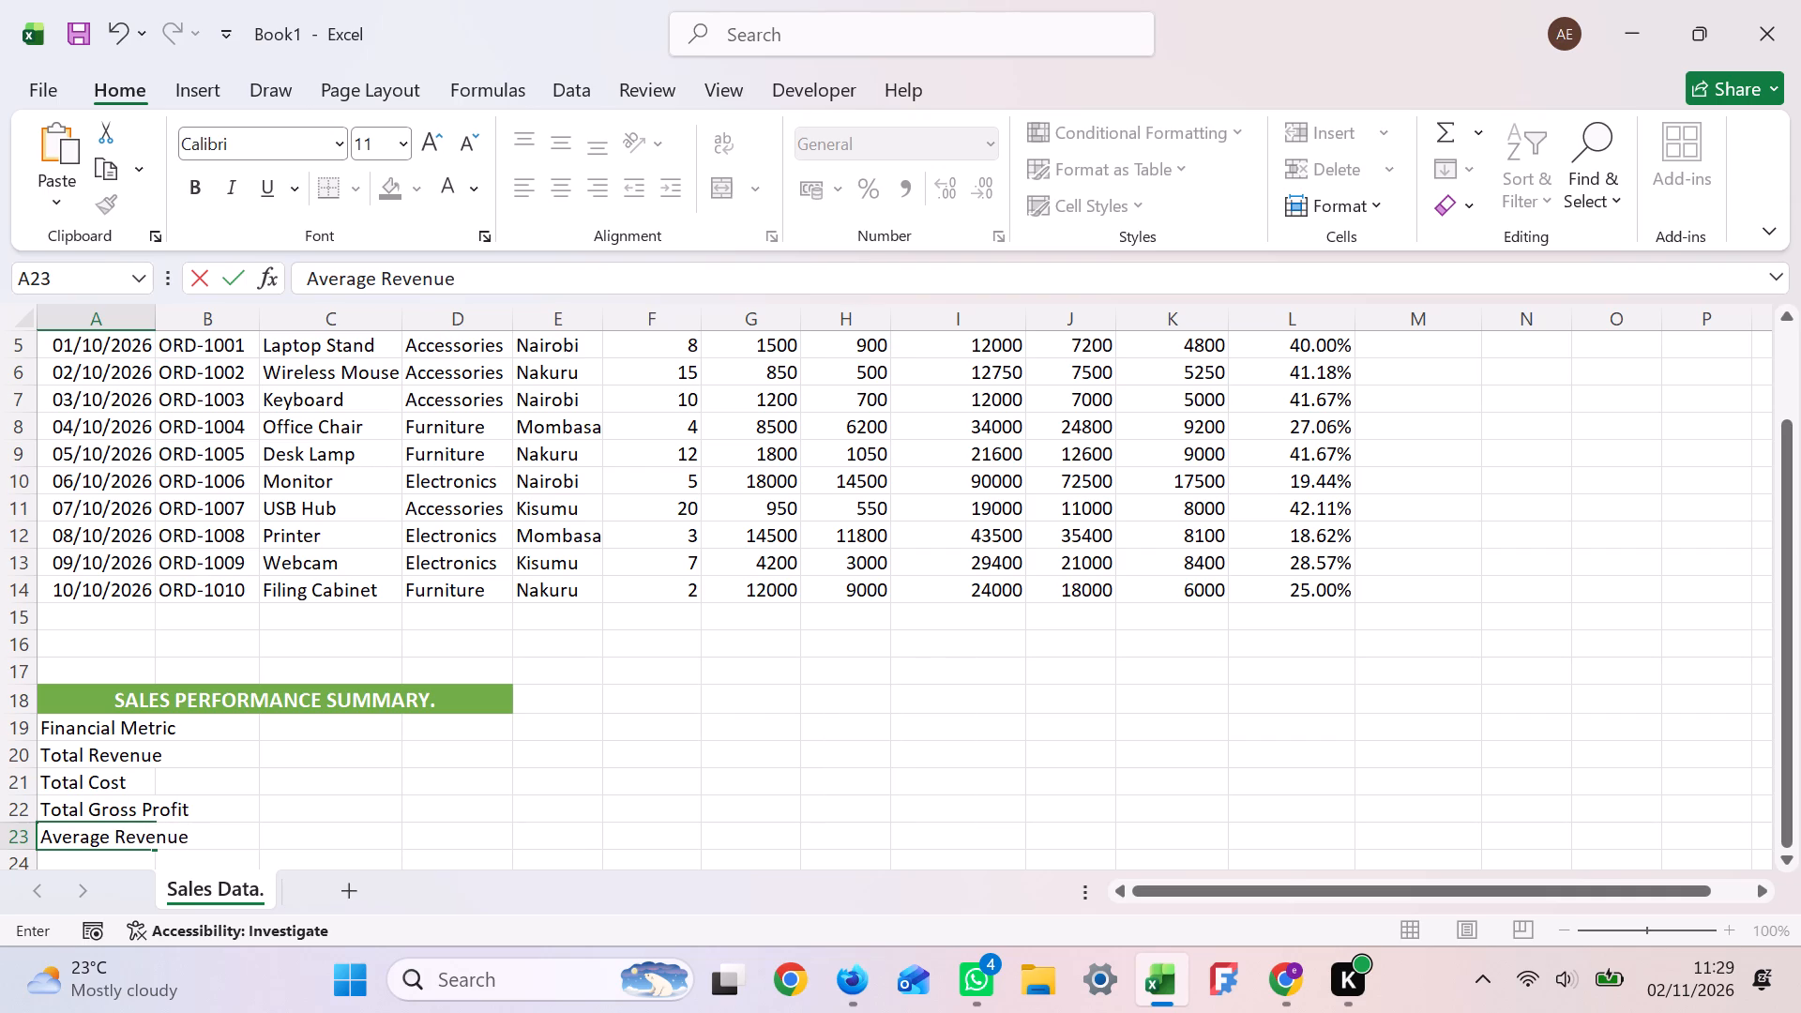
key("Return")
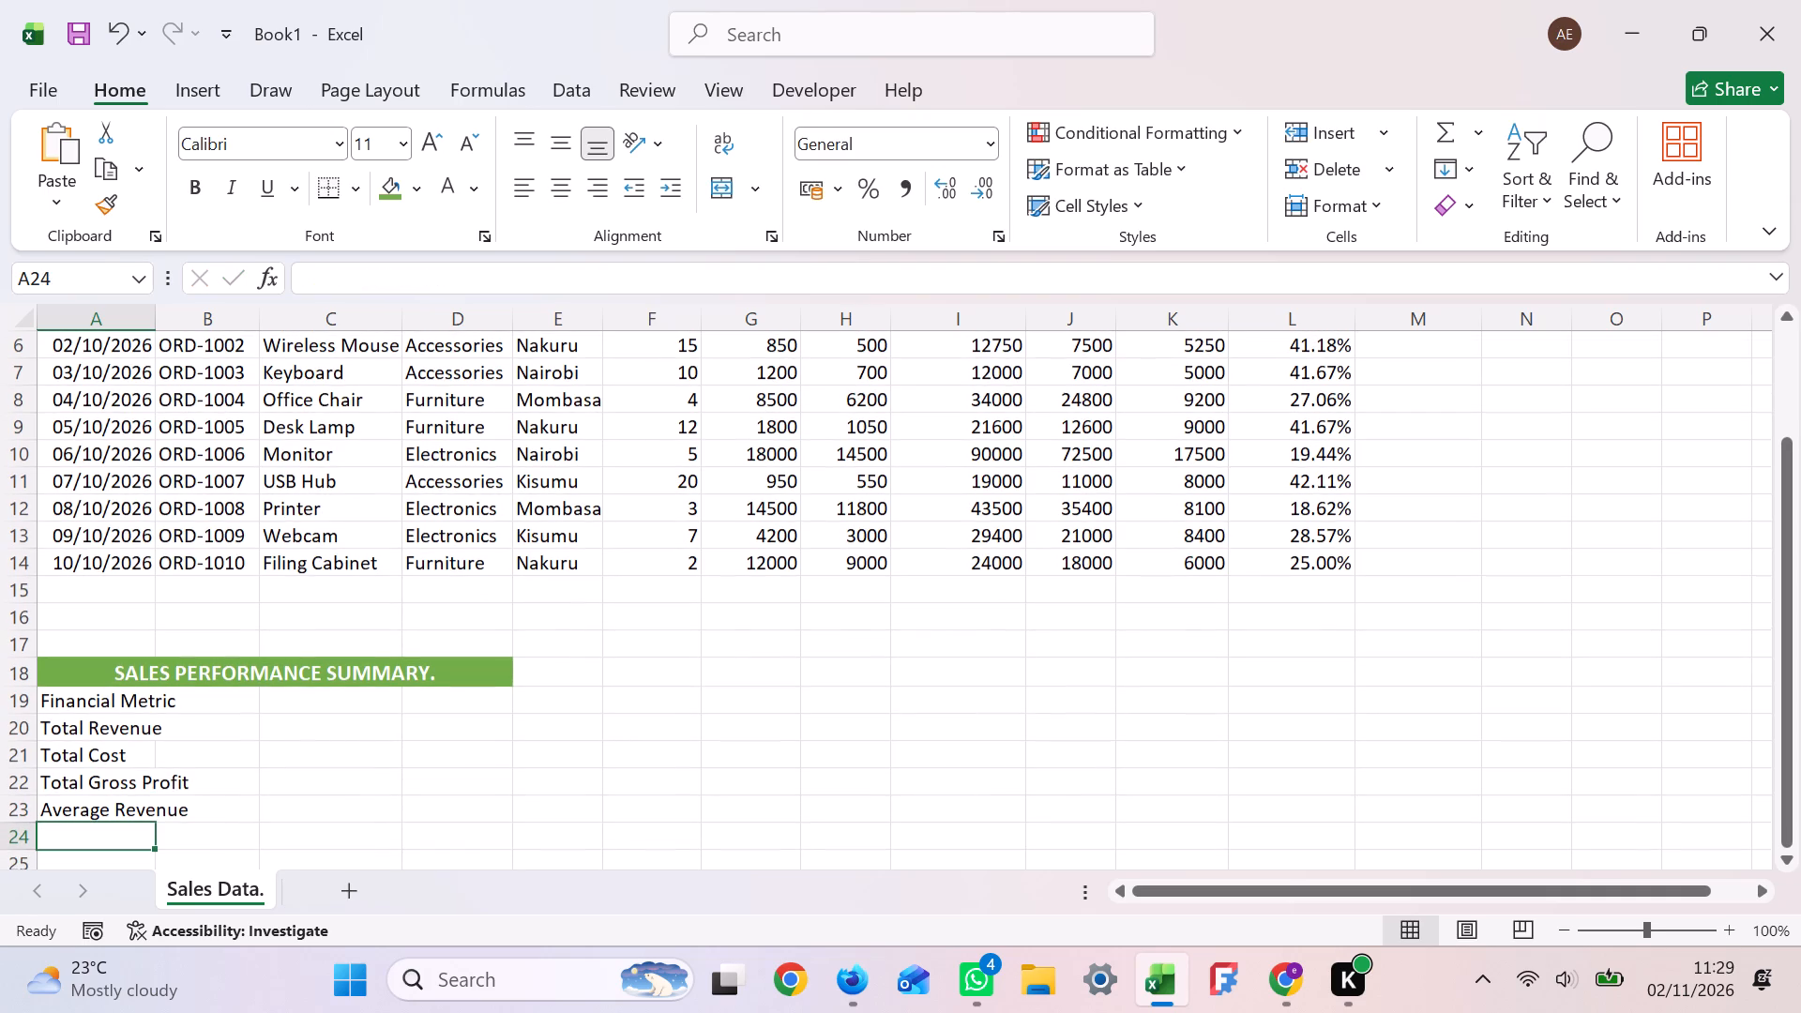
Enter the metric label "Highest Revenue" in cell A24.
key("h")
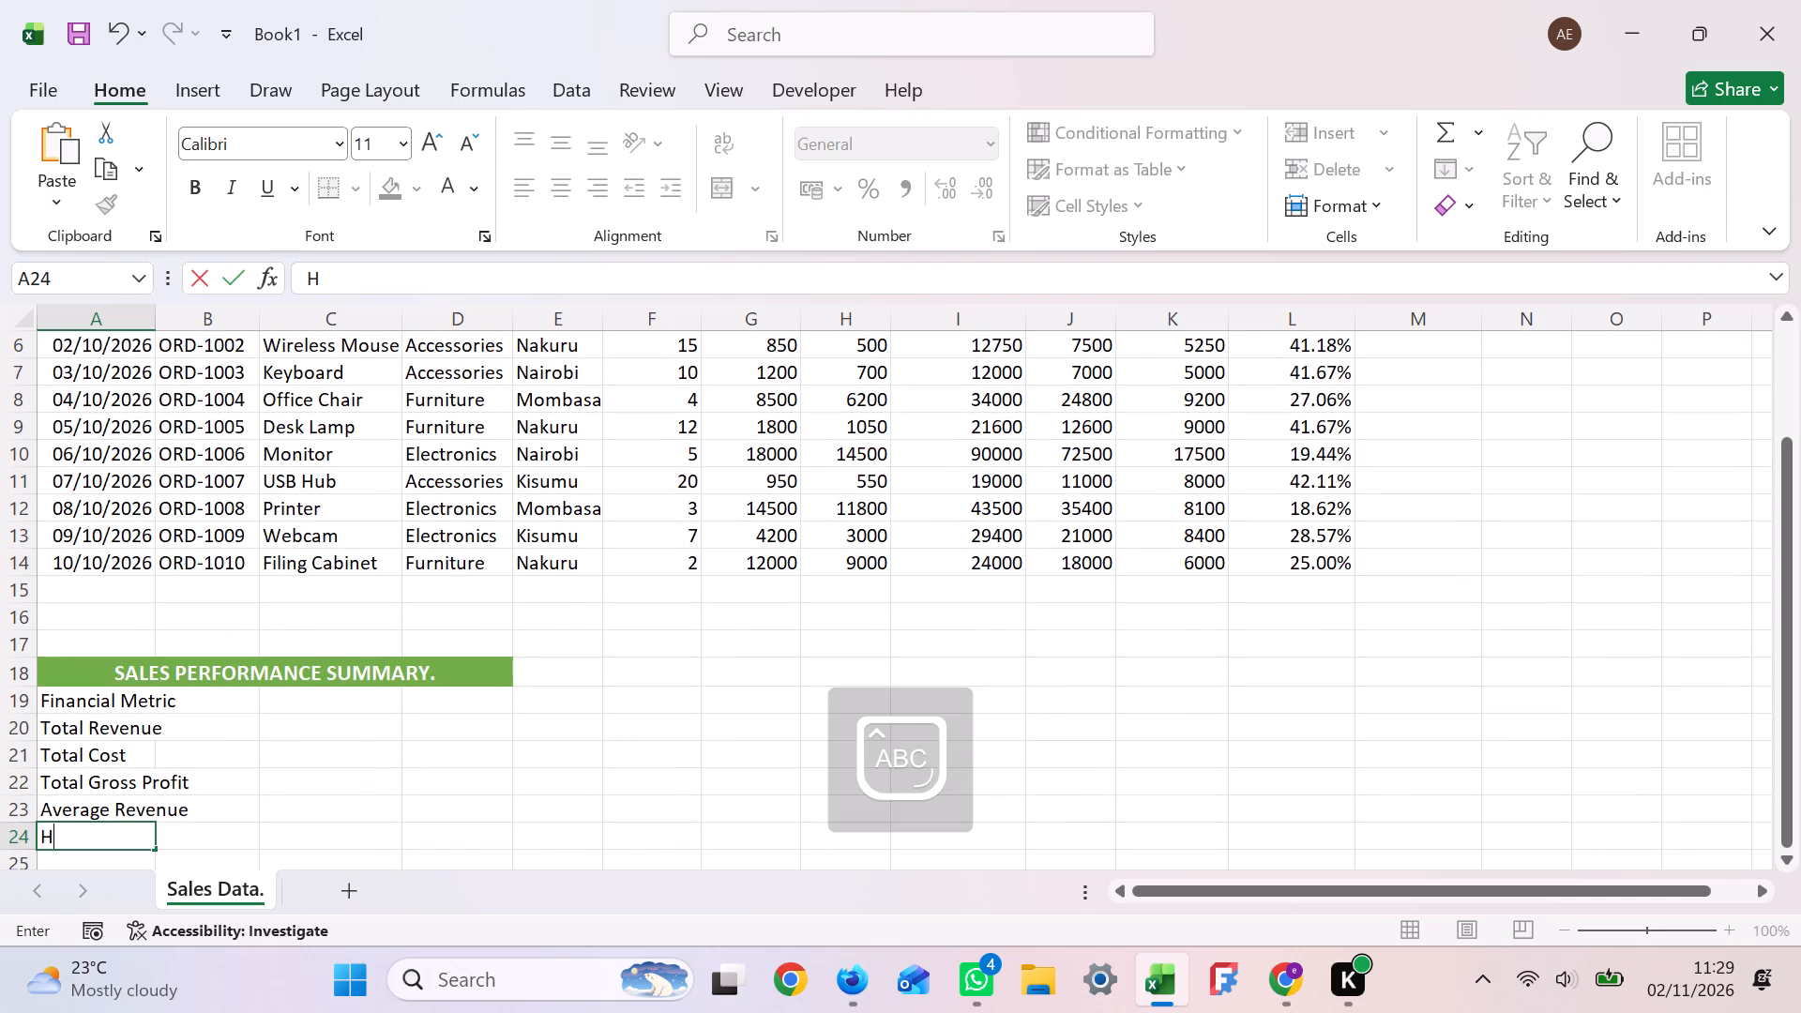
type("ighest")
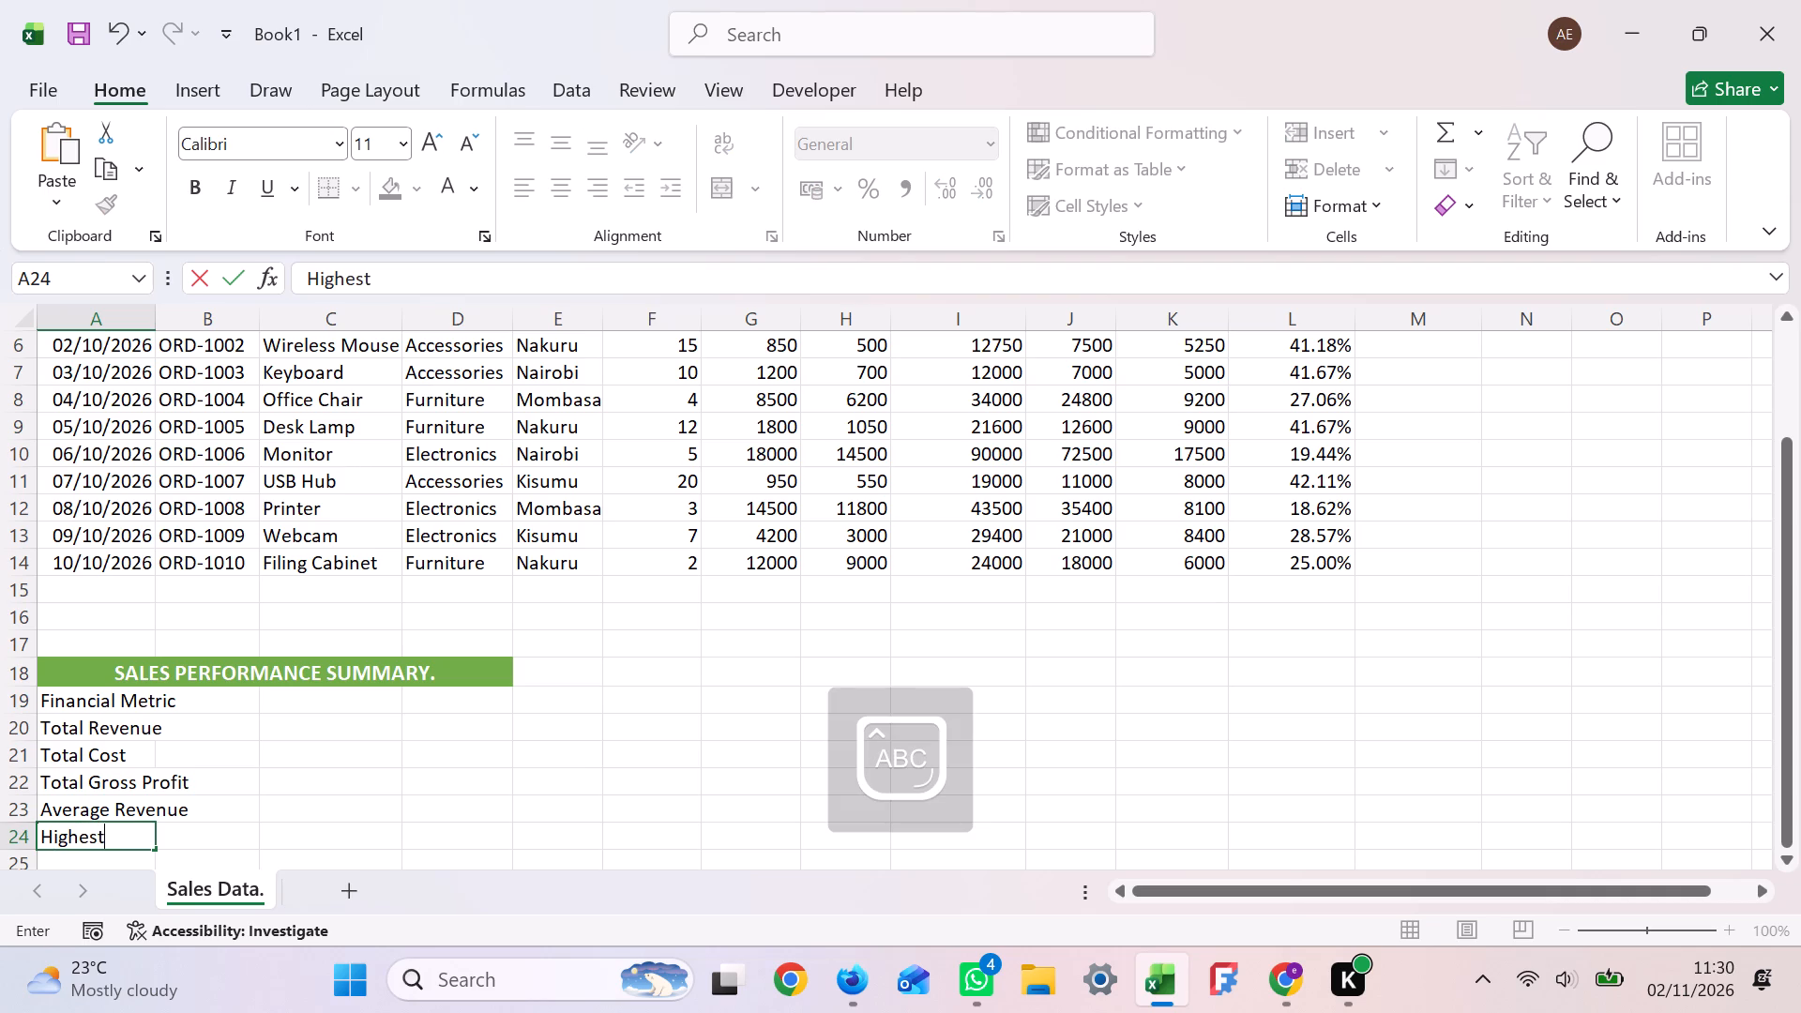
key("space")
key("r")
type("evenue")
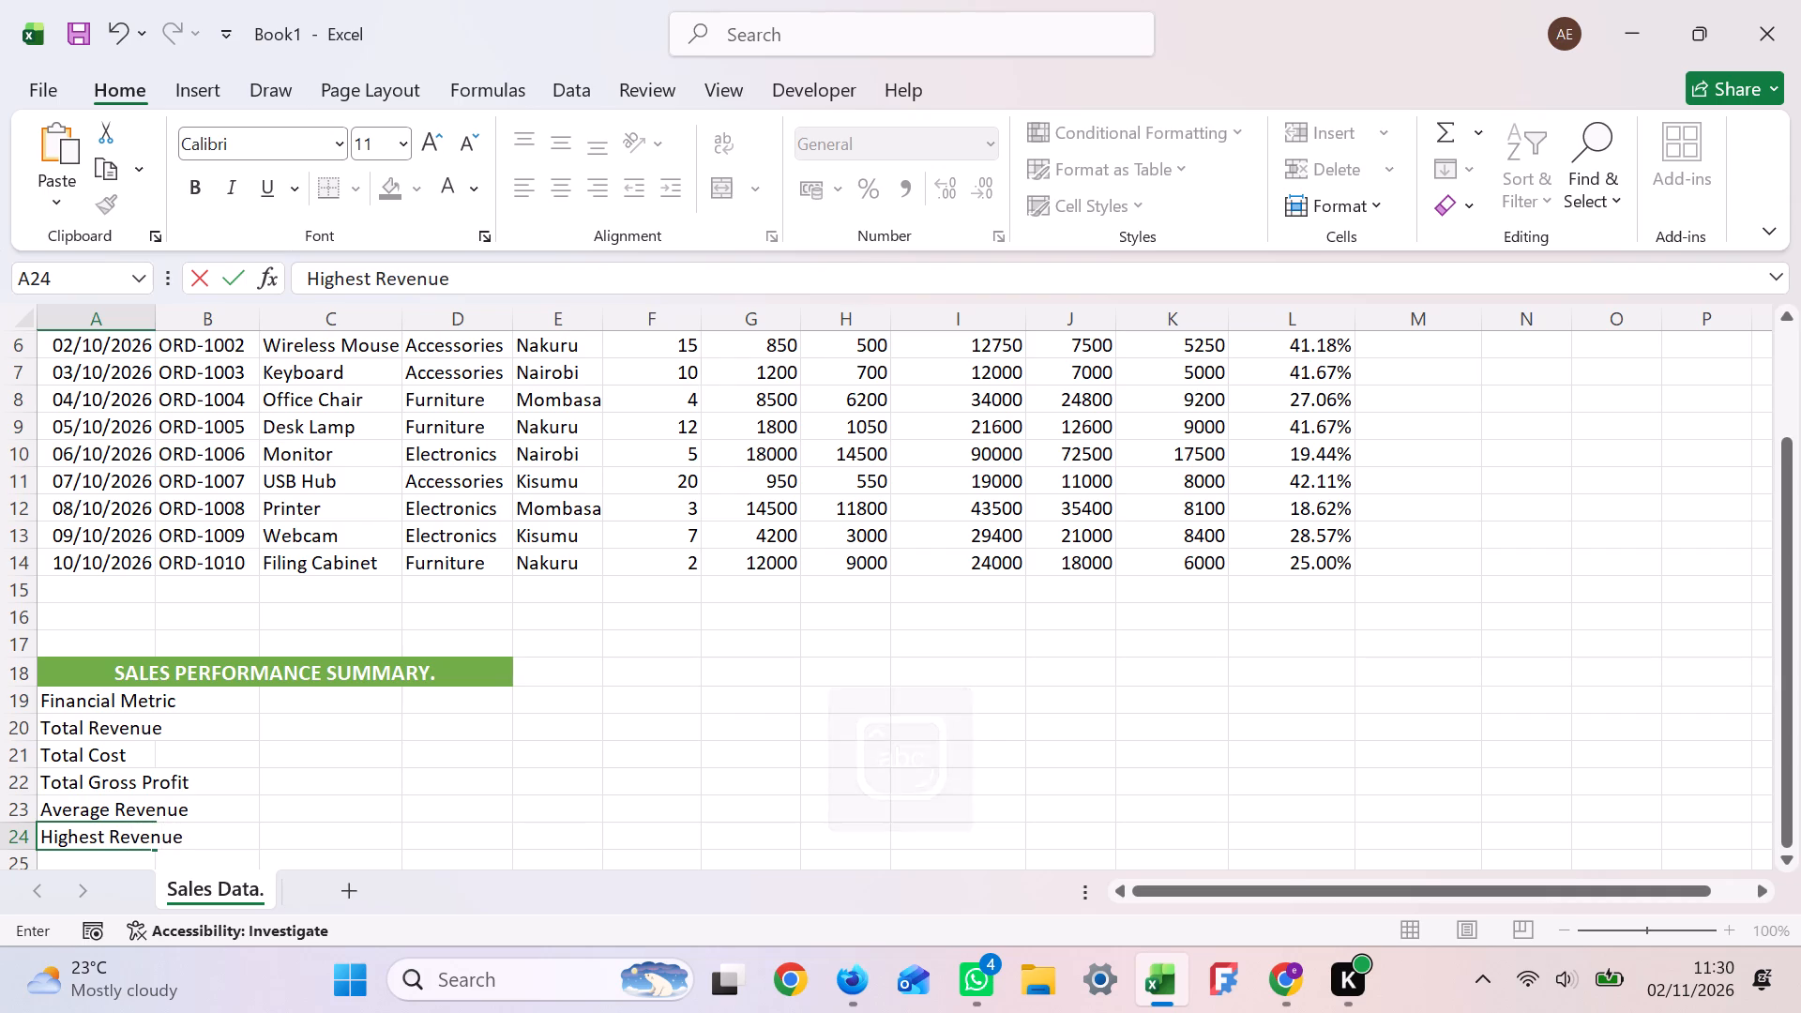
key("Return")
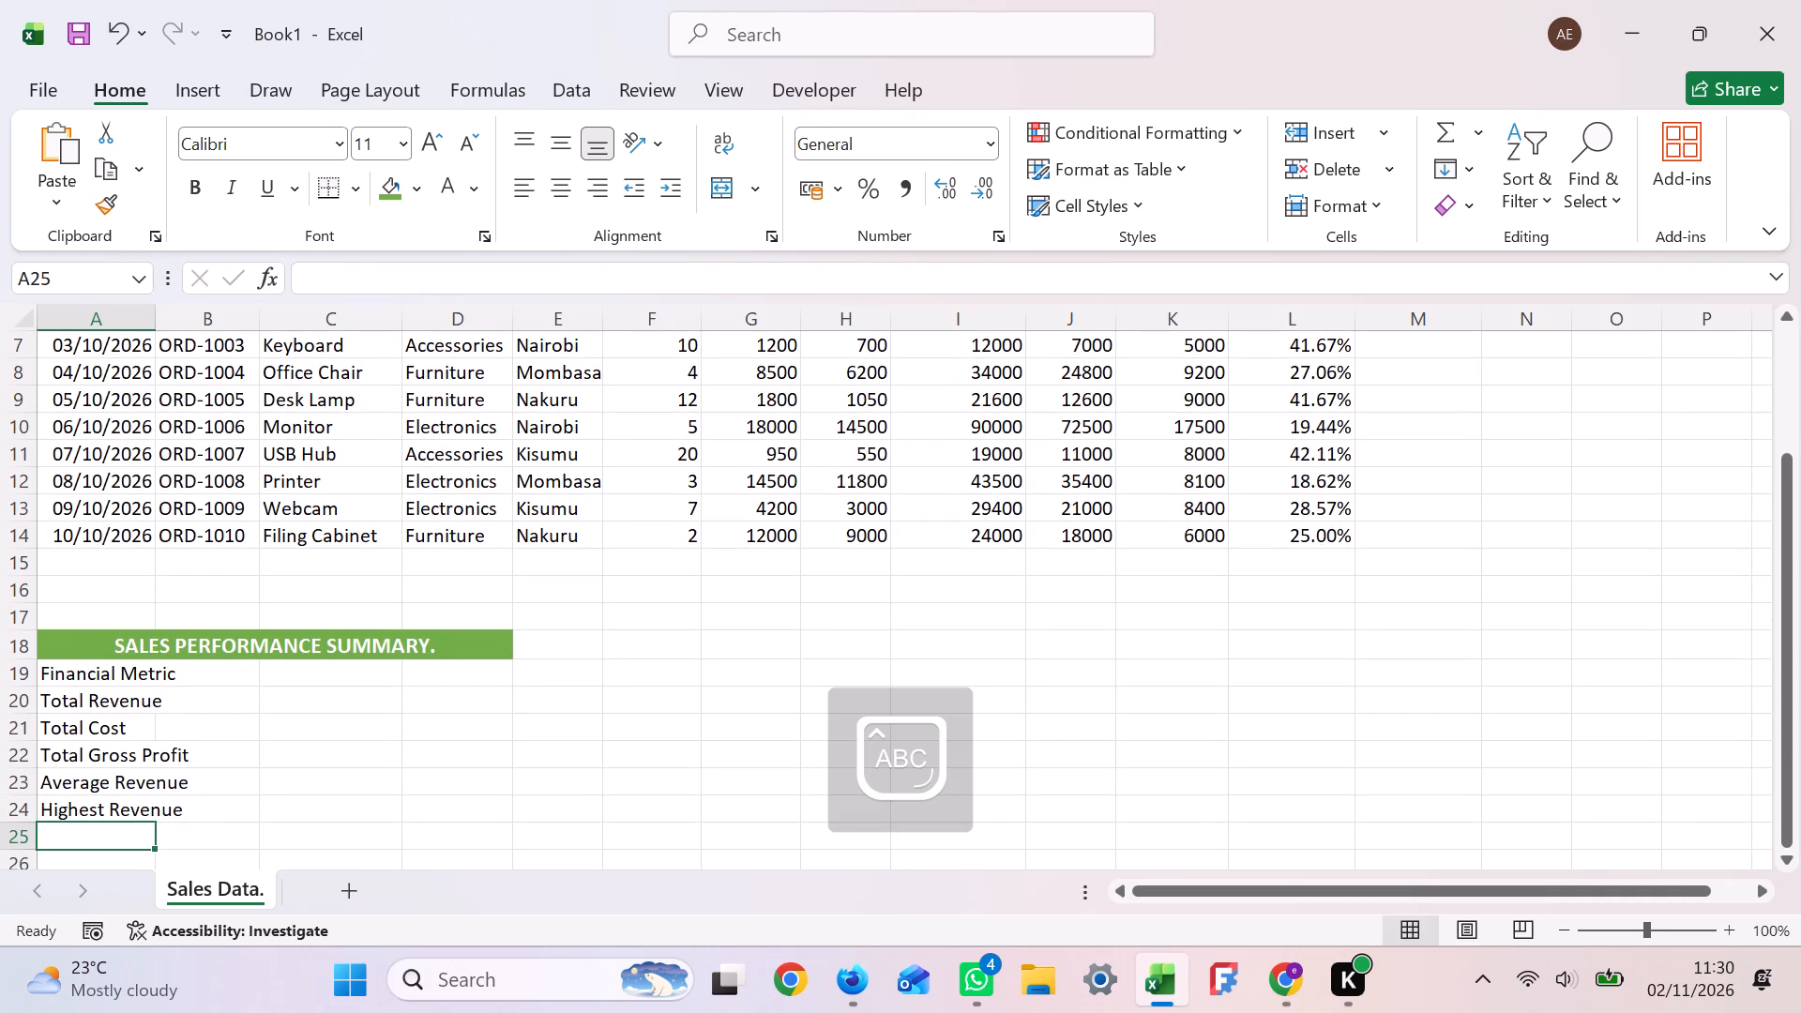
Enter the metric label "Lowest Revenue" in cell A25.
key("l")
key("o")
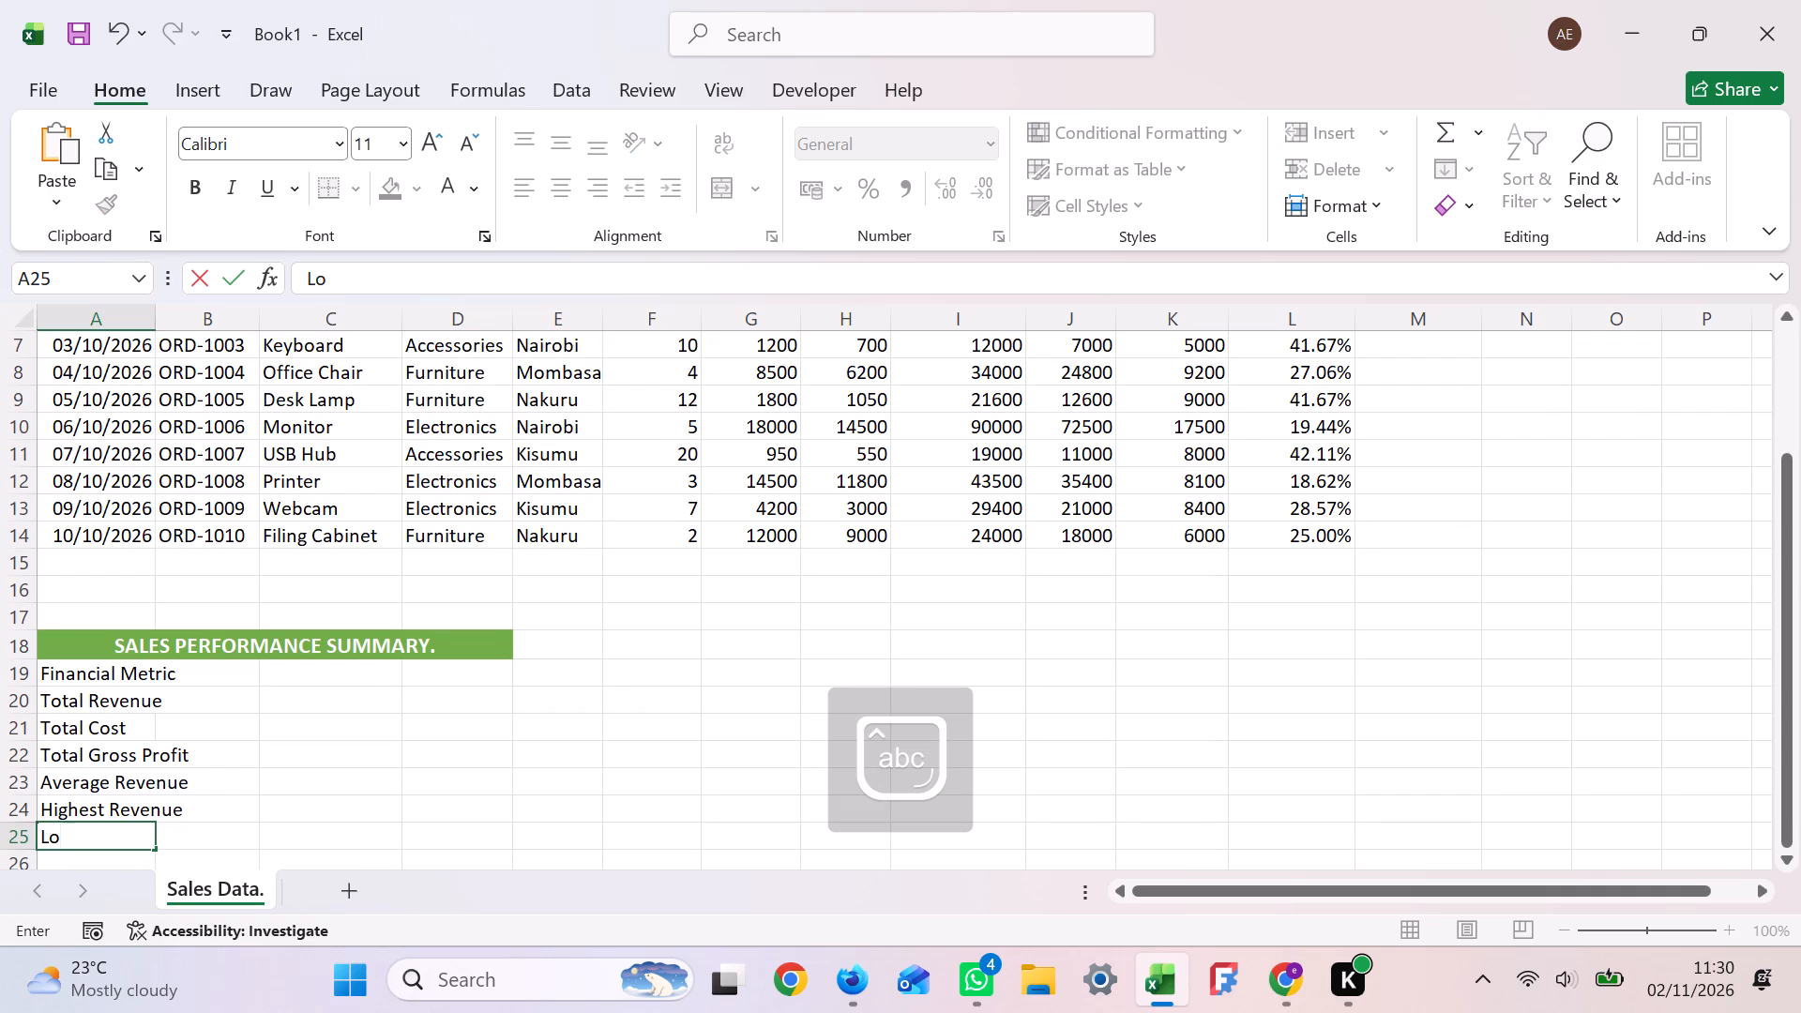
type("west")
key("space")
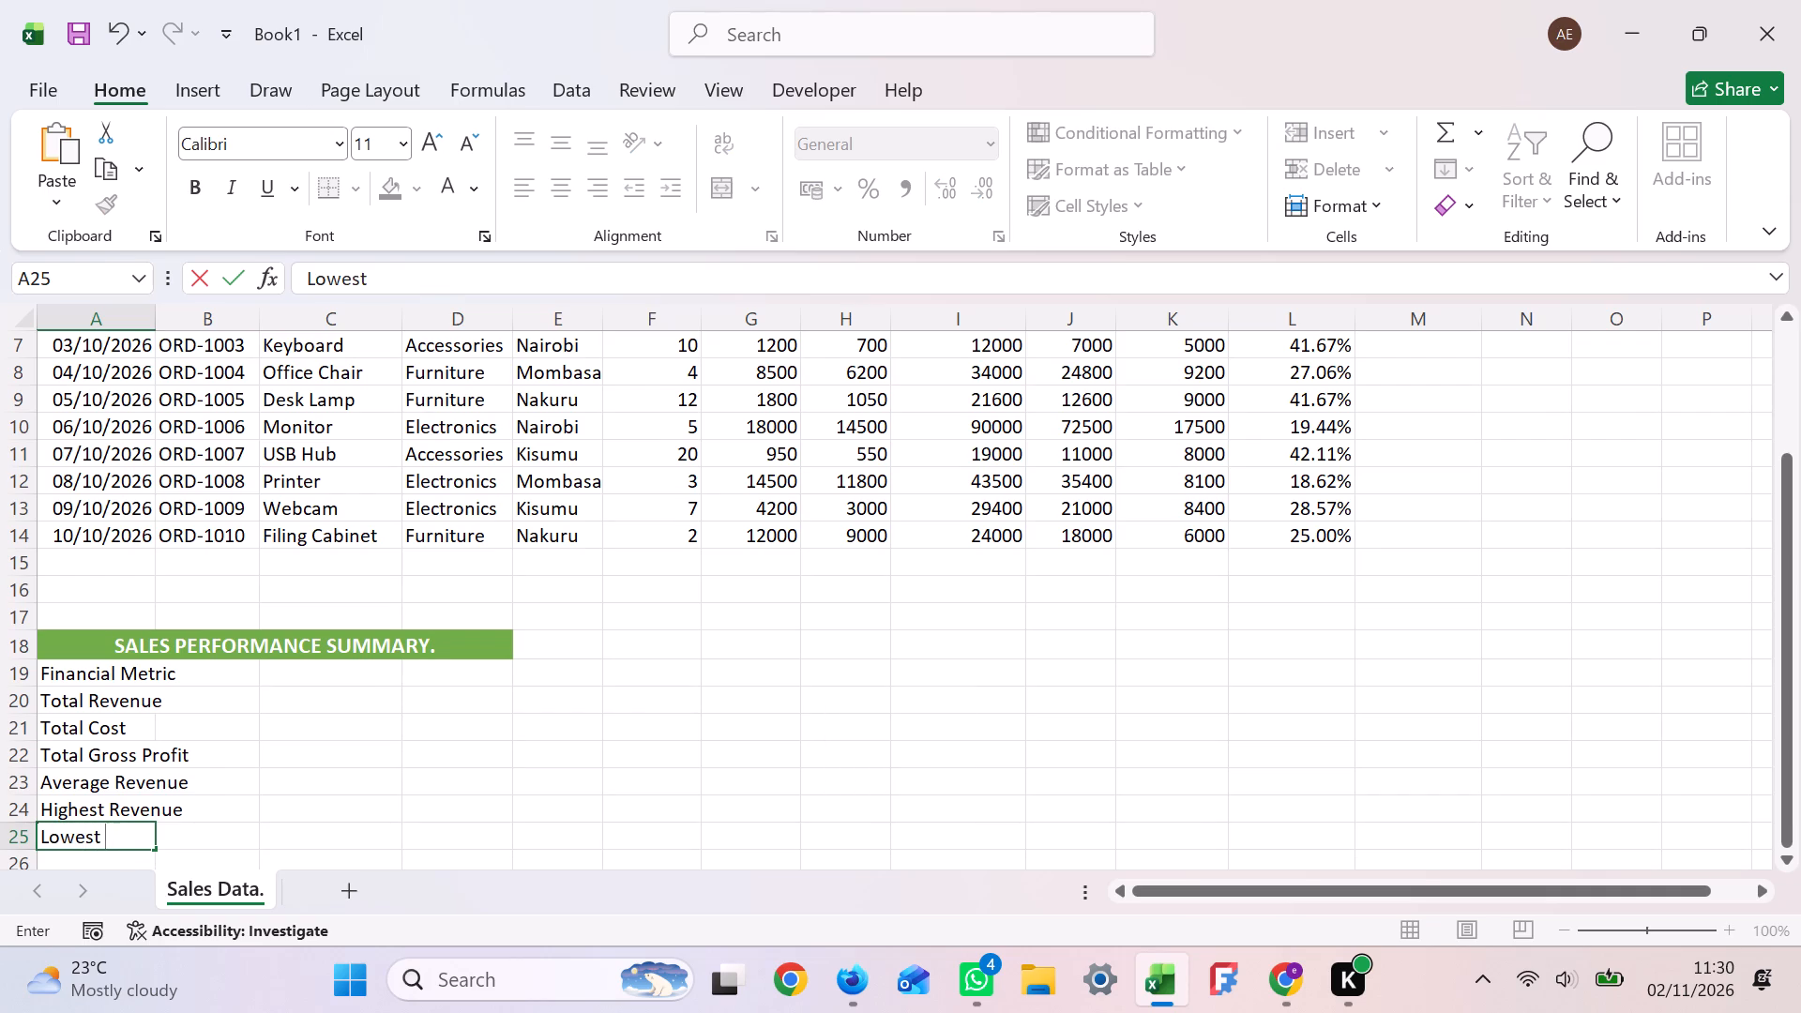
key("r")
type("eve")
type("nue")
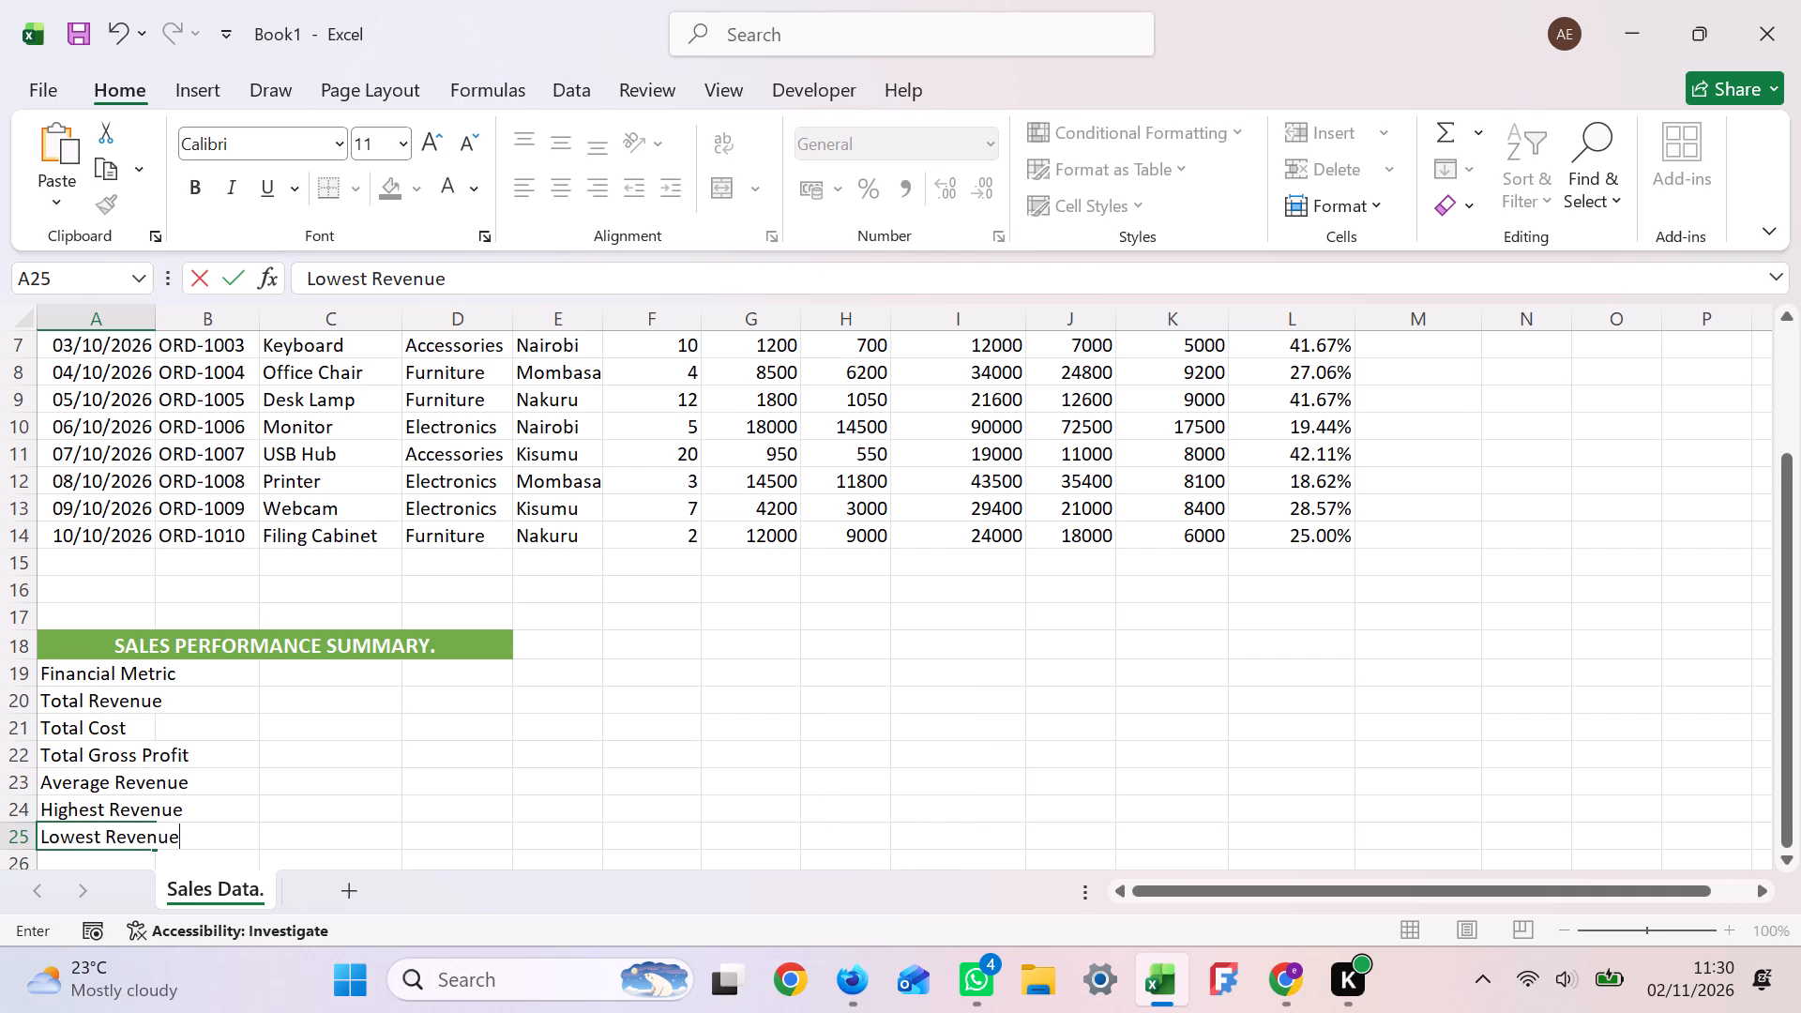
key("Return")
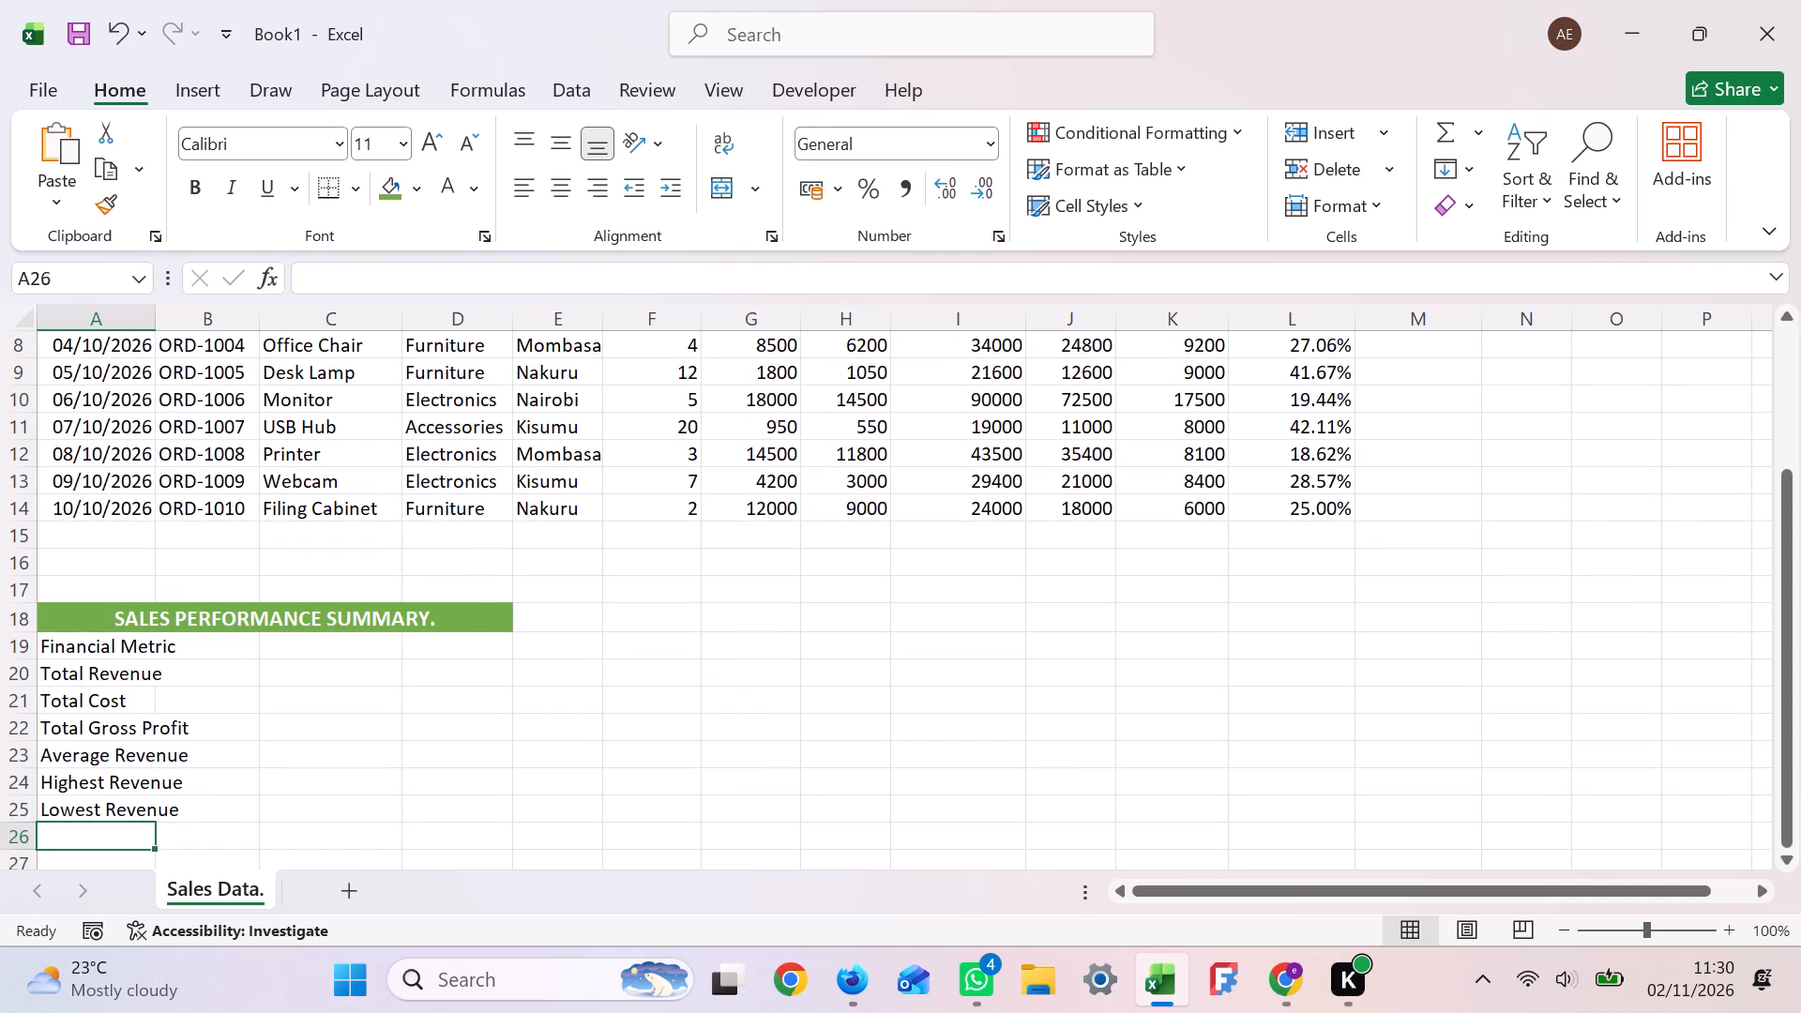
Enter the metric label "Total Units Sold" in cell A26.
key("t")
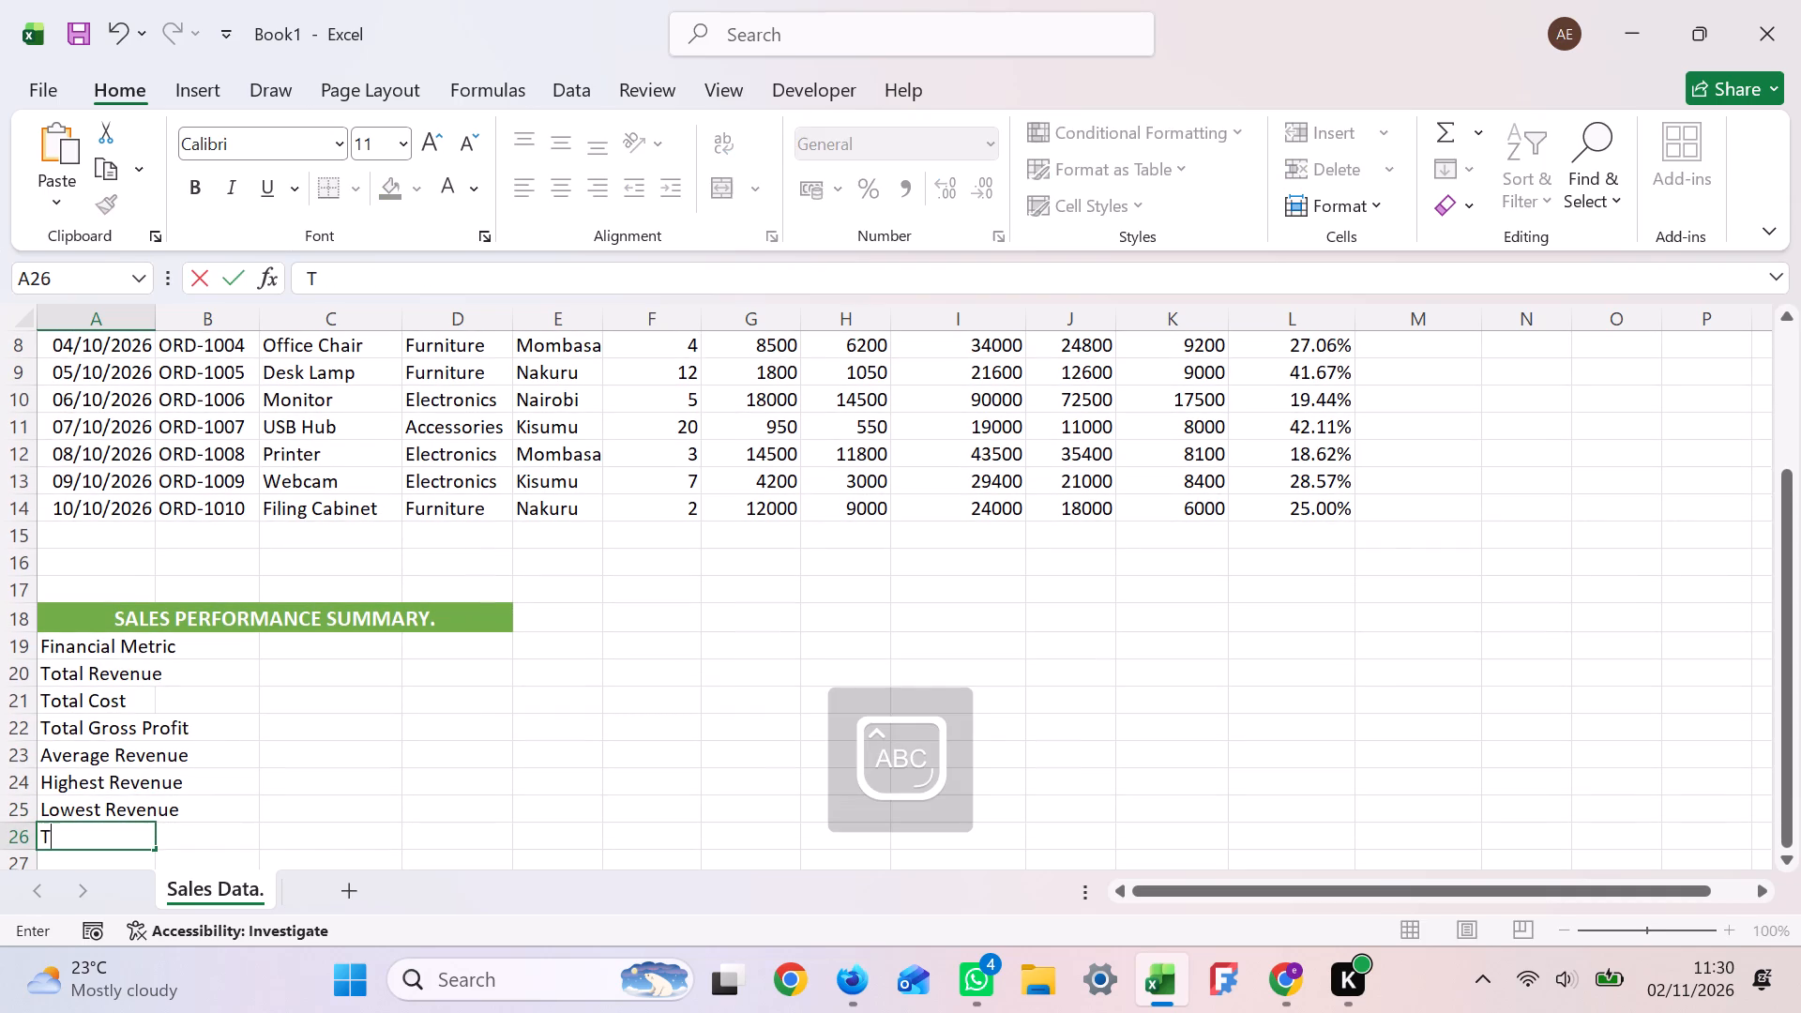
type("ota")
type("l")
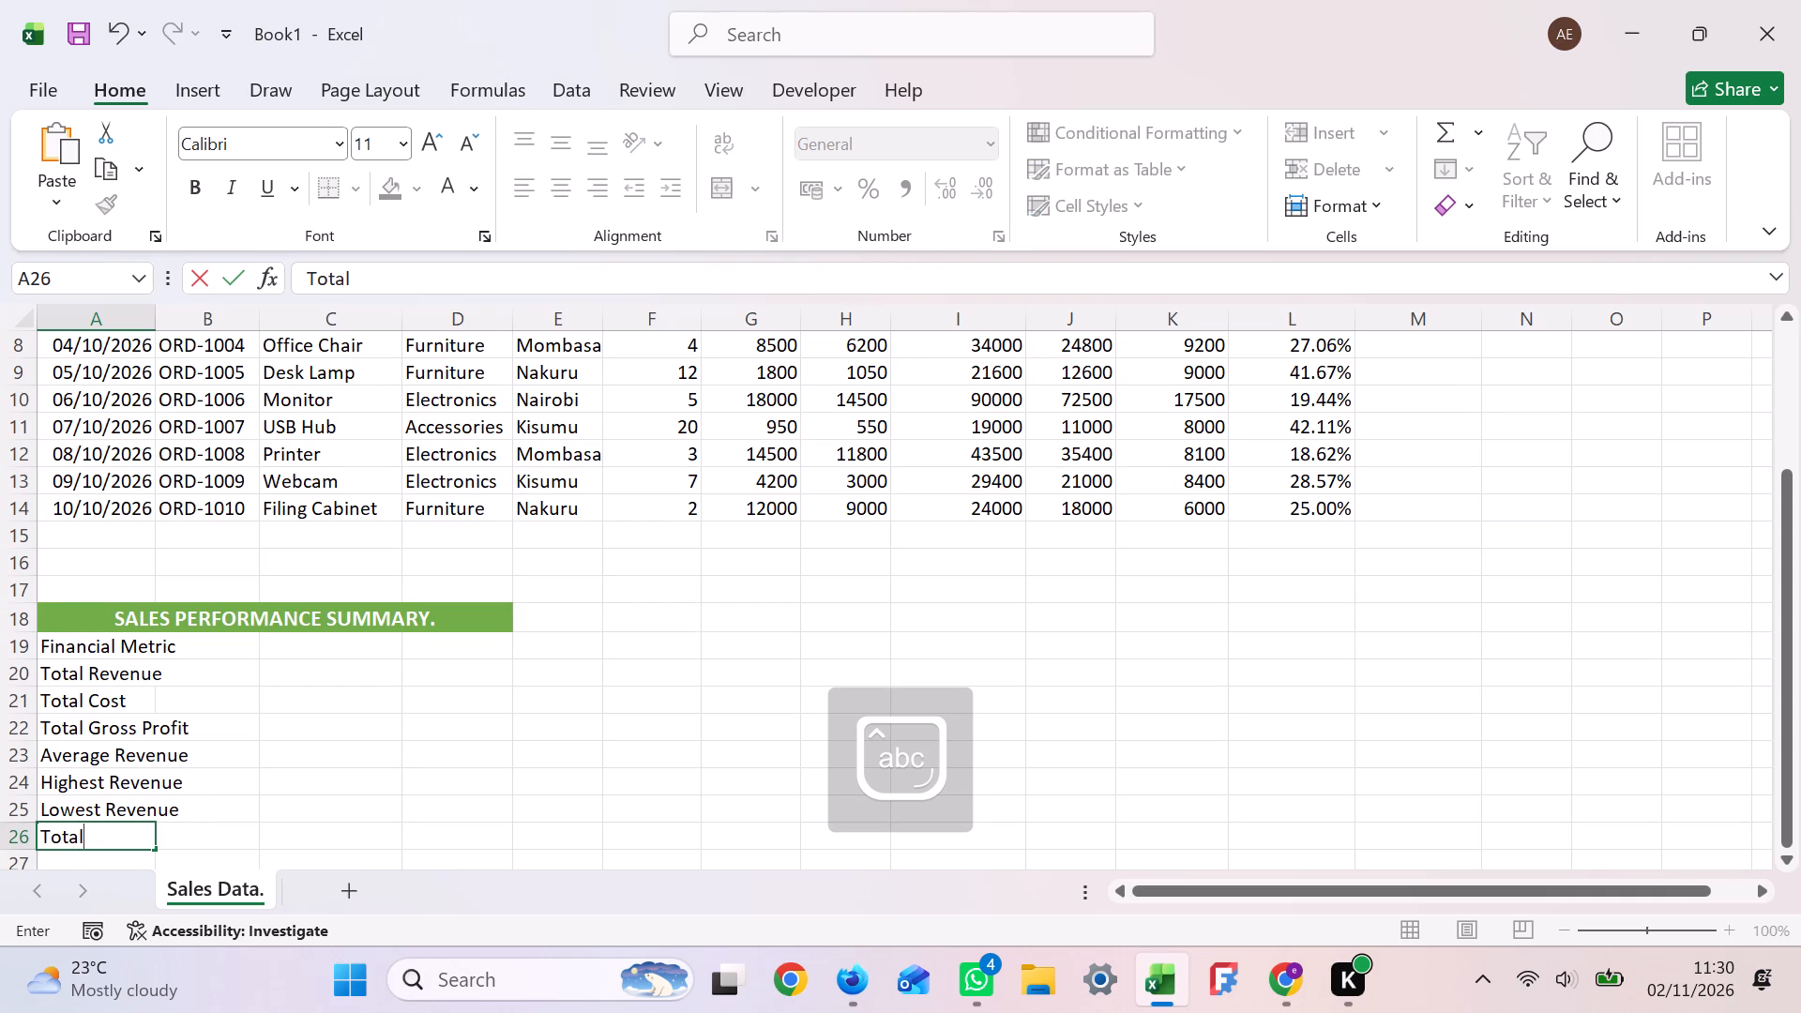
key("space")
key("u")
type("nits")
key("space")
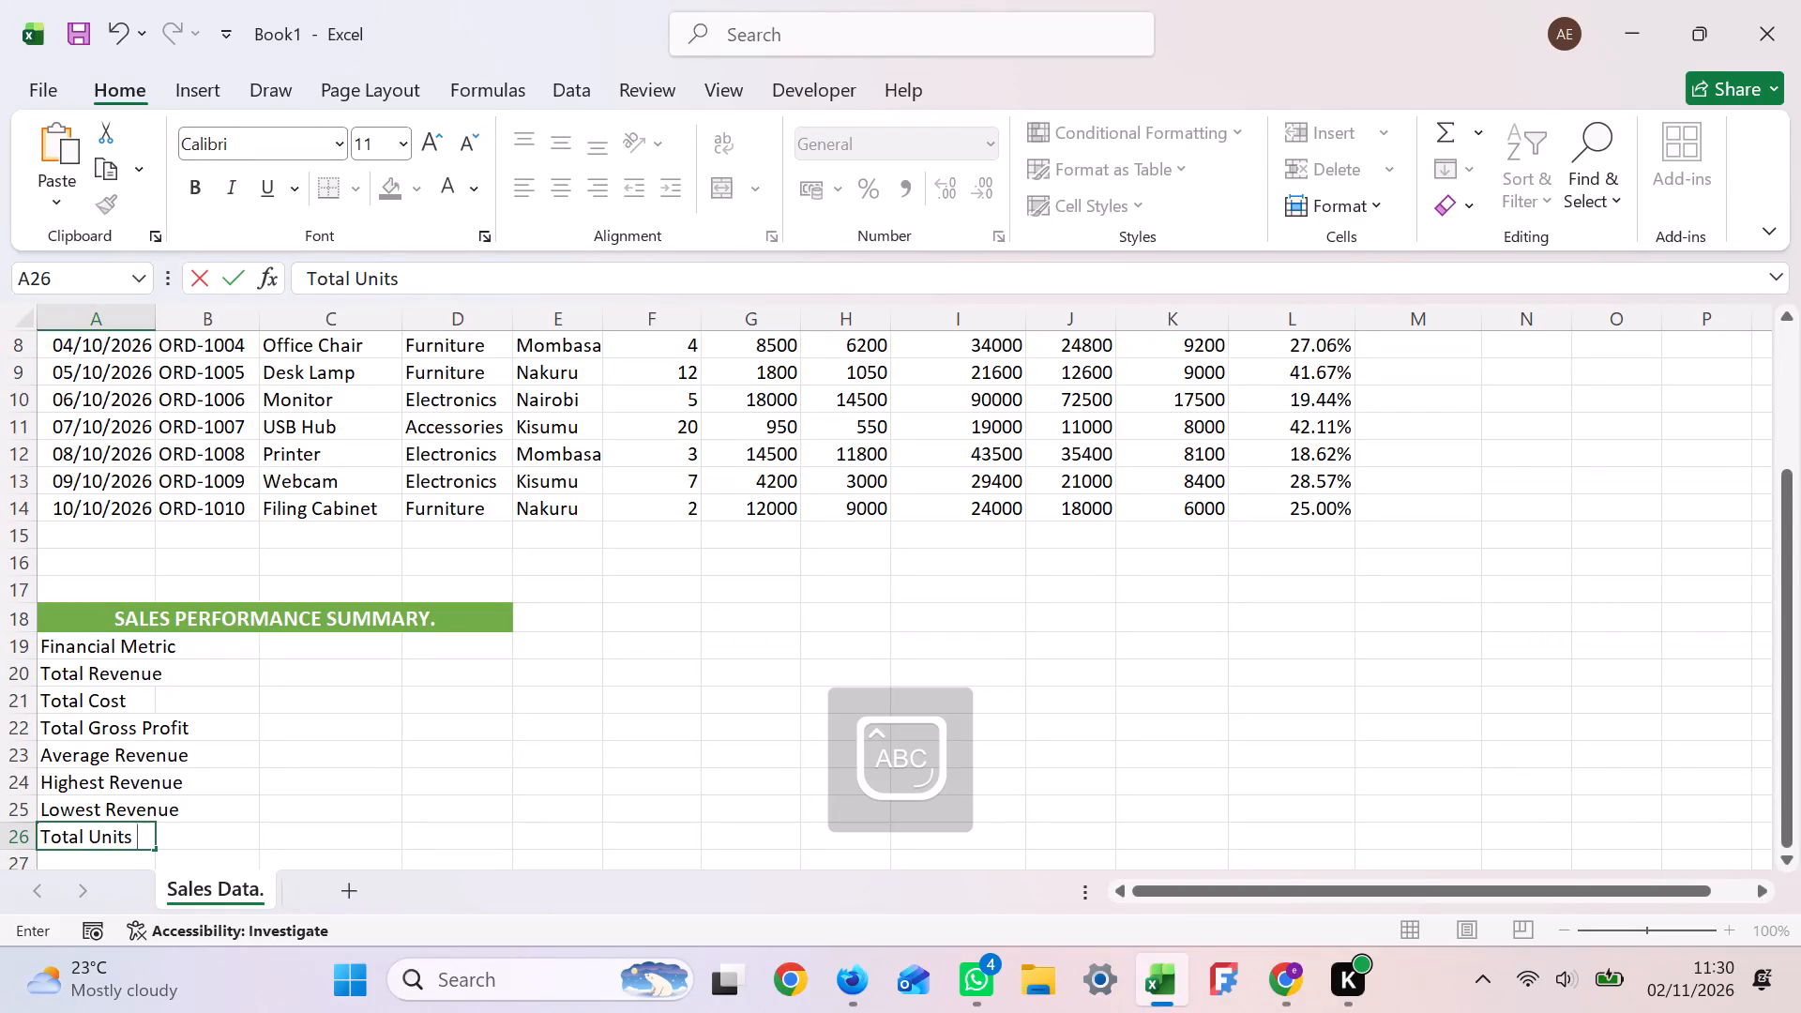
key("s")
type("old")
key("Return")
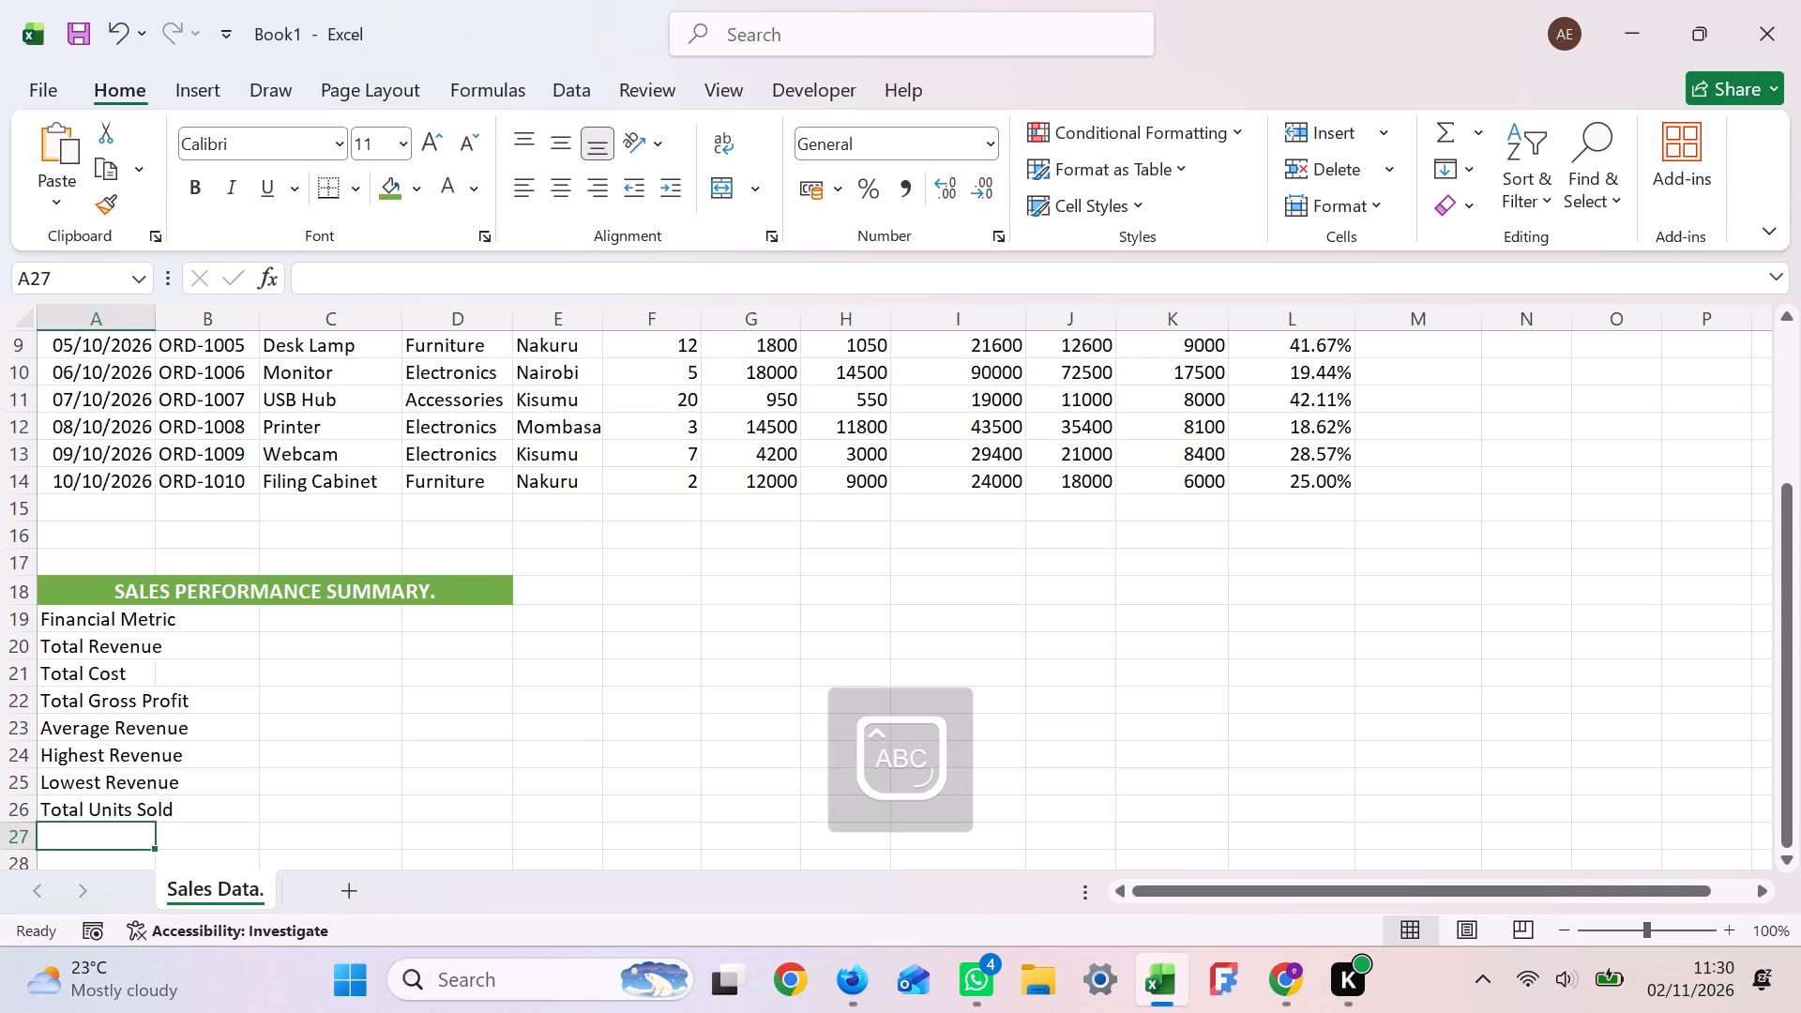
Enter the metric label "Number of Orders" in cell A27.
key("n")
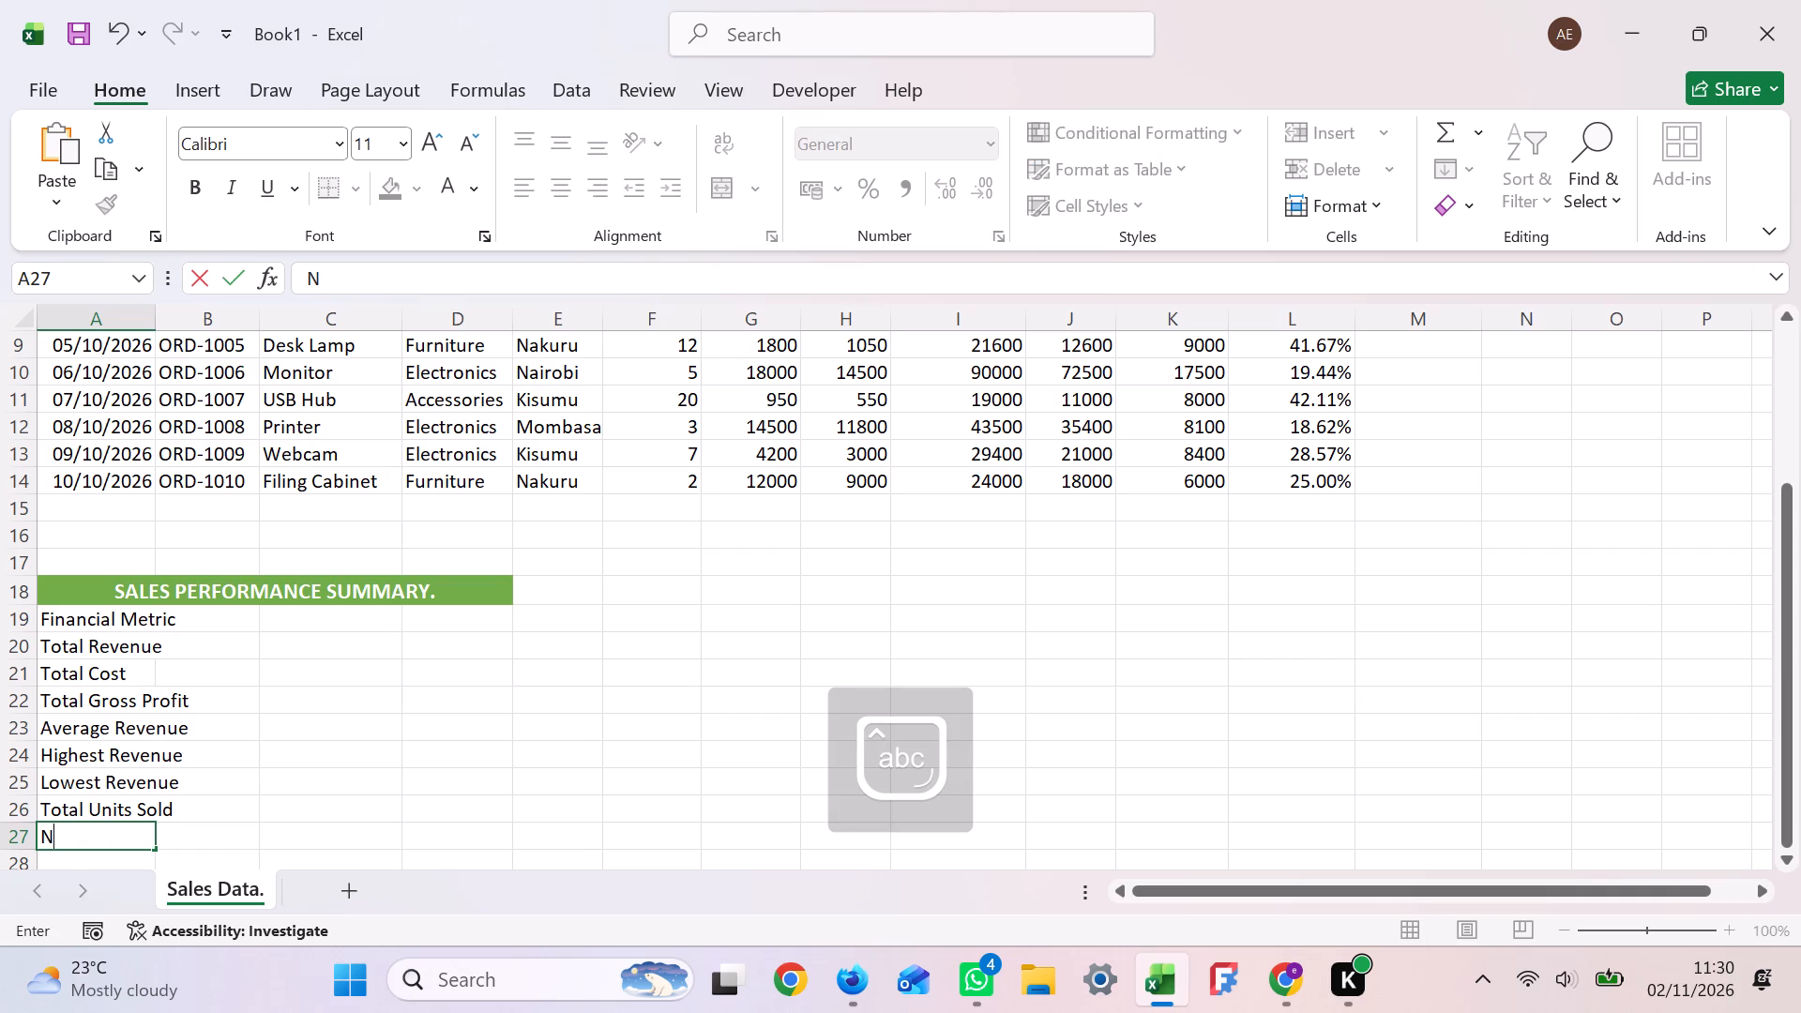
type("umber")
key("space")
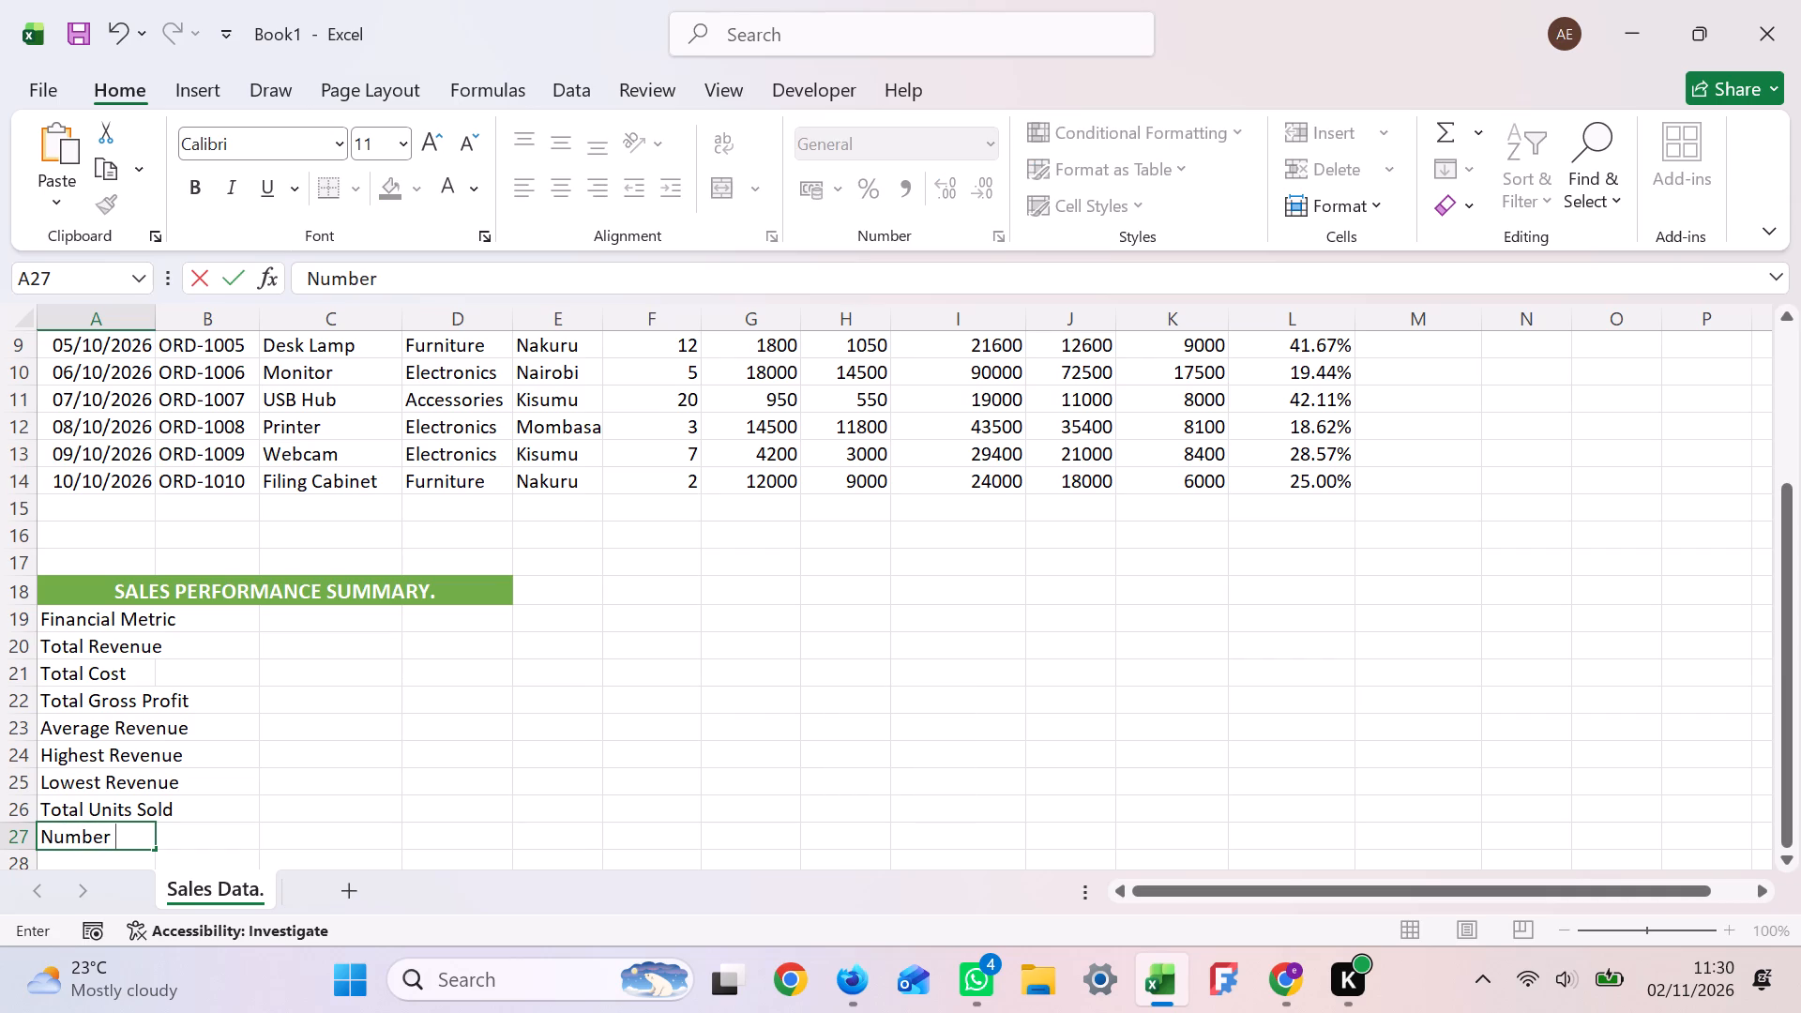
key("o")
type("f")
key("space")
key("o")
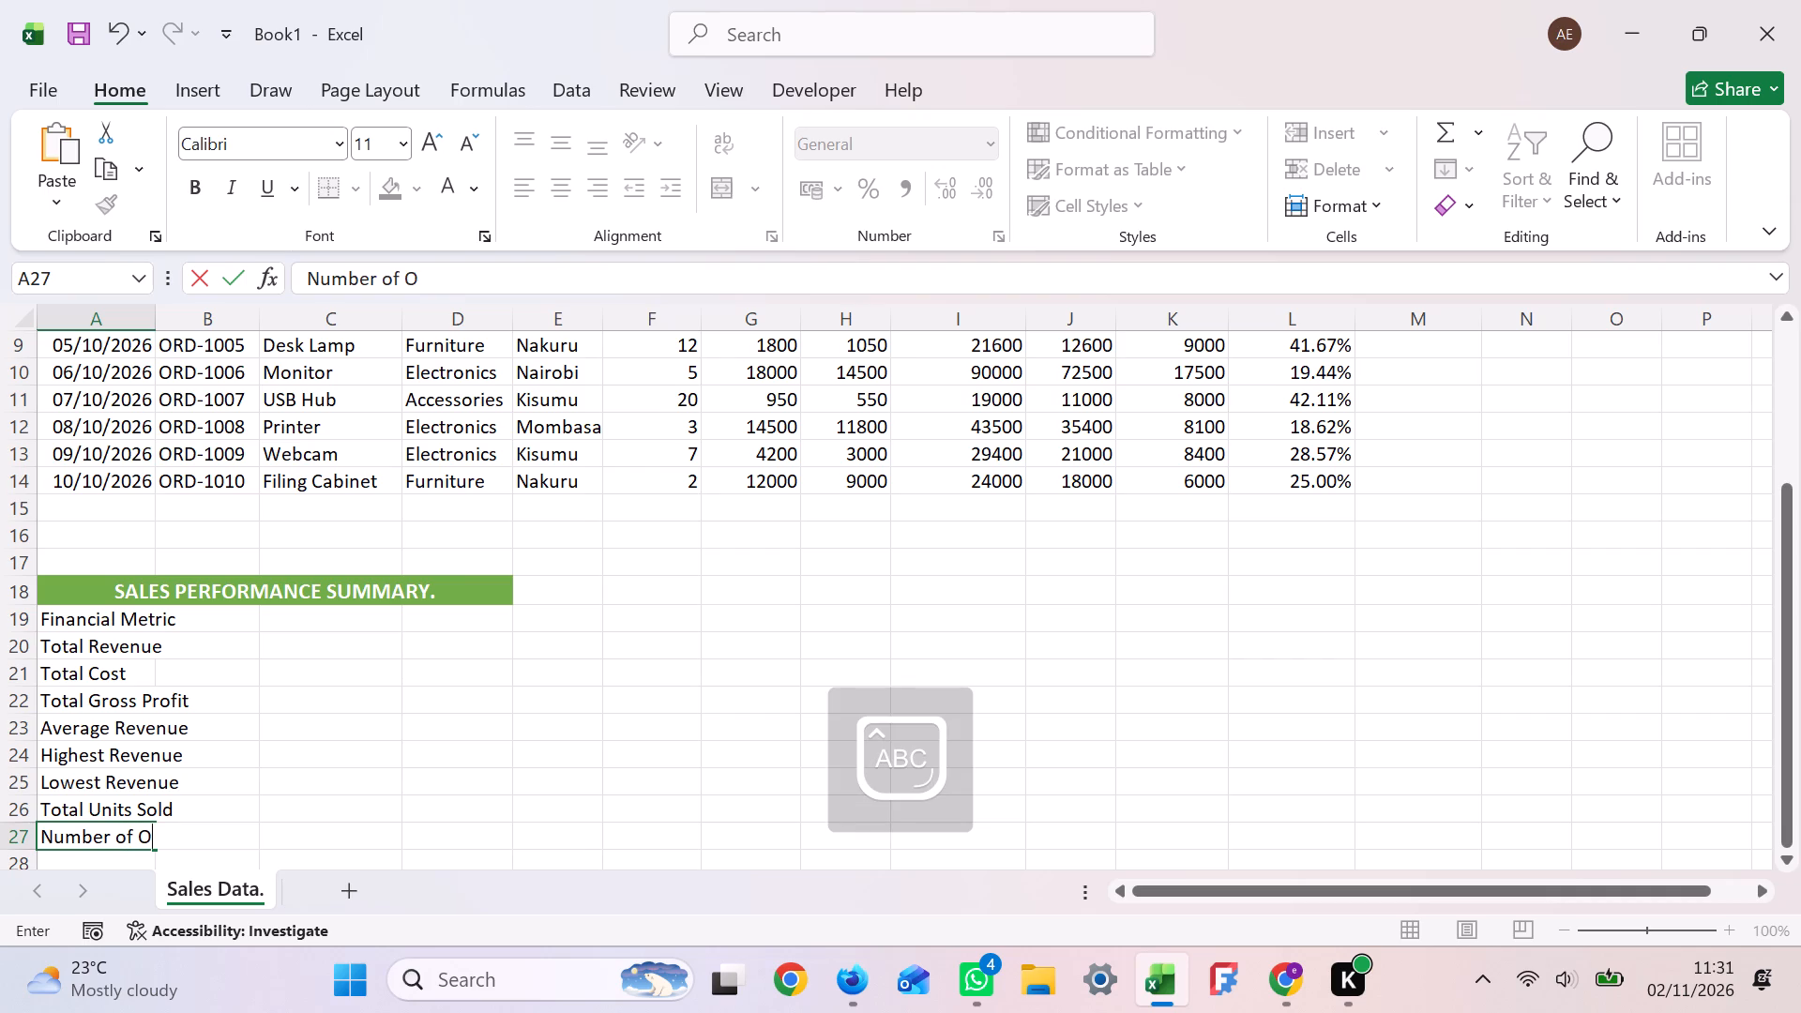
type("rders")
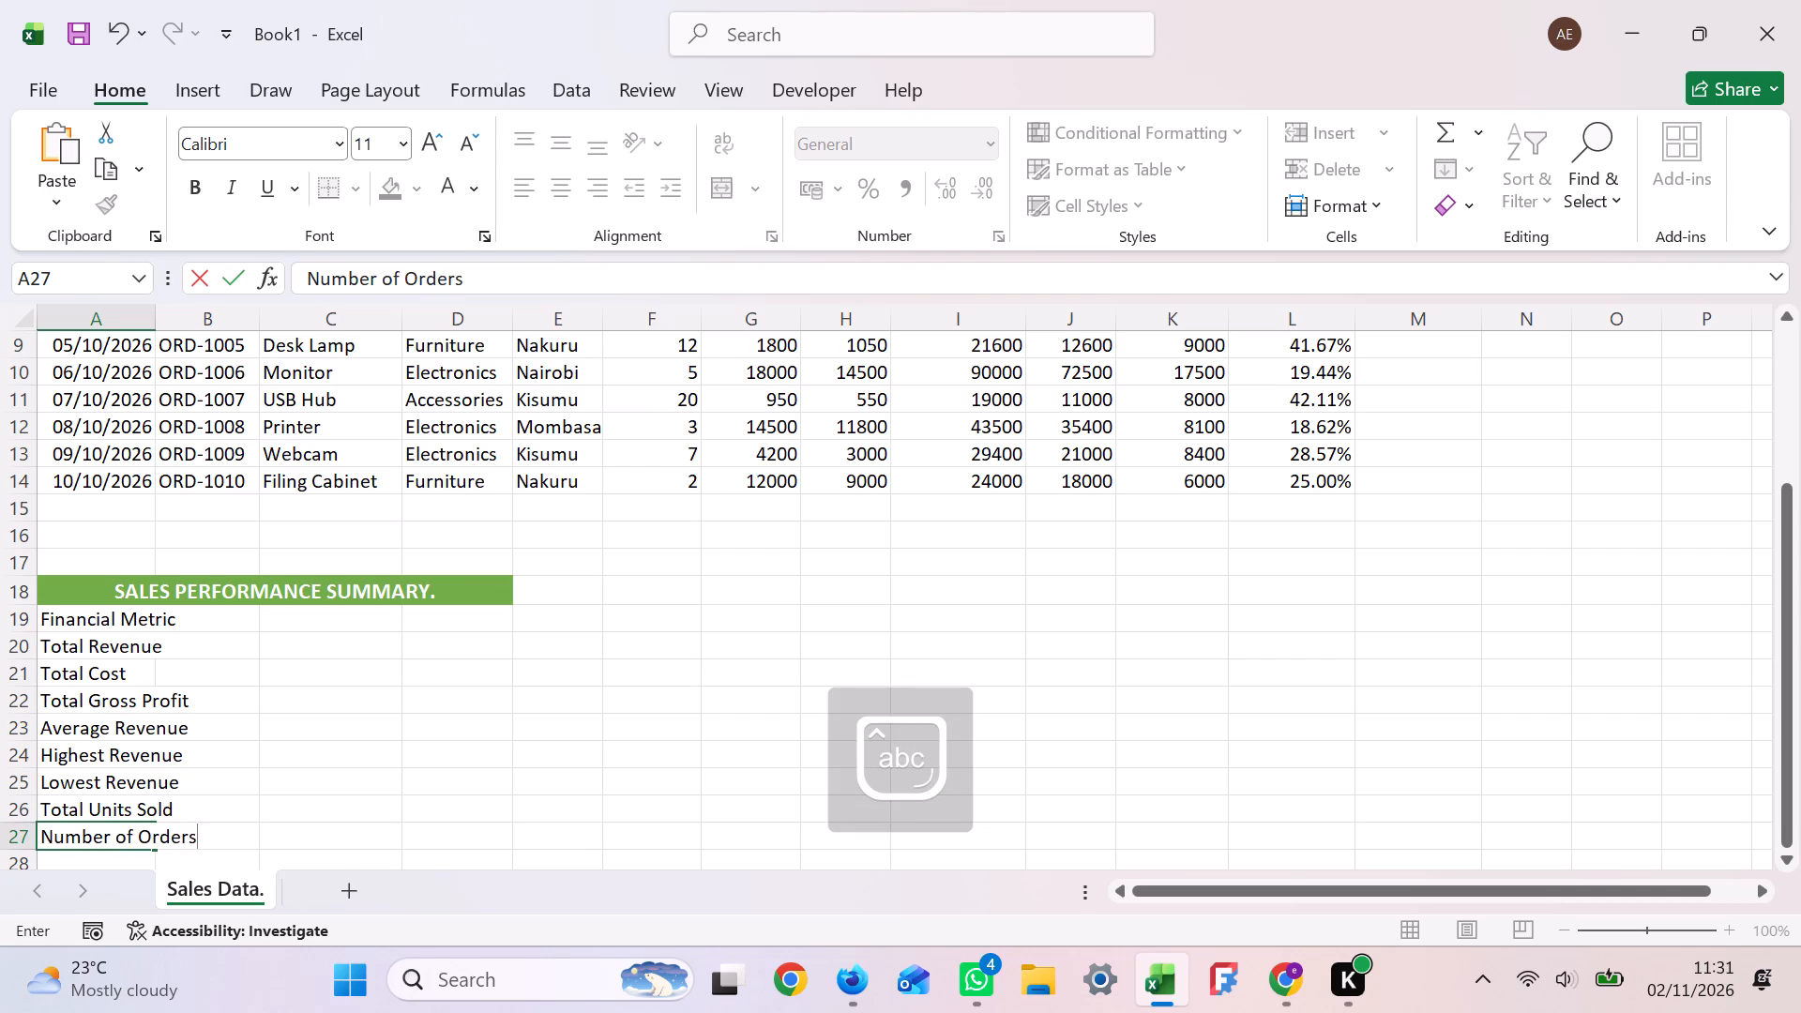
key("Return")
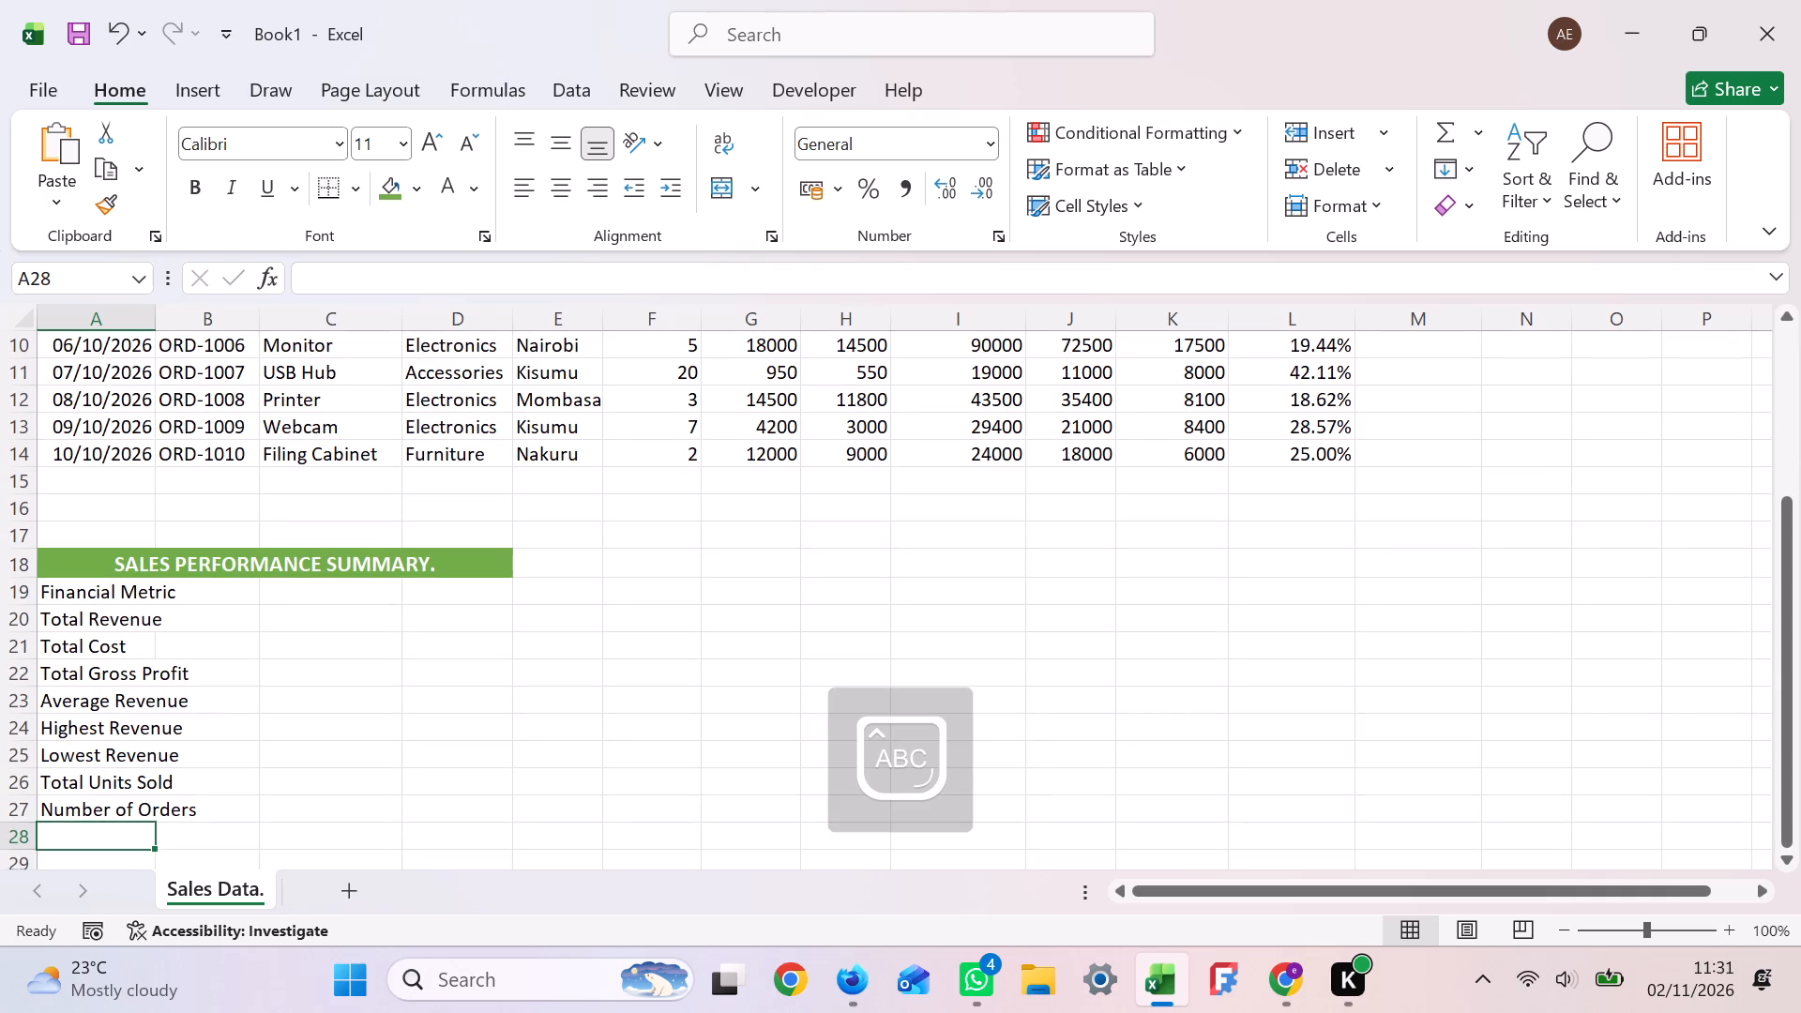
Enter the metric label "Overall Profit Margin" in cell A28.
key("o")
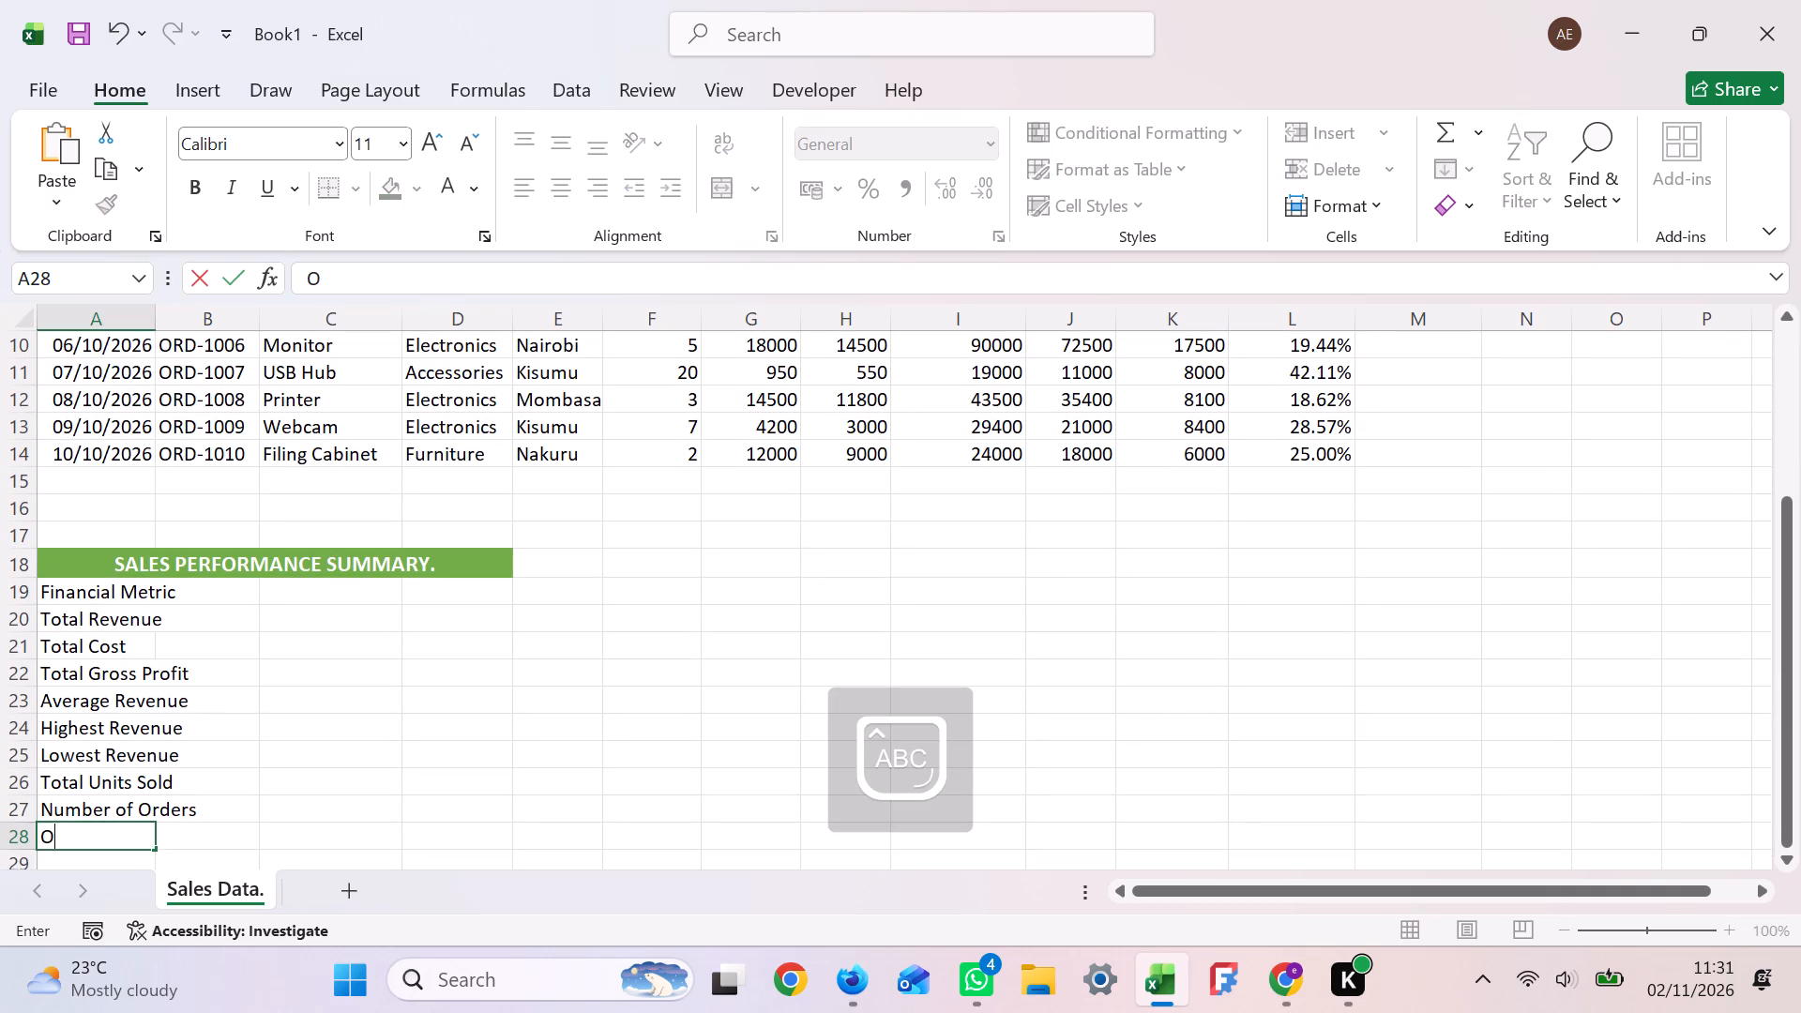
type("ver")
key("a")
type("ll")
key("space")
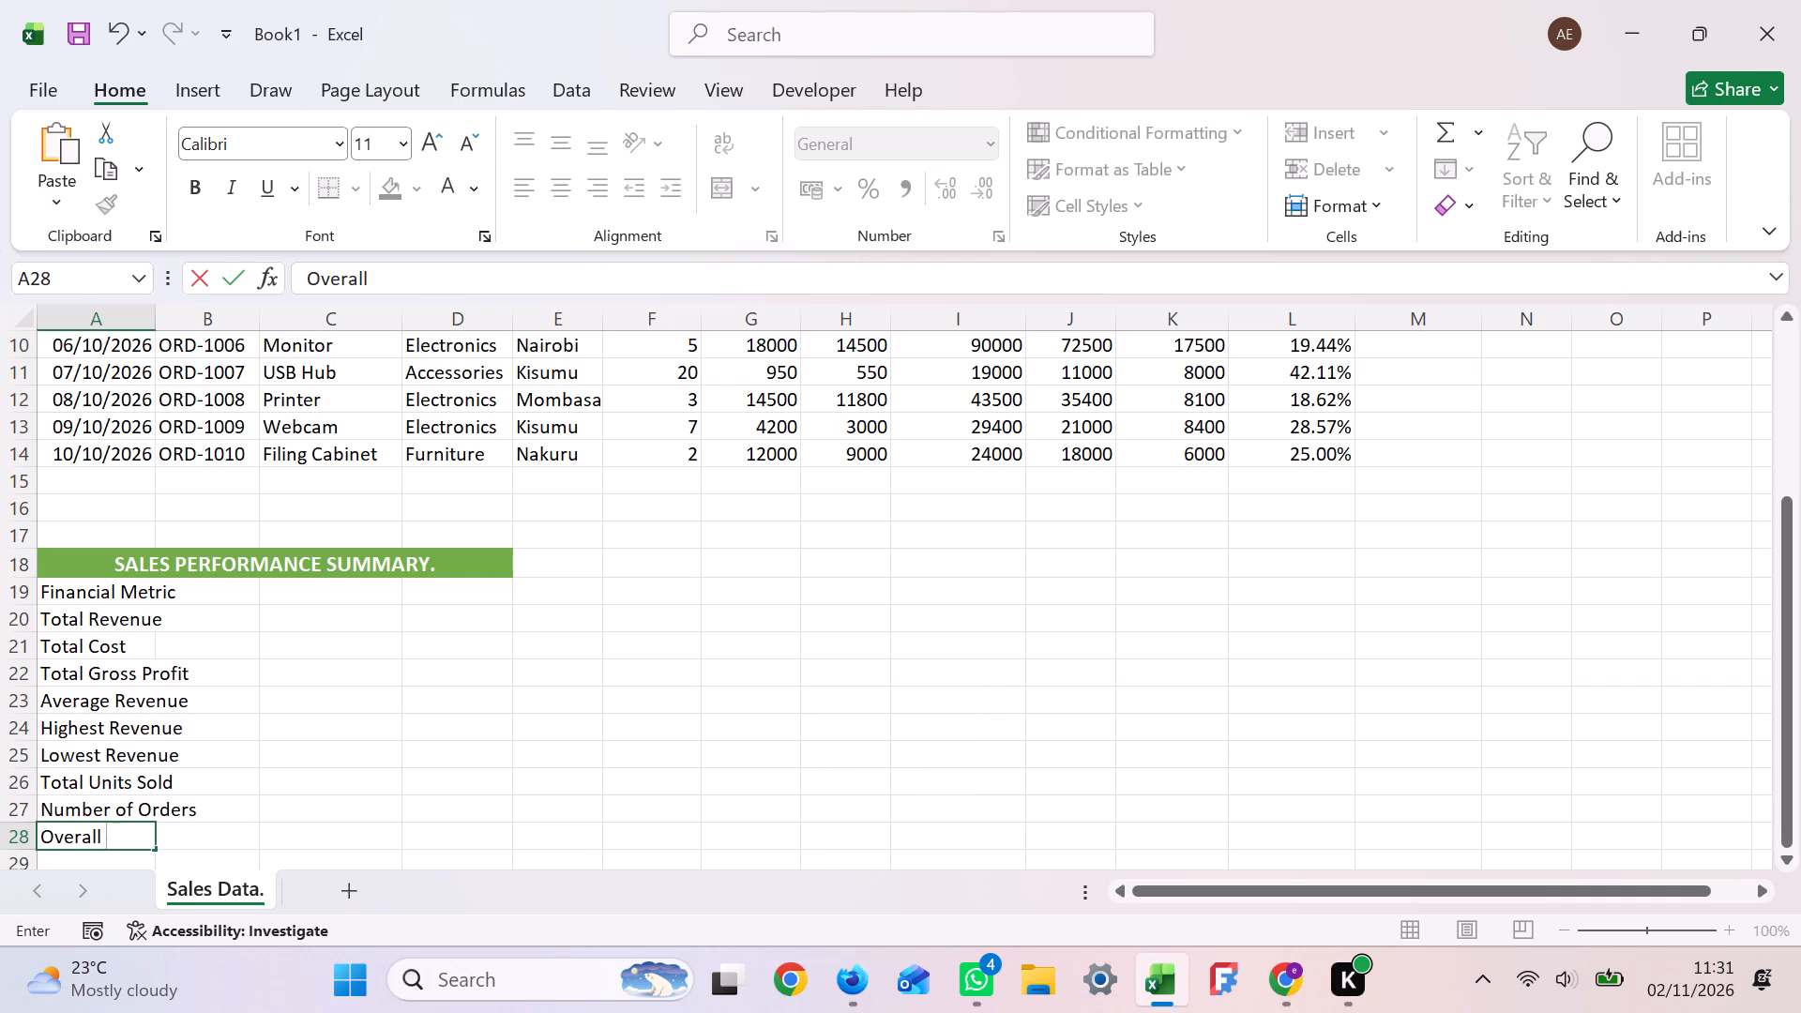
key("p")
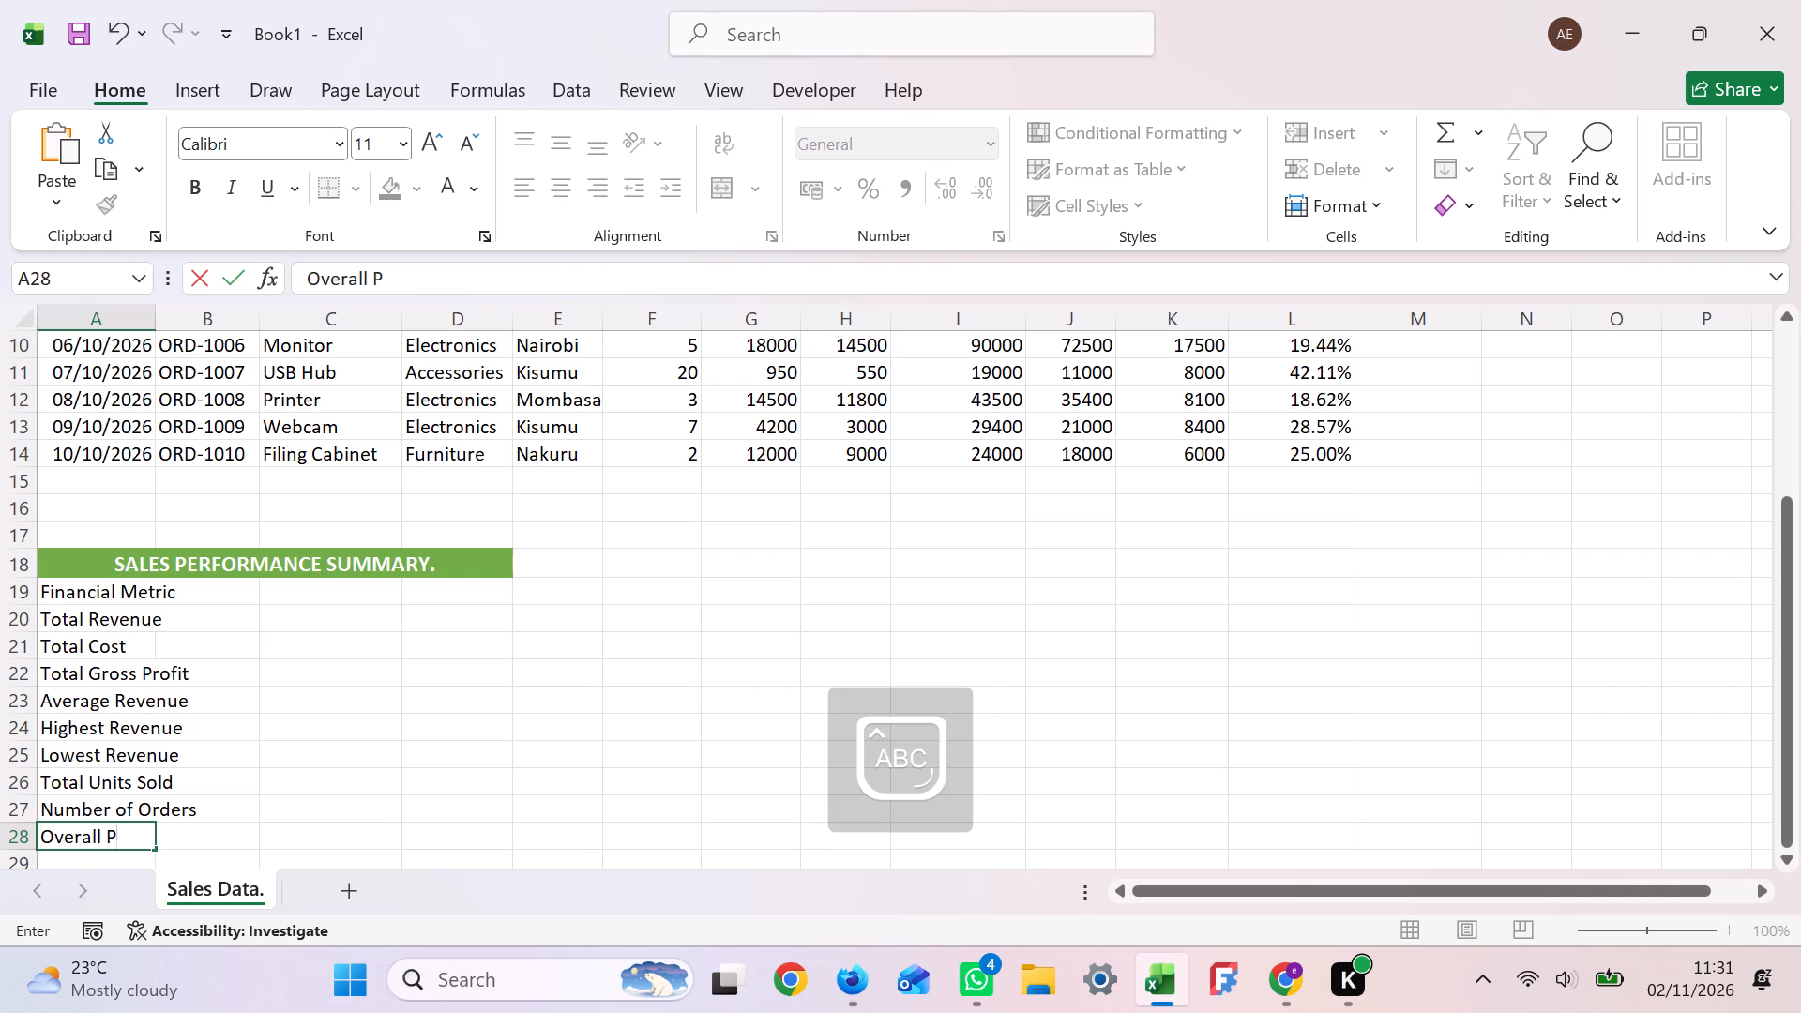
type("rofit")
key("space")
key("m")
key("a")
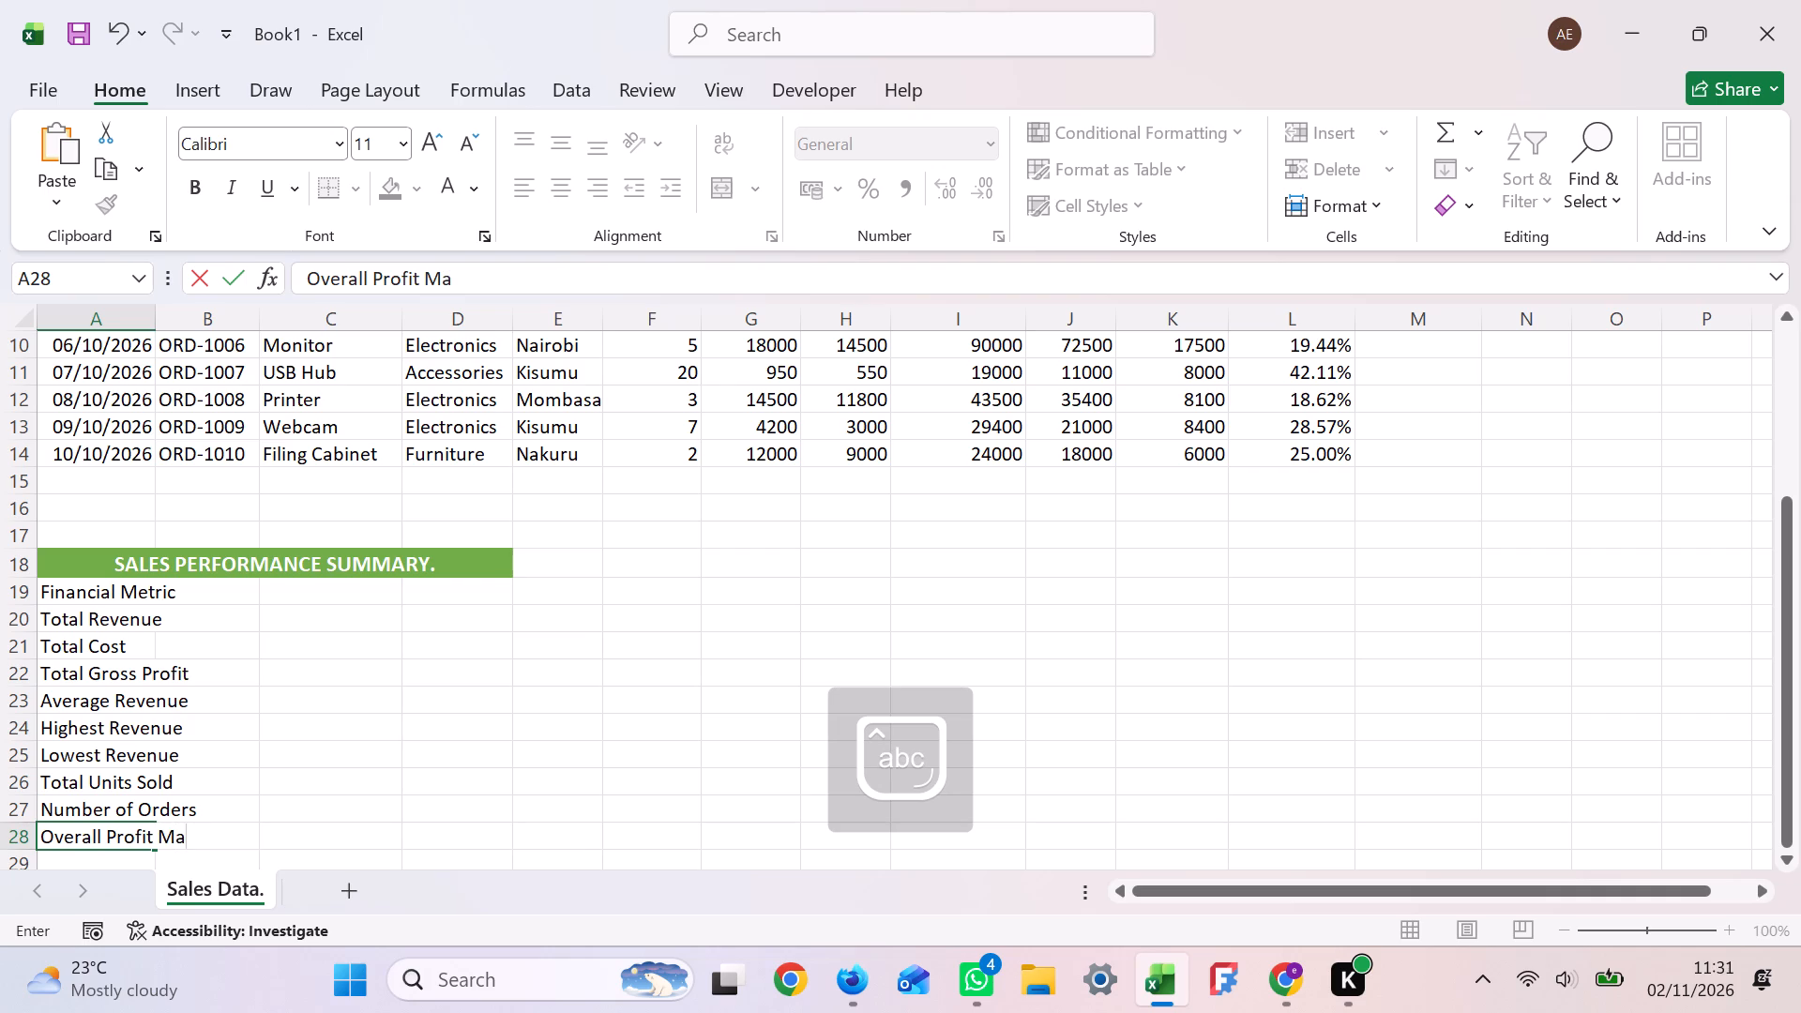
key("r")
type("gin")
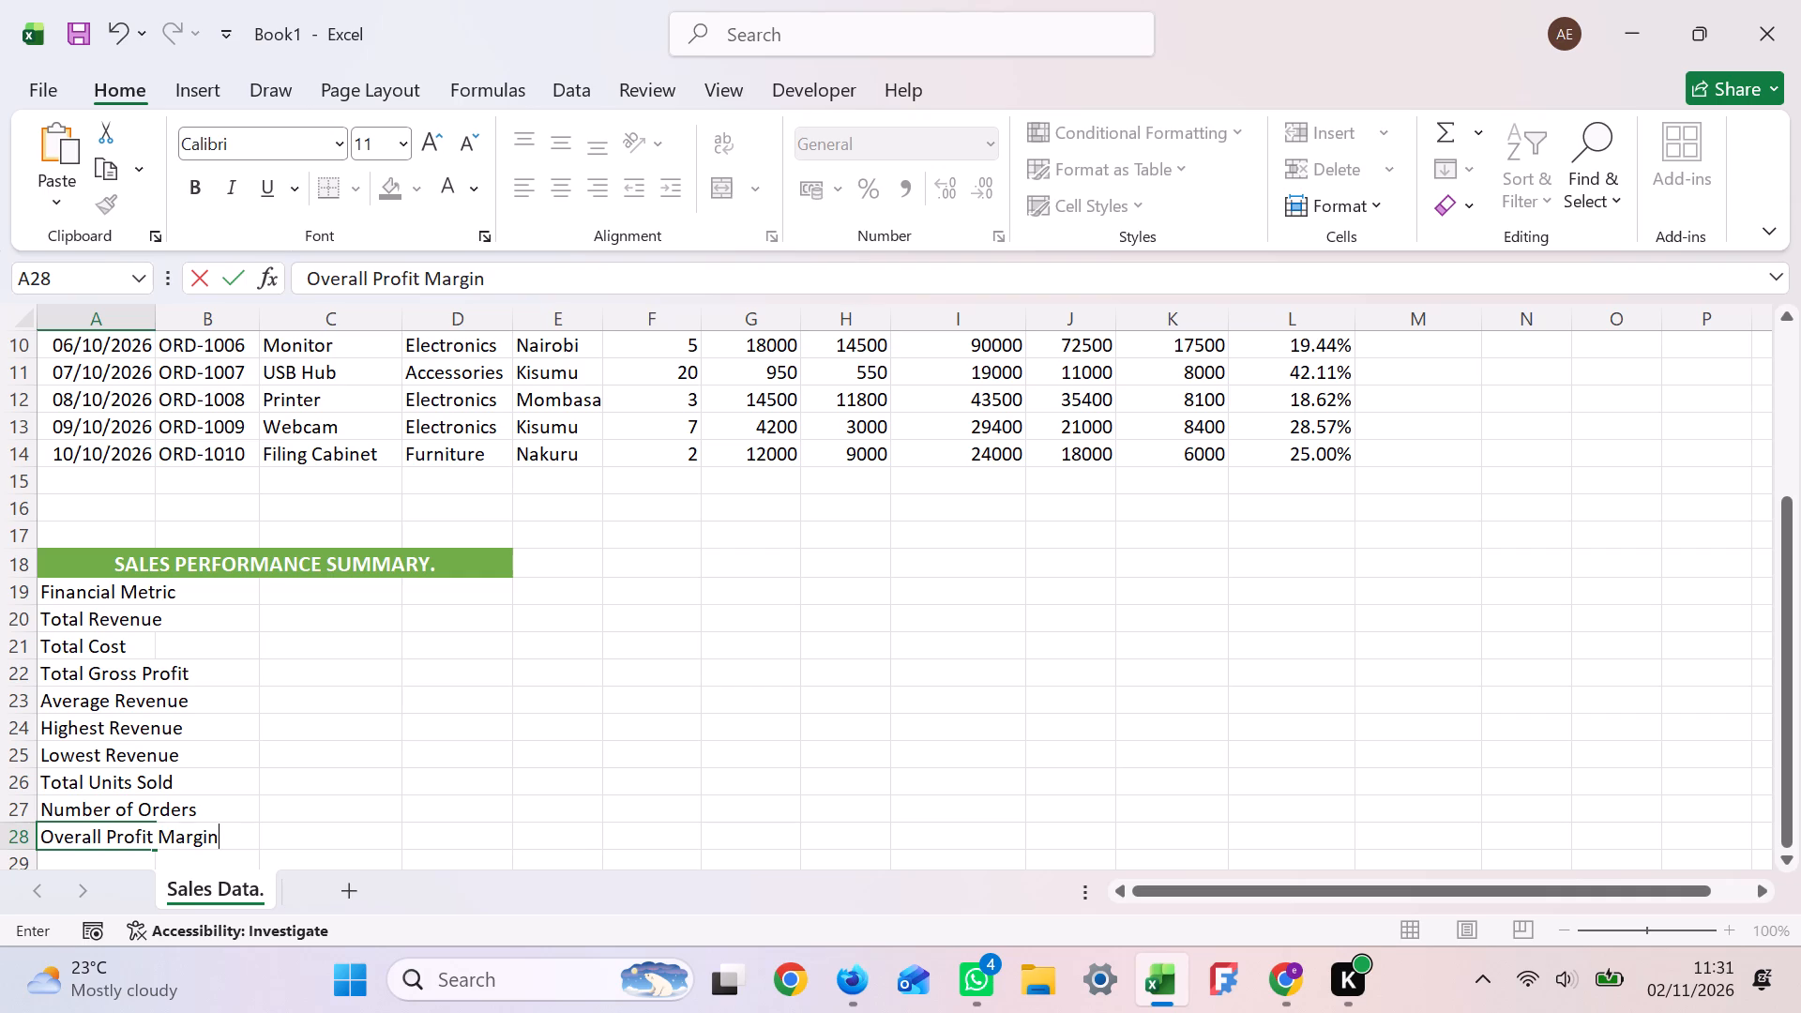
Widen column A enough to fit the longest summary label, "Overall Profit Margin".
left_click(156, 325)
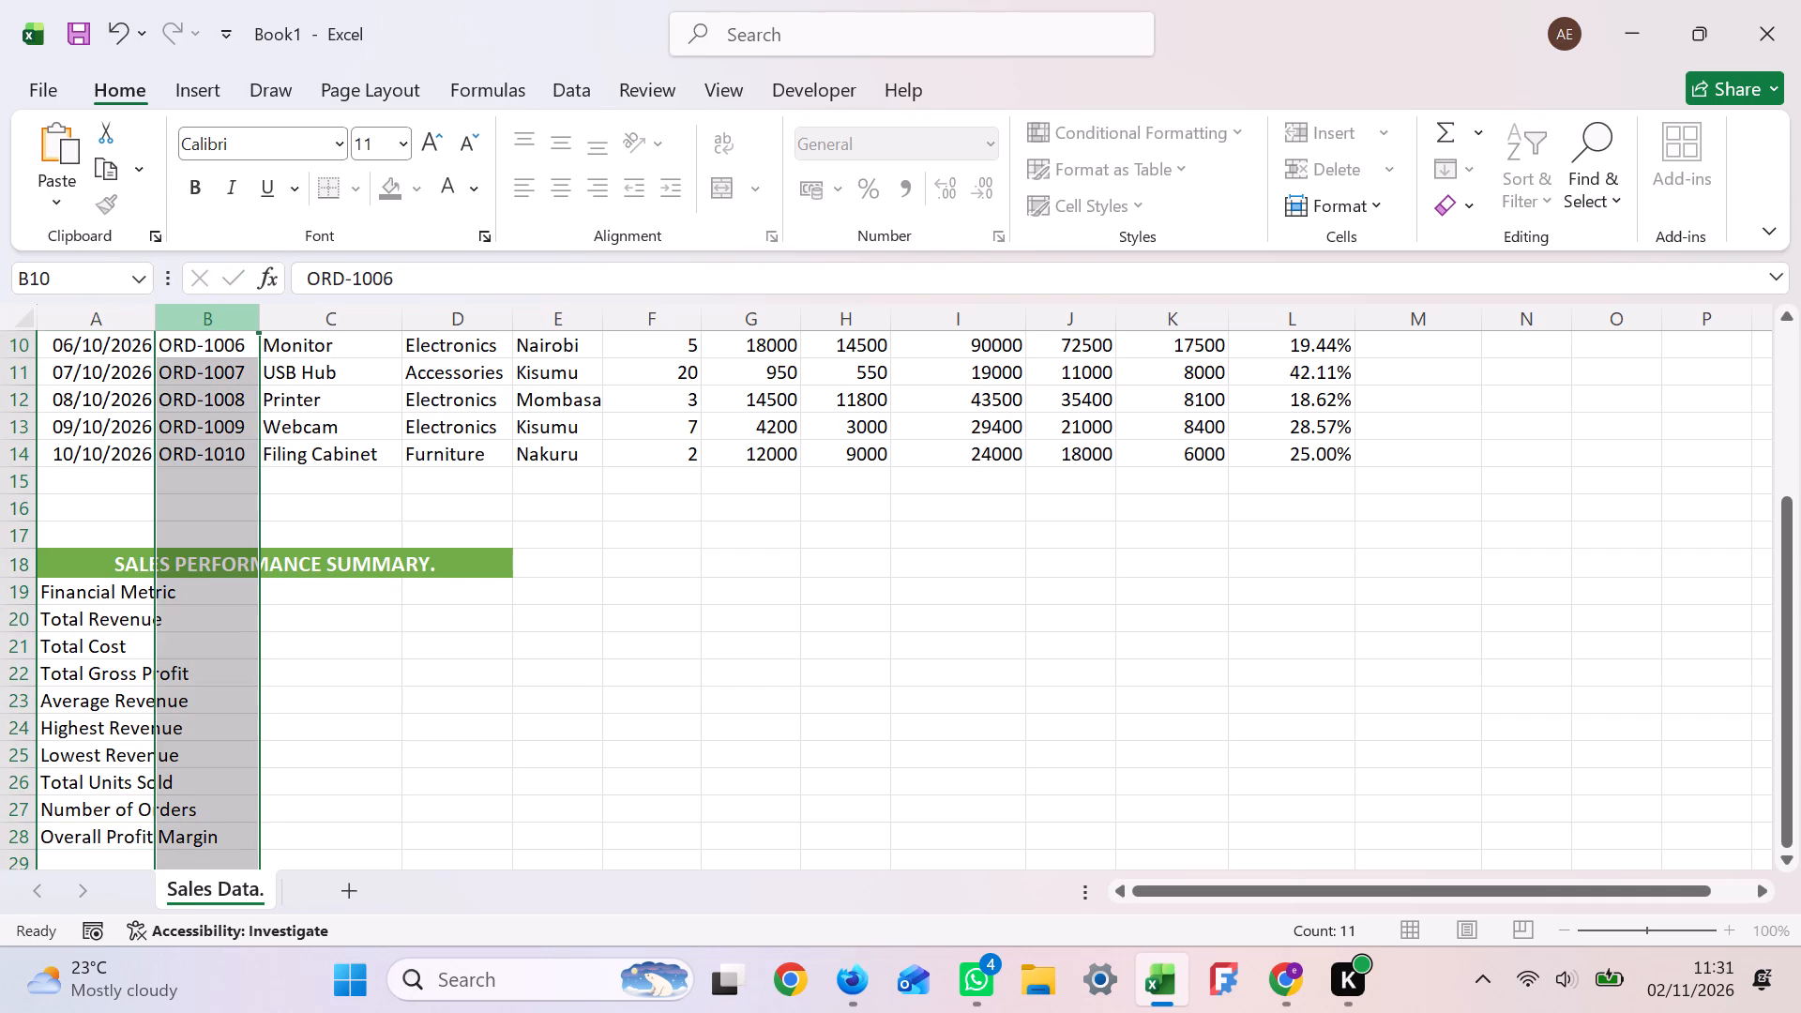
left_click_drag(155, 312, 159, 314)
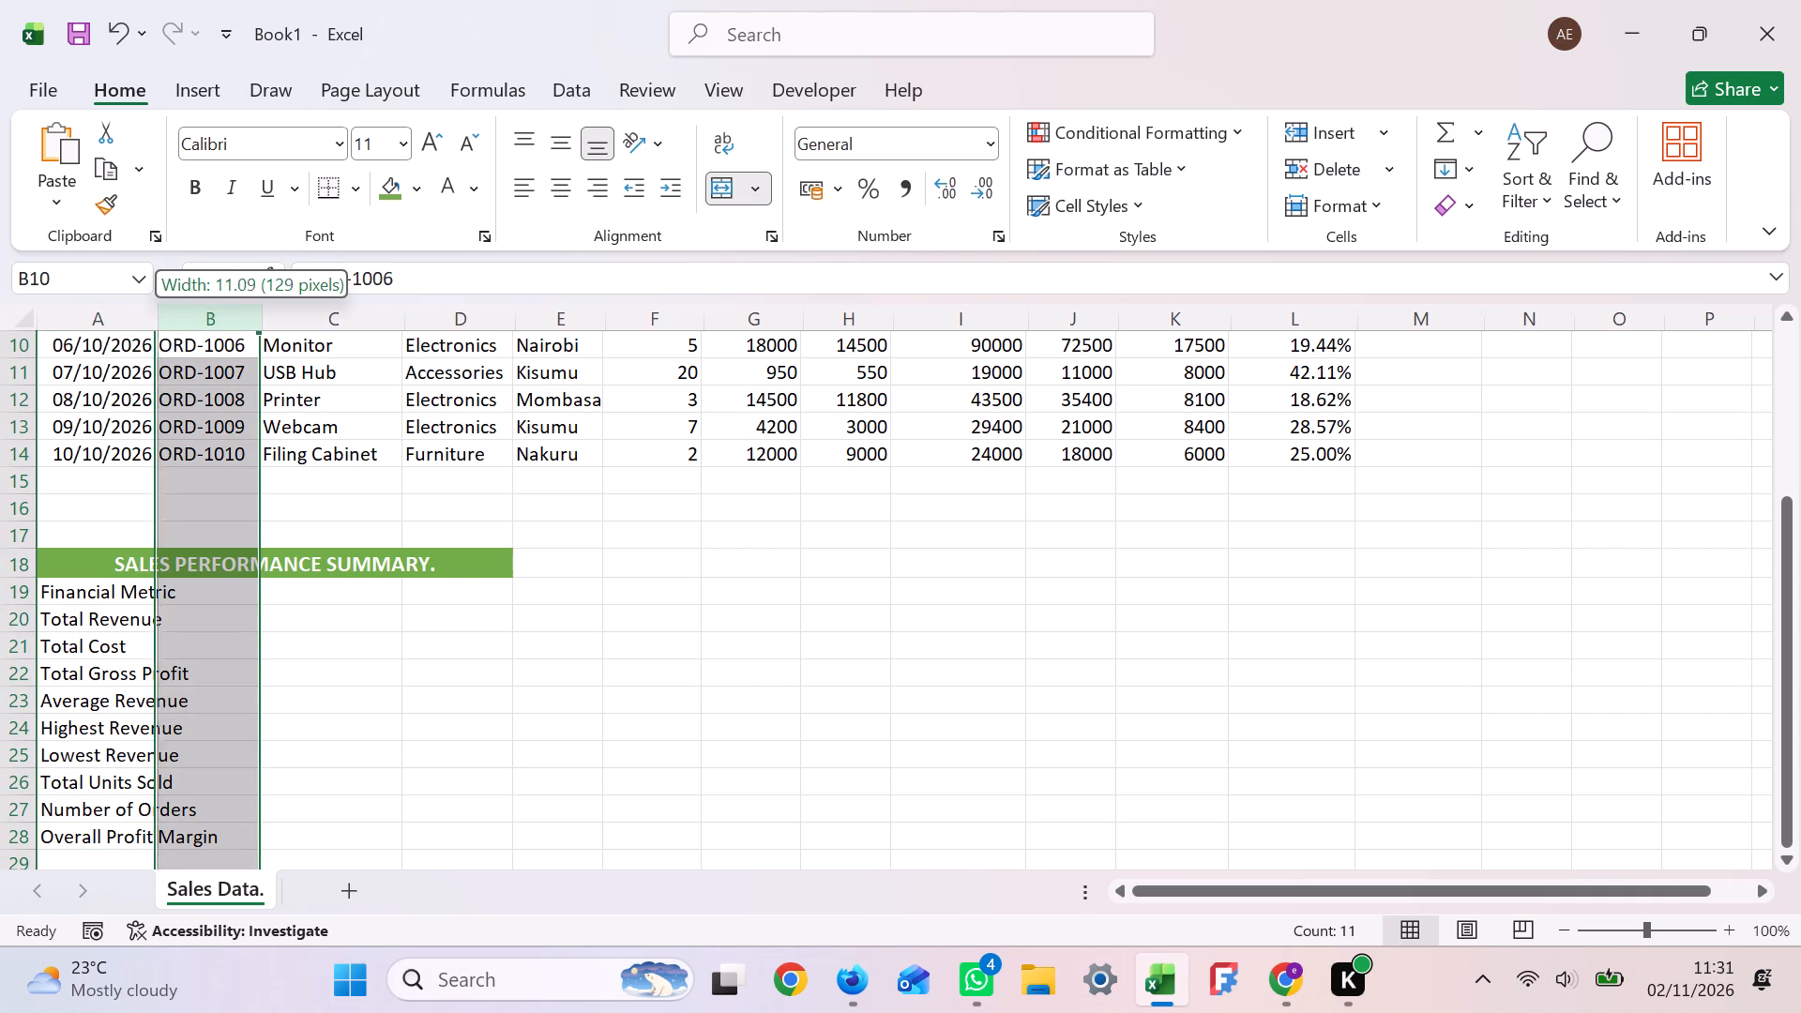
left_click_drag(159, 314, 197, 317)
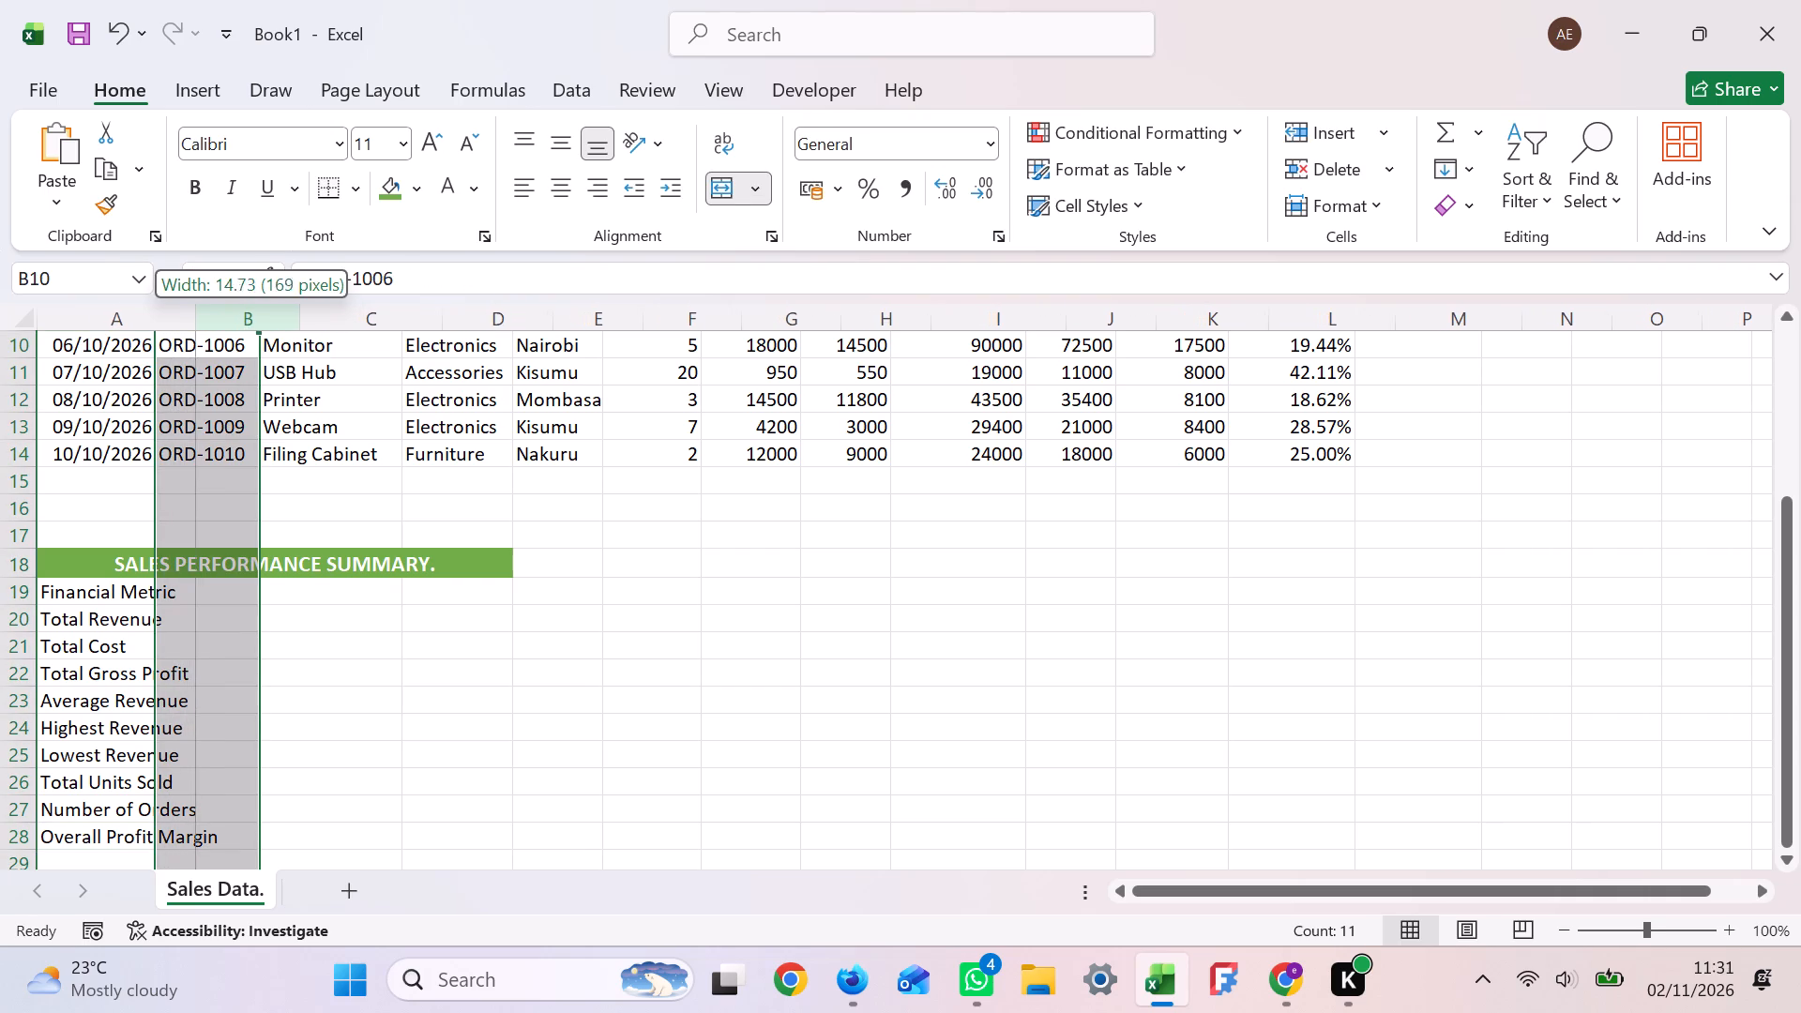
left_click_drag(197, 317, 224, 321)
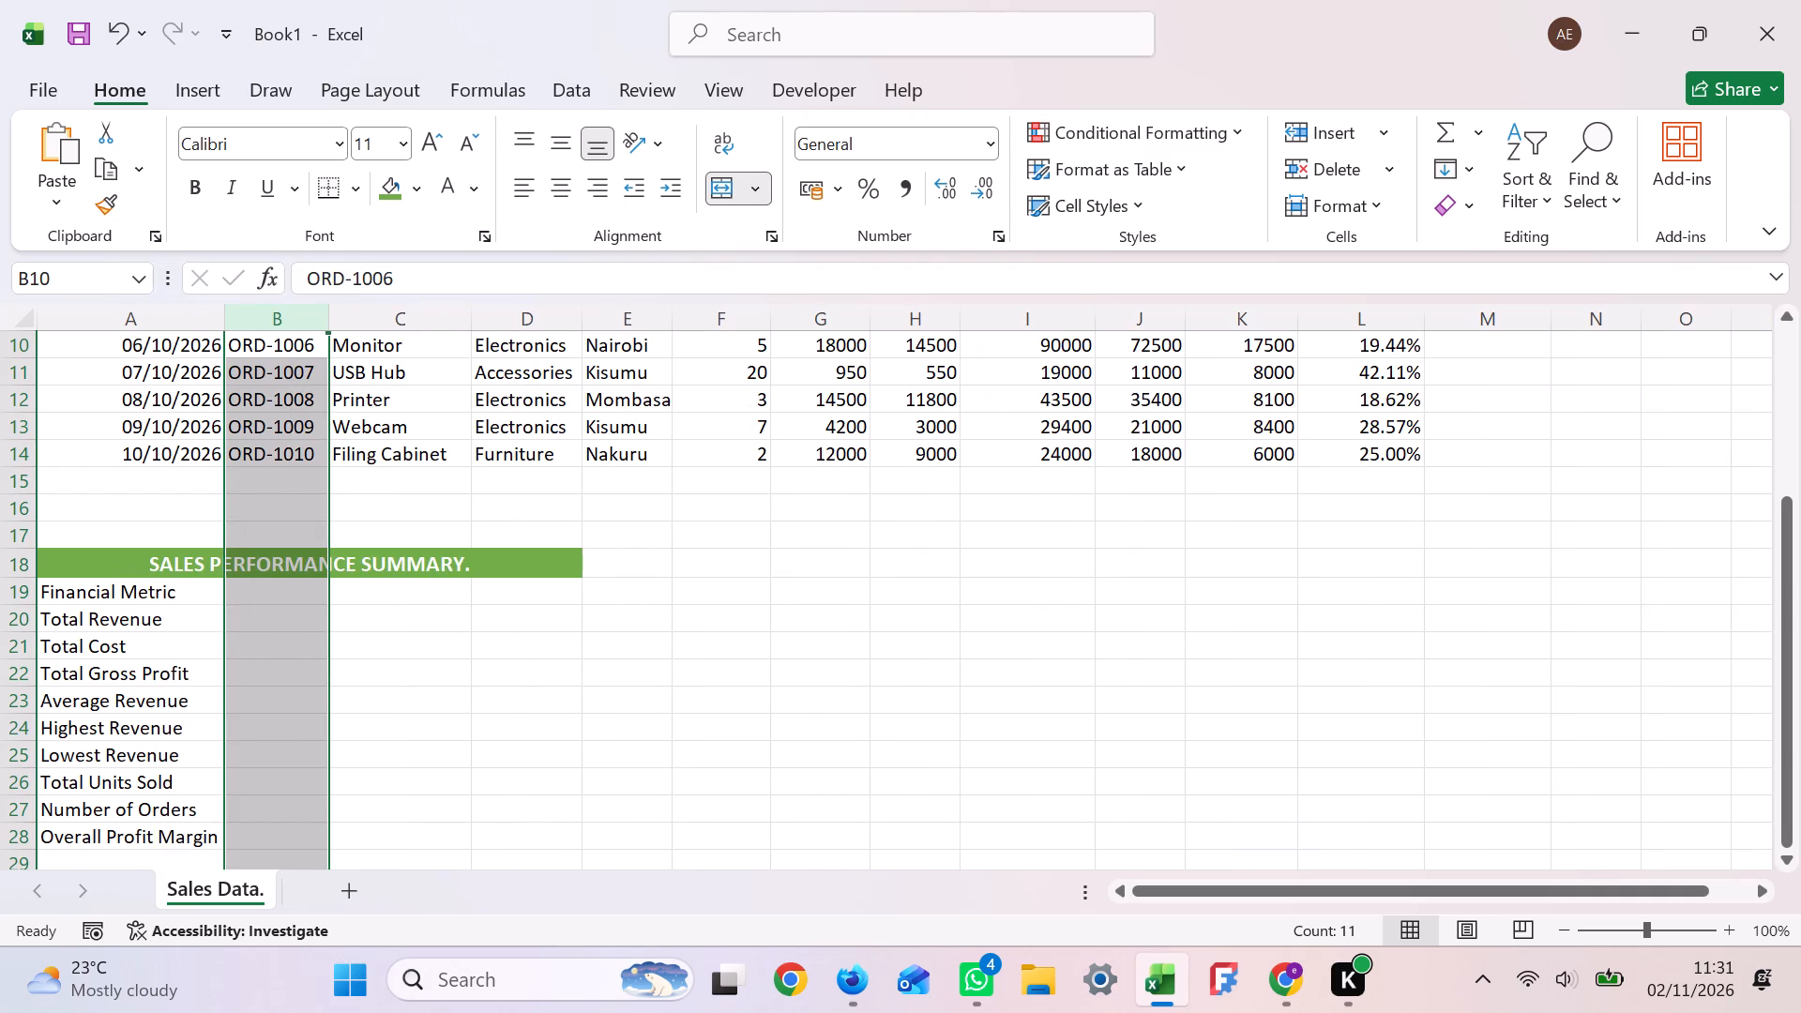
Enter the column header "Calculated Result" in cell B19, beside "Financial Metric".
left_click(282, 602)
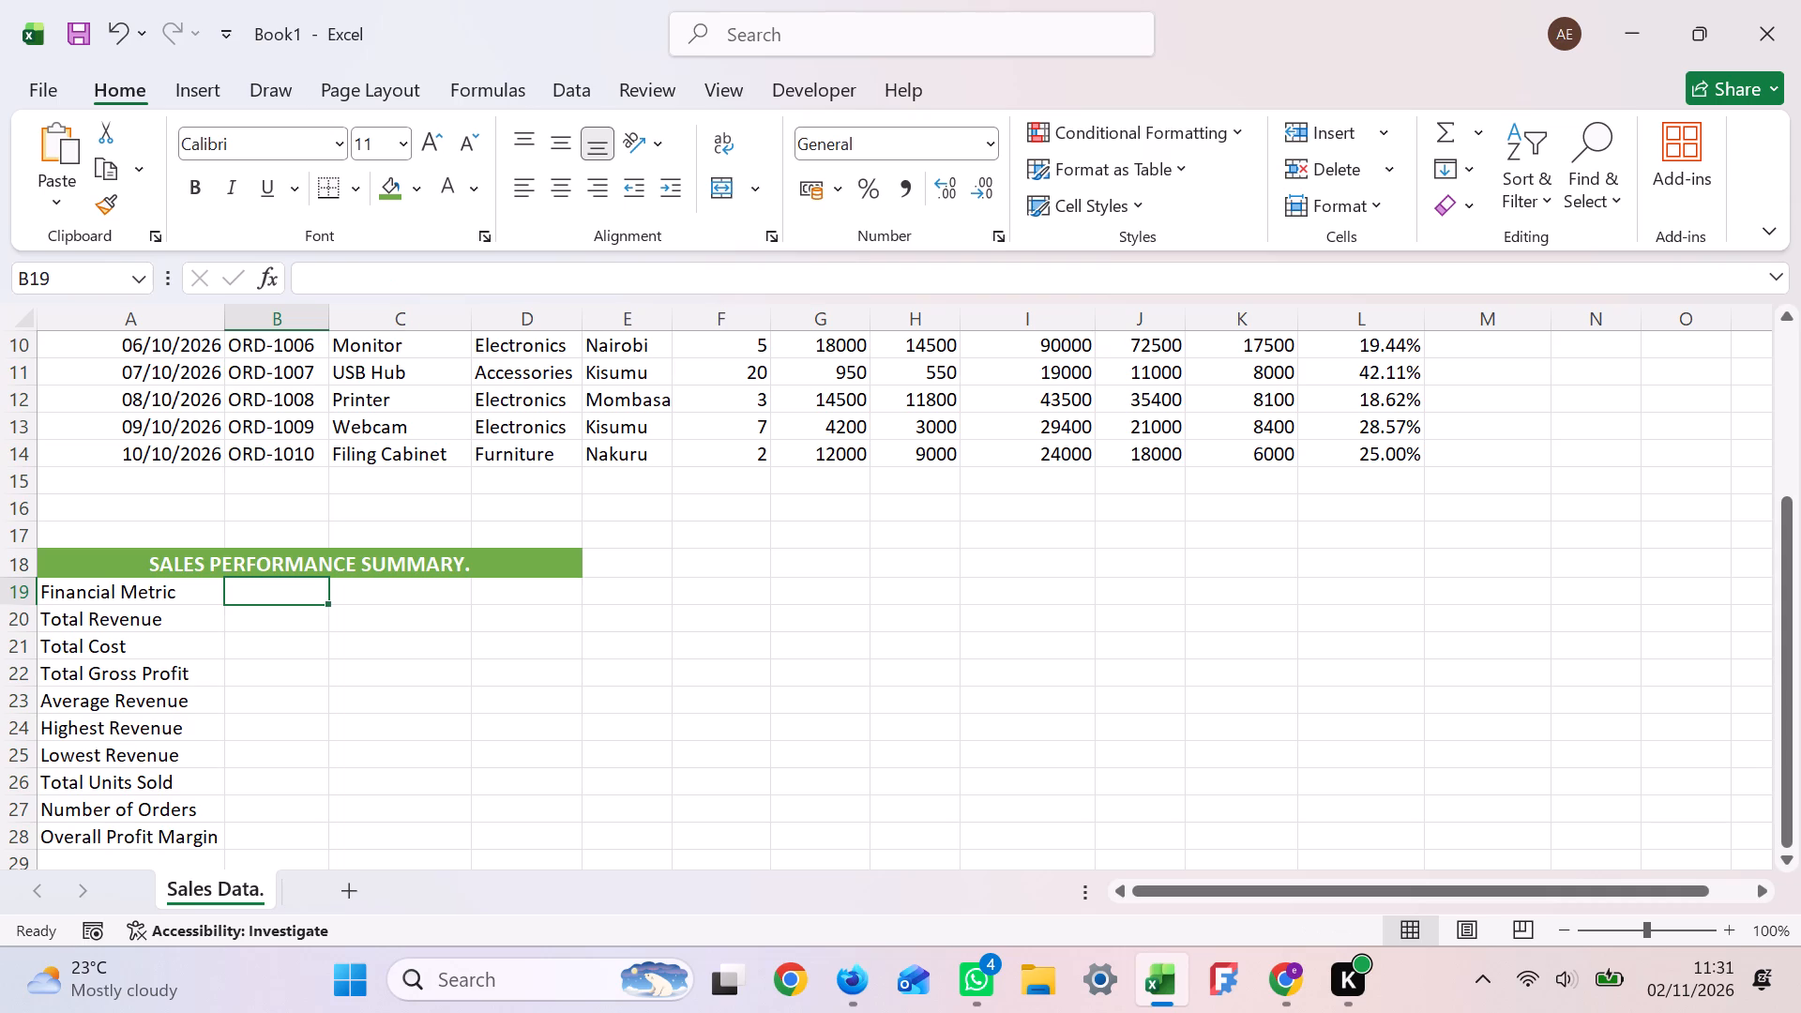
key("c")
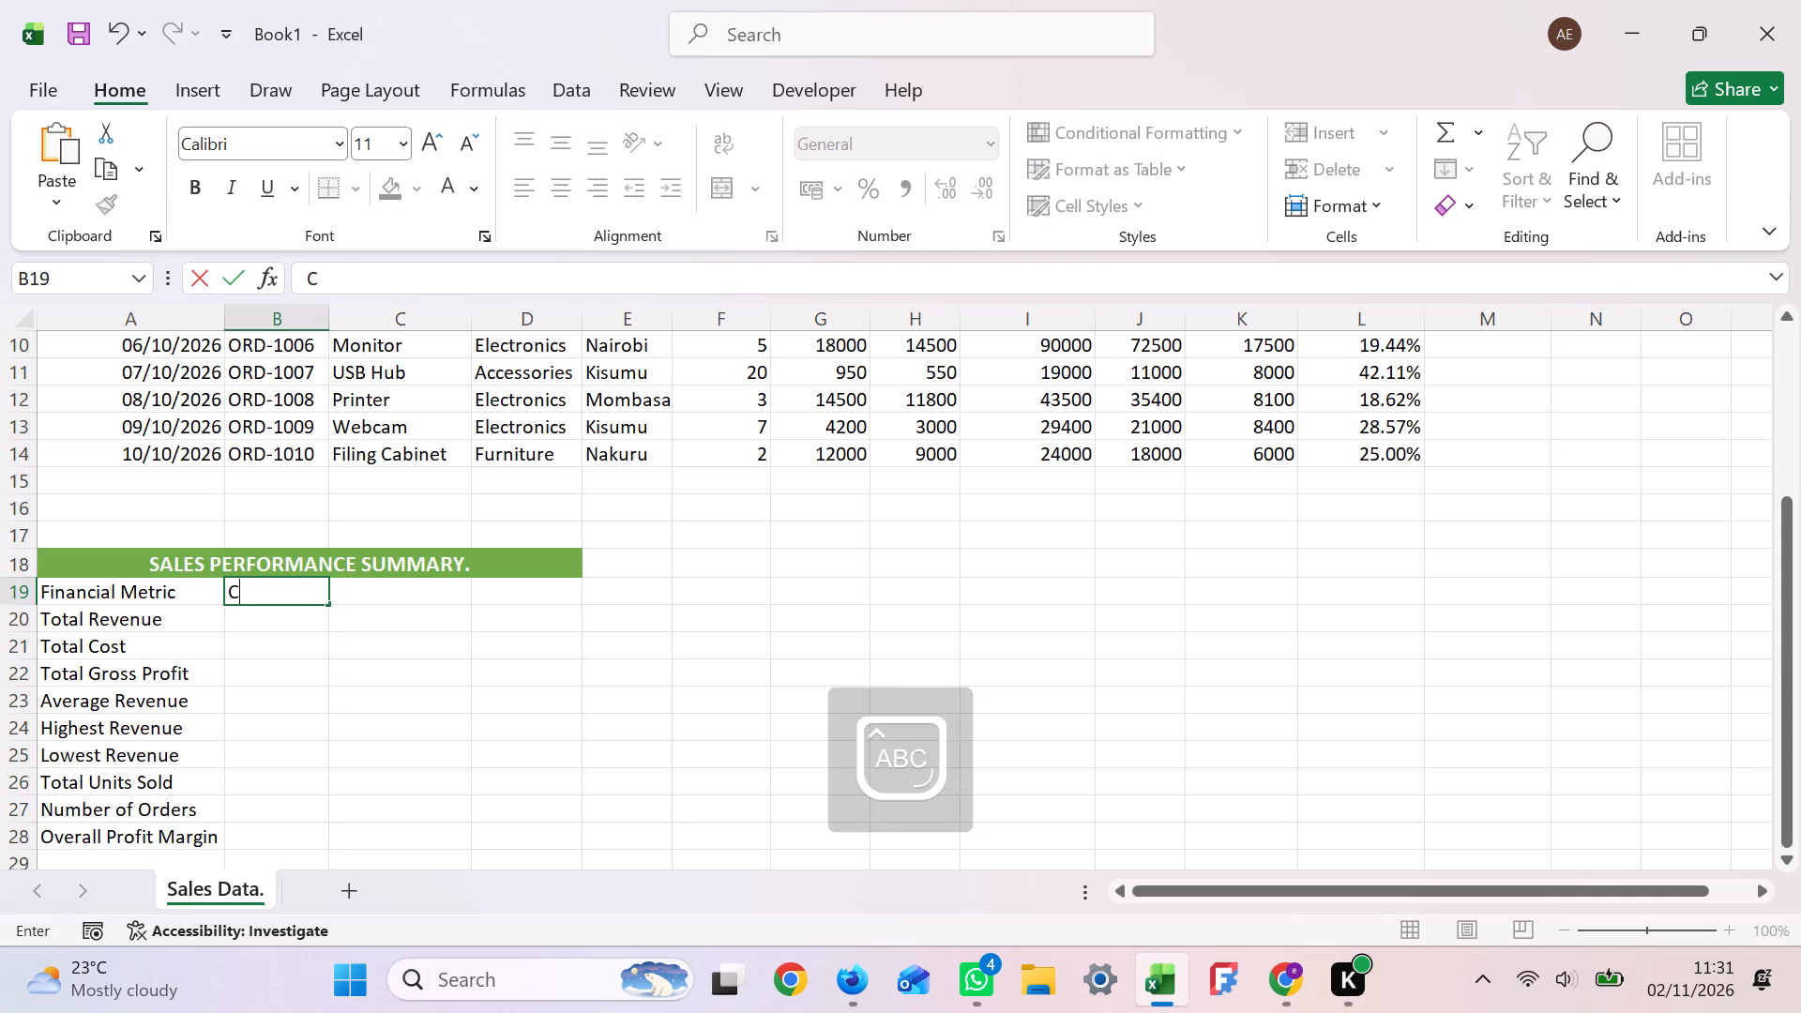
key("a")
type("lculated")
key("space")
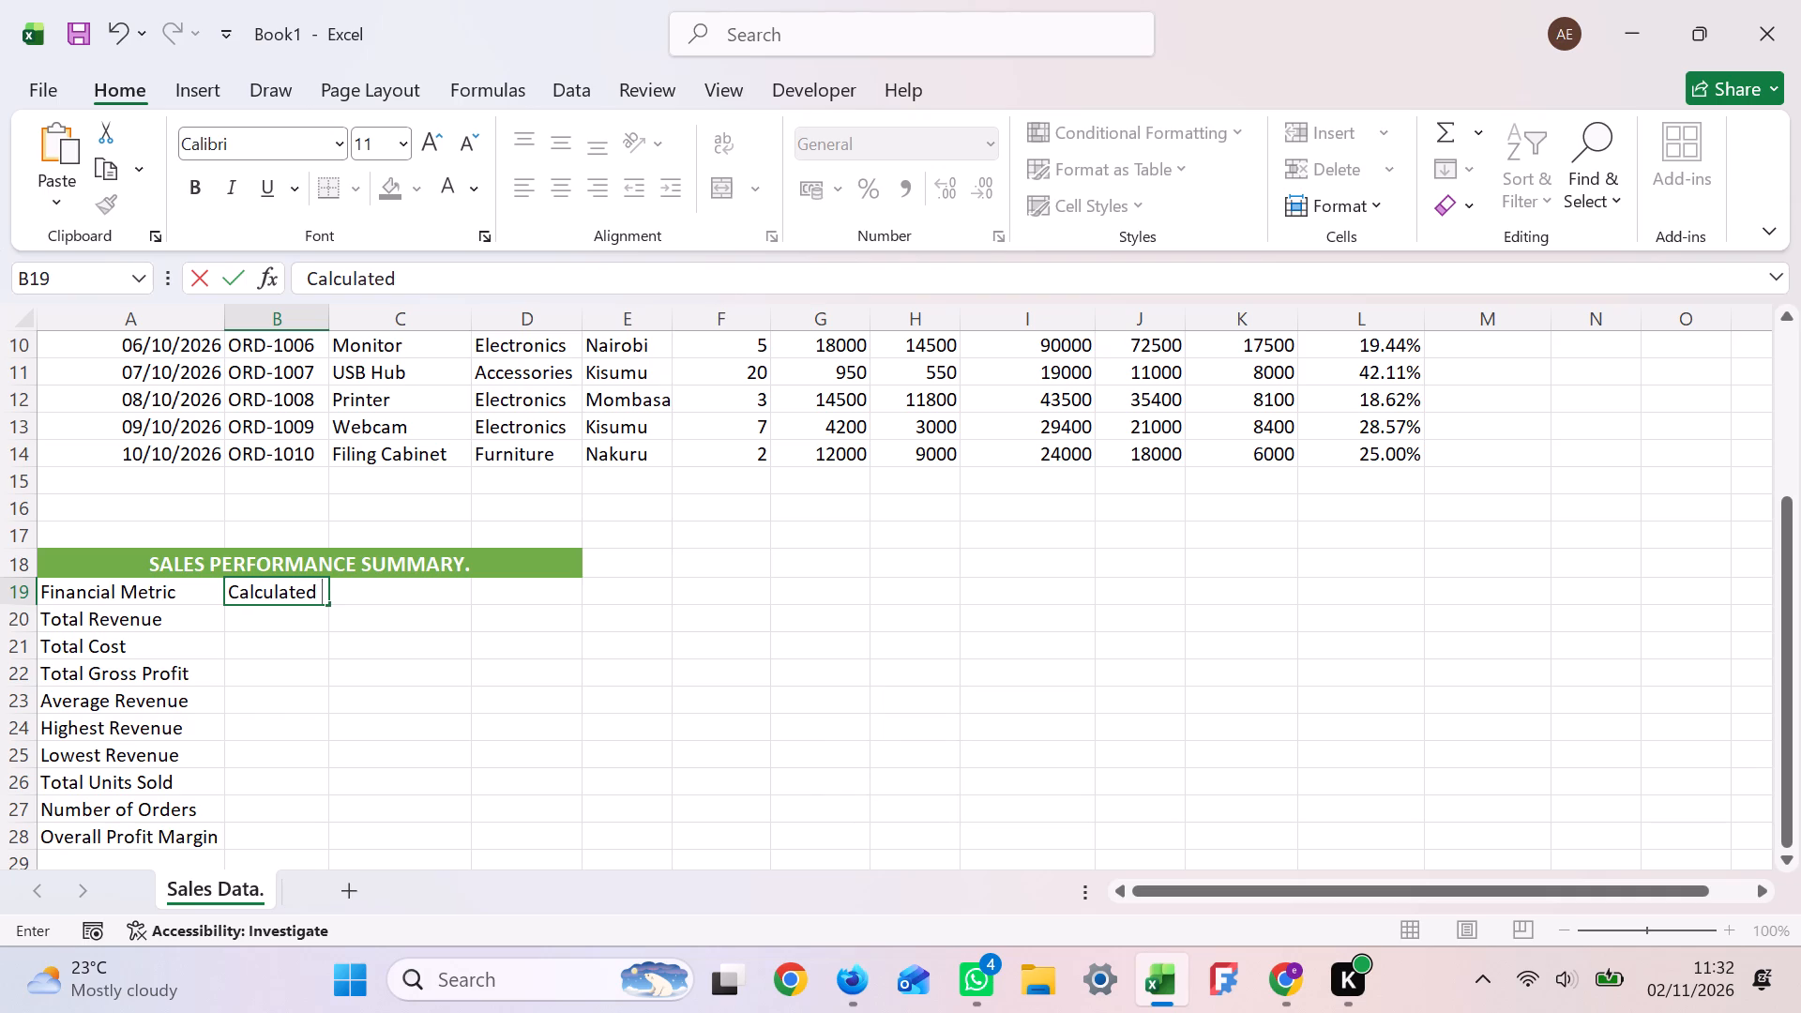
key("r")
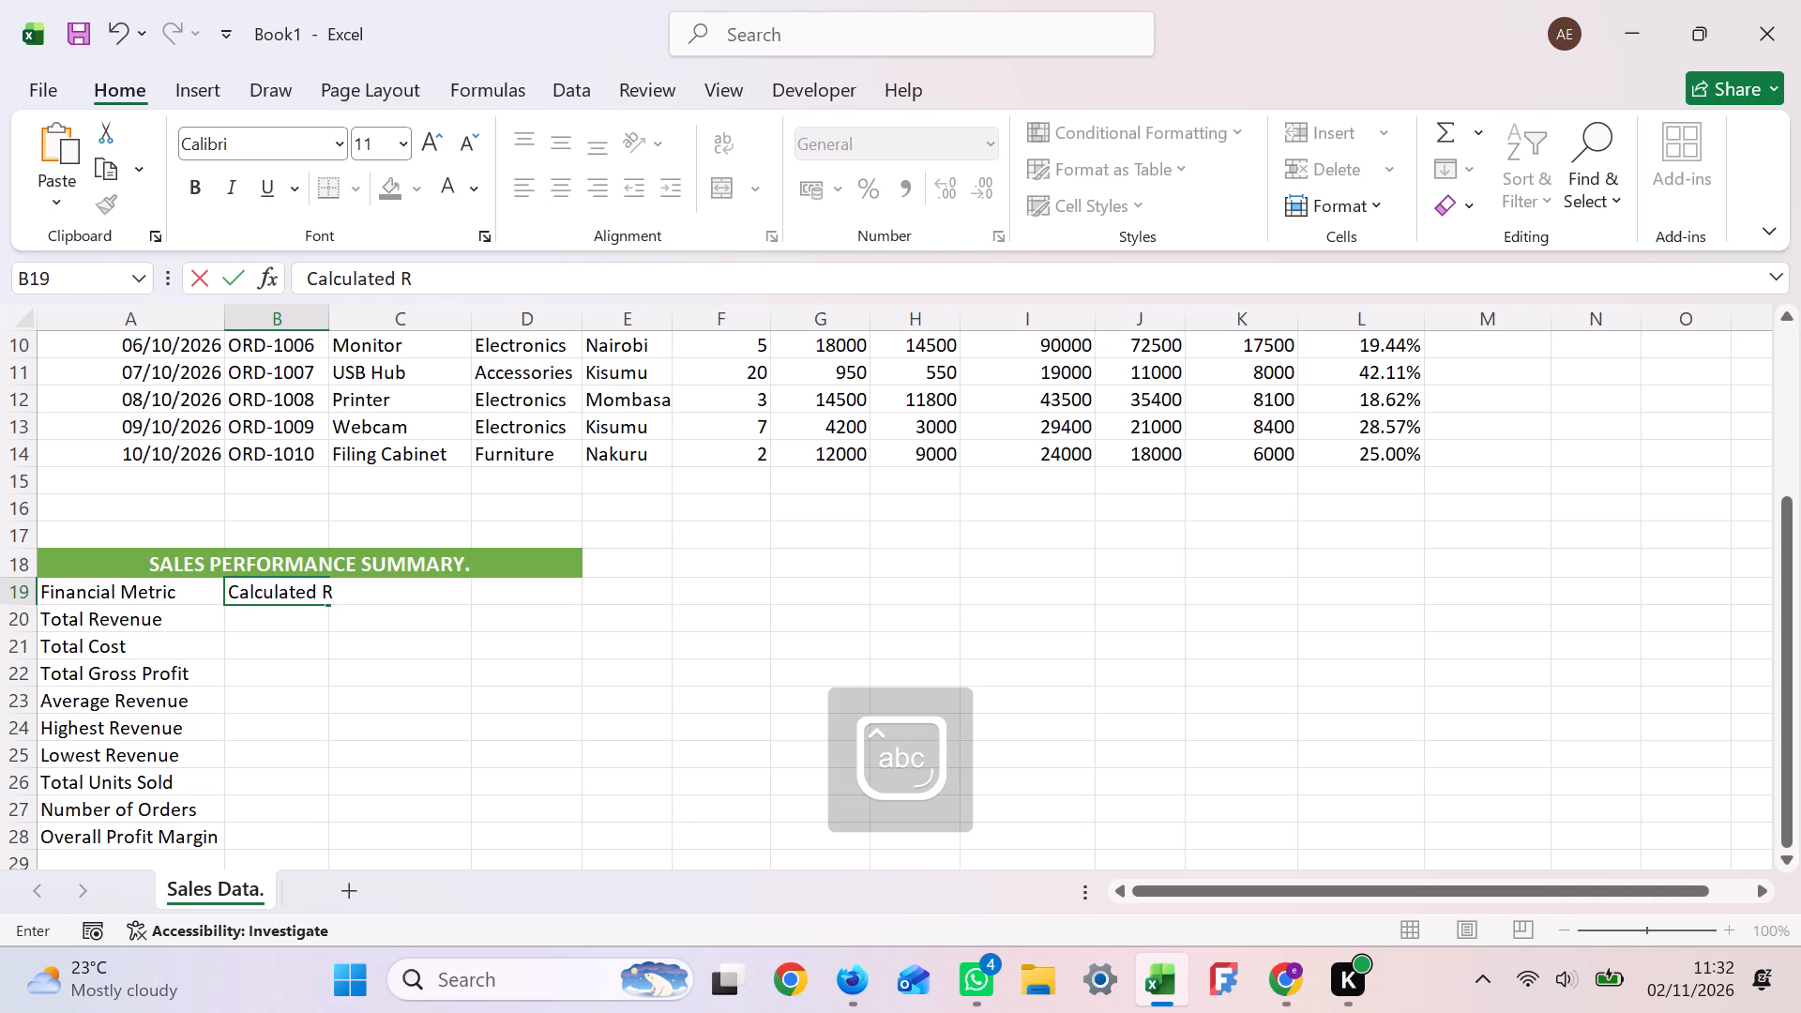
type("esu")
key("l")
key("t")
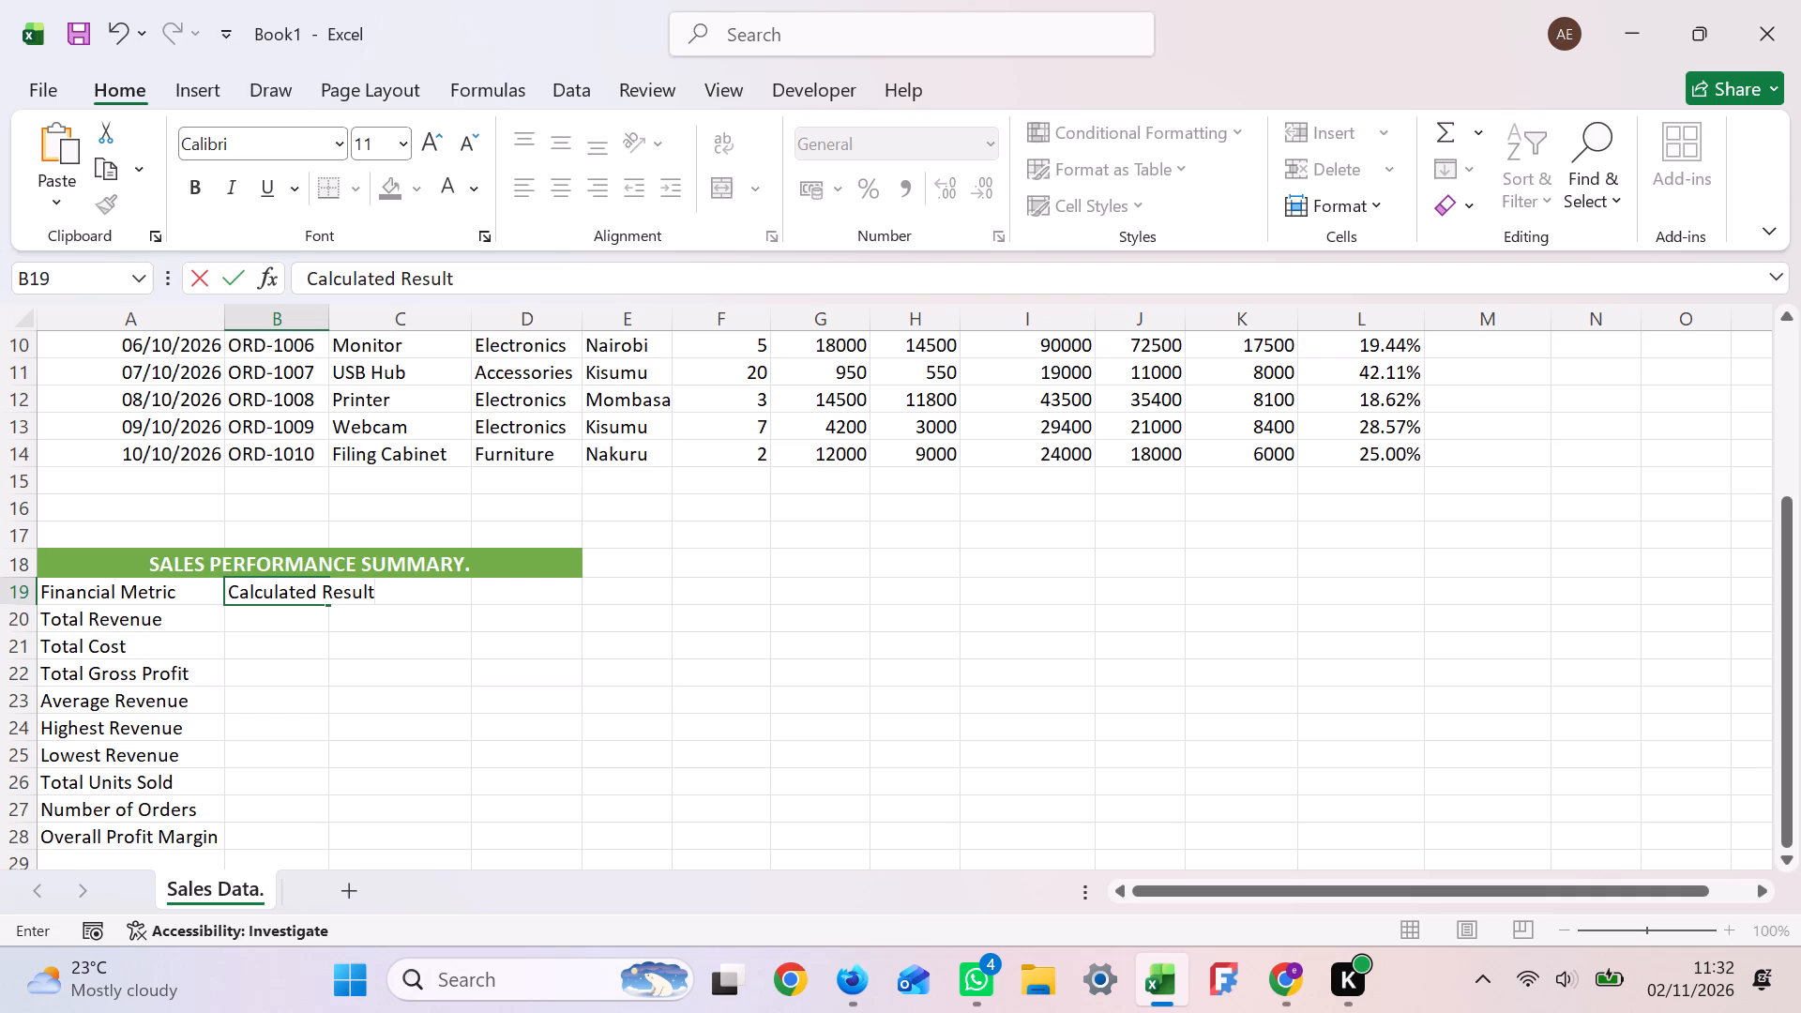
key("Return")
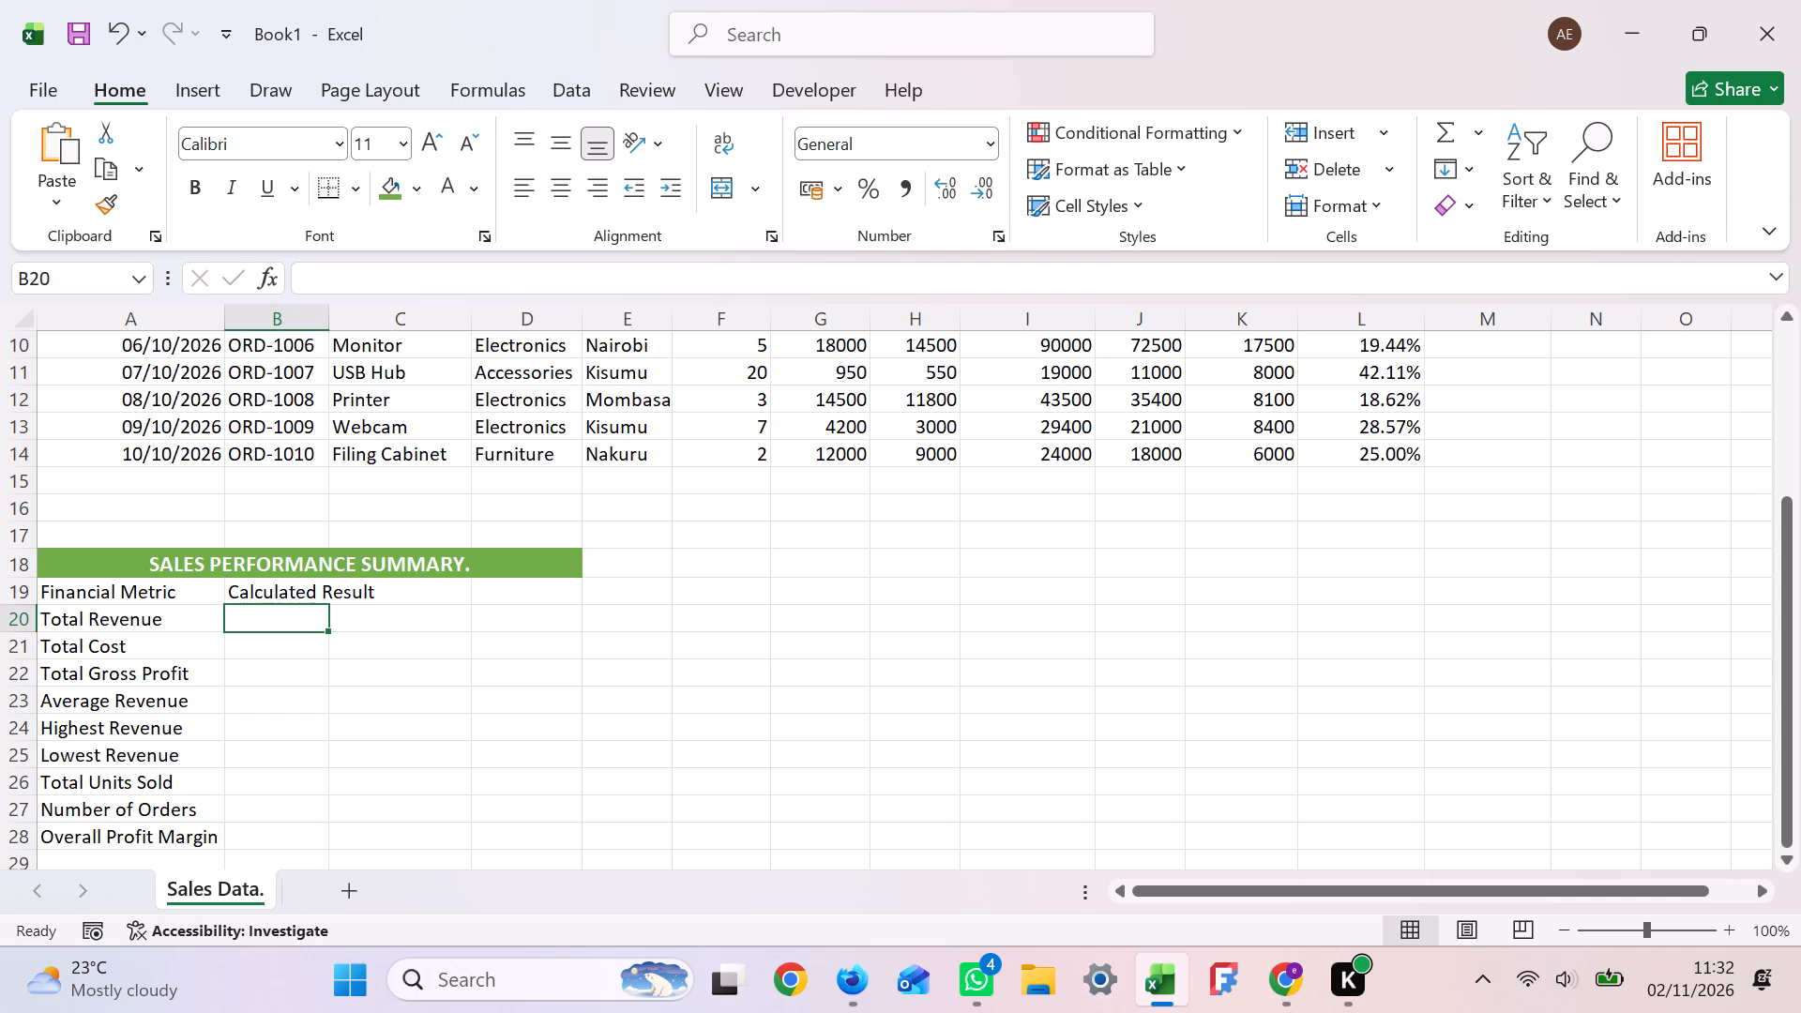
Widen column B enough to fit the "Calculated Result" header.
left_click(280, 602)
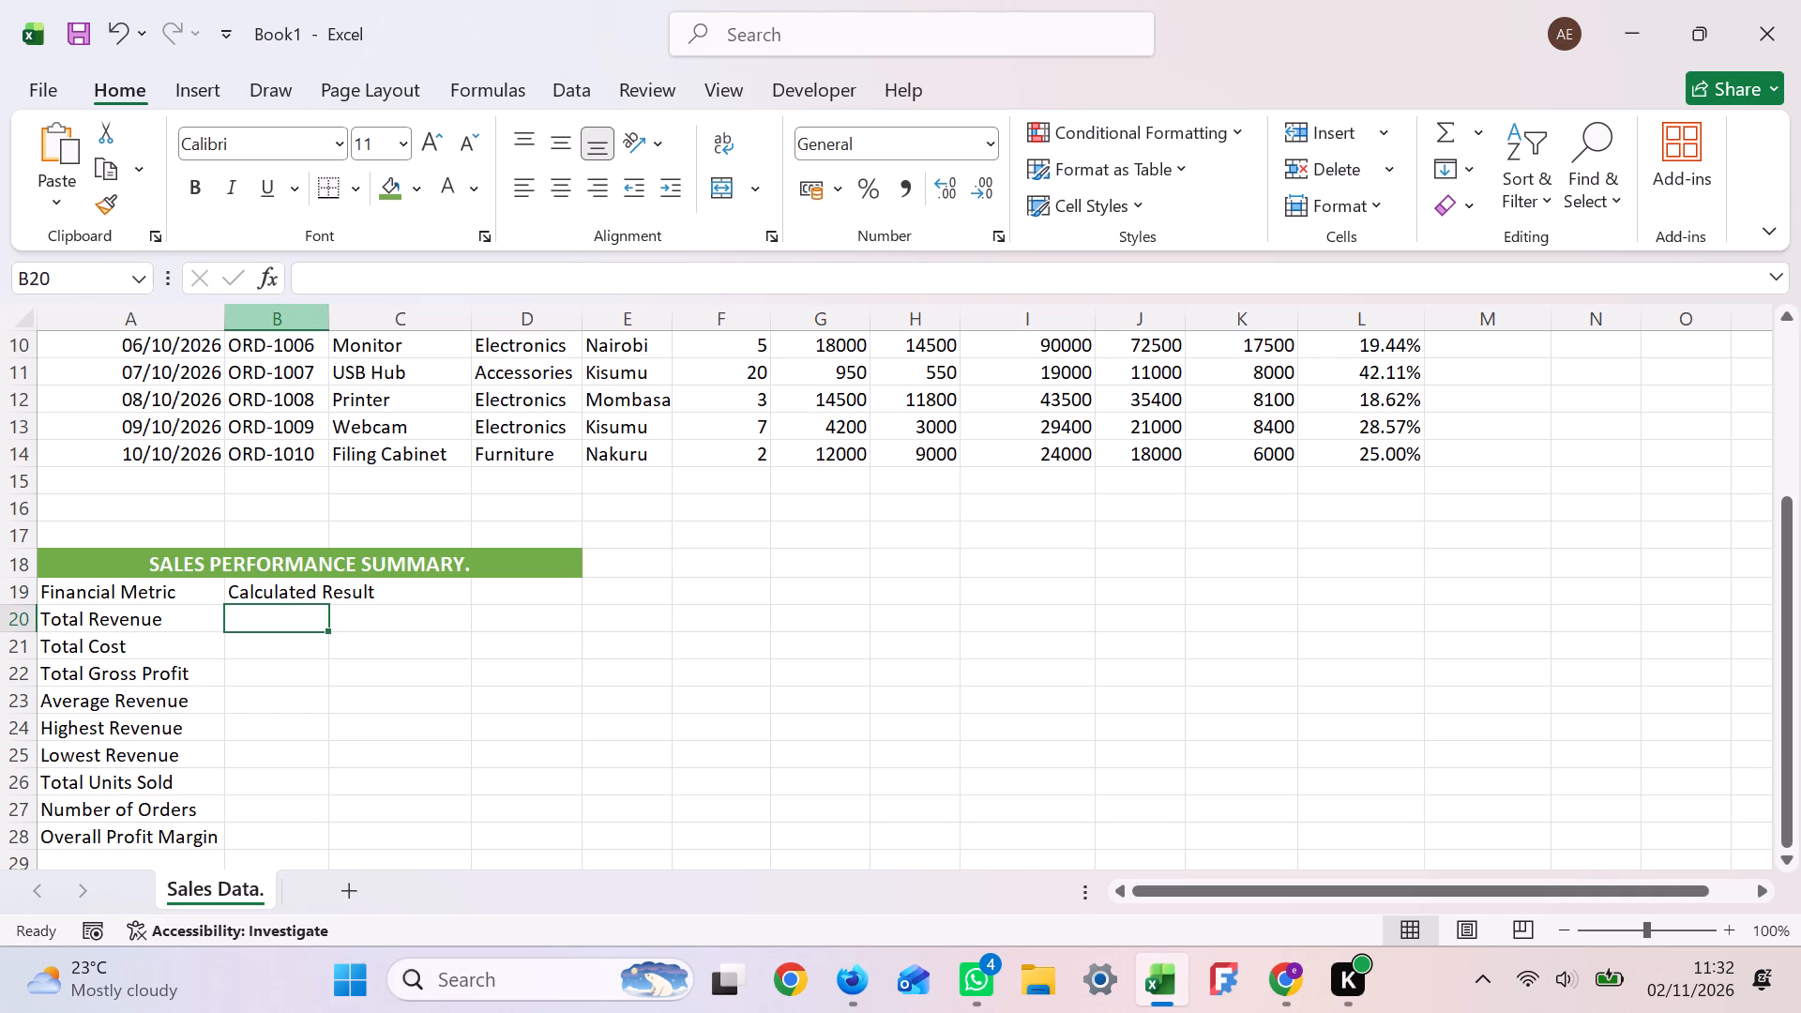
left_click_drag(330, 307, 341, 308)
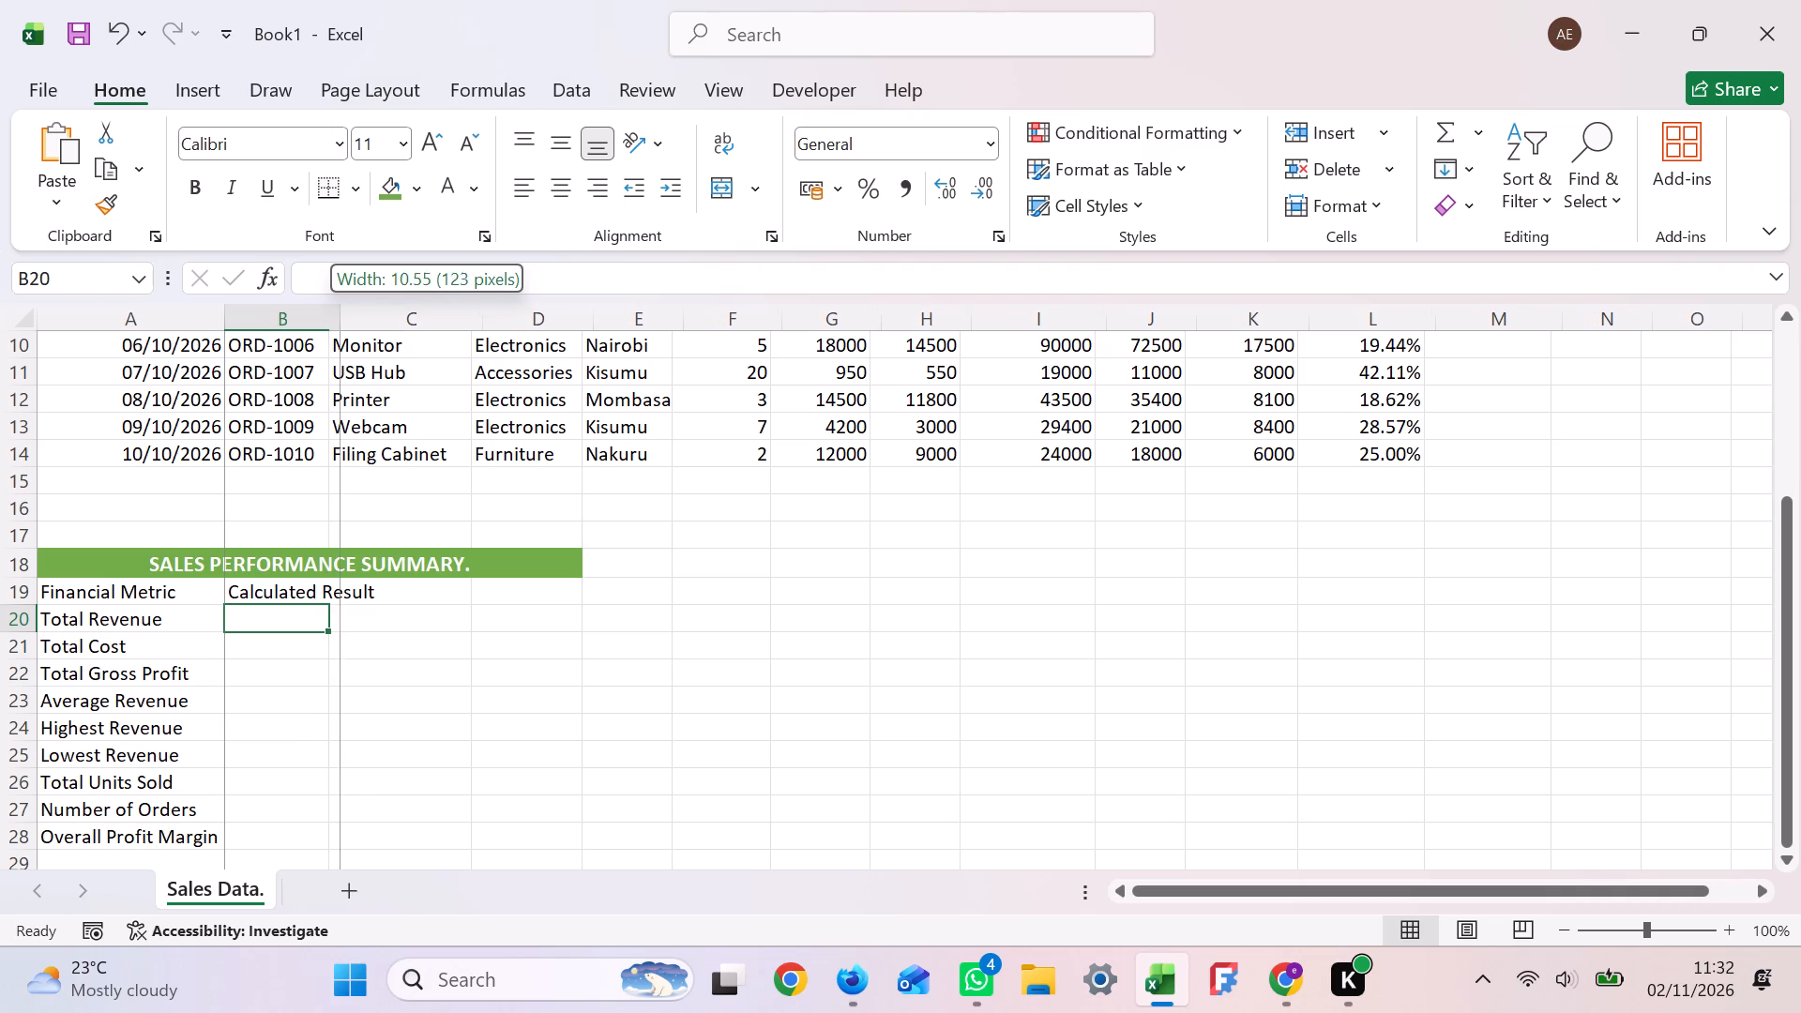
left_click_drag(341, 308, 389, 310)
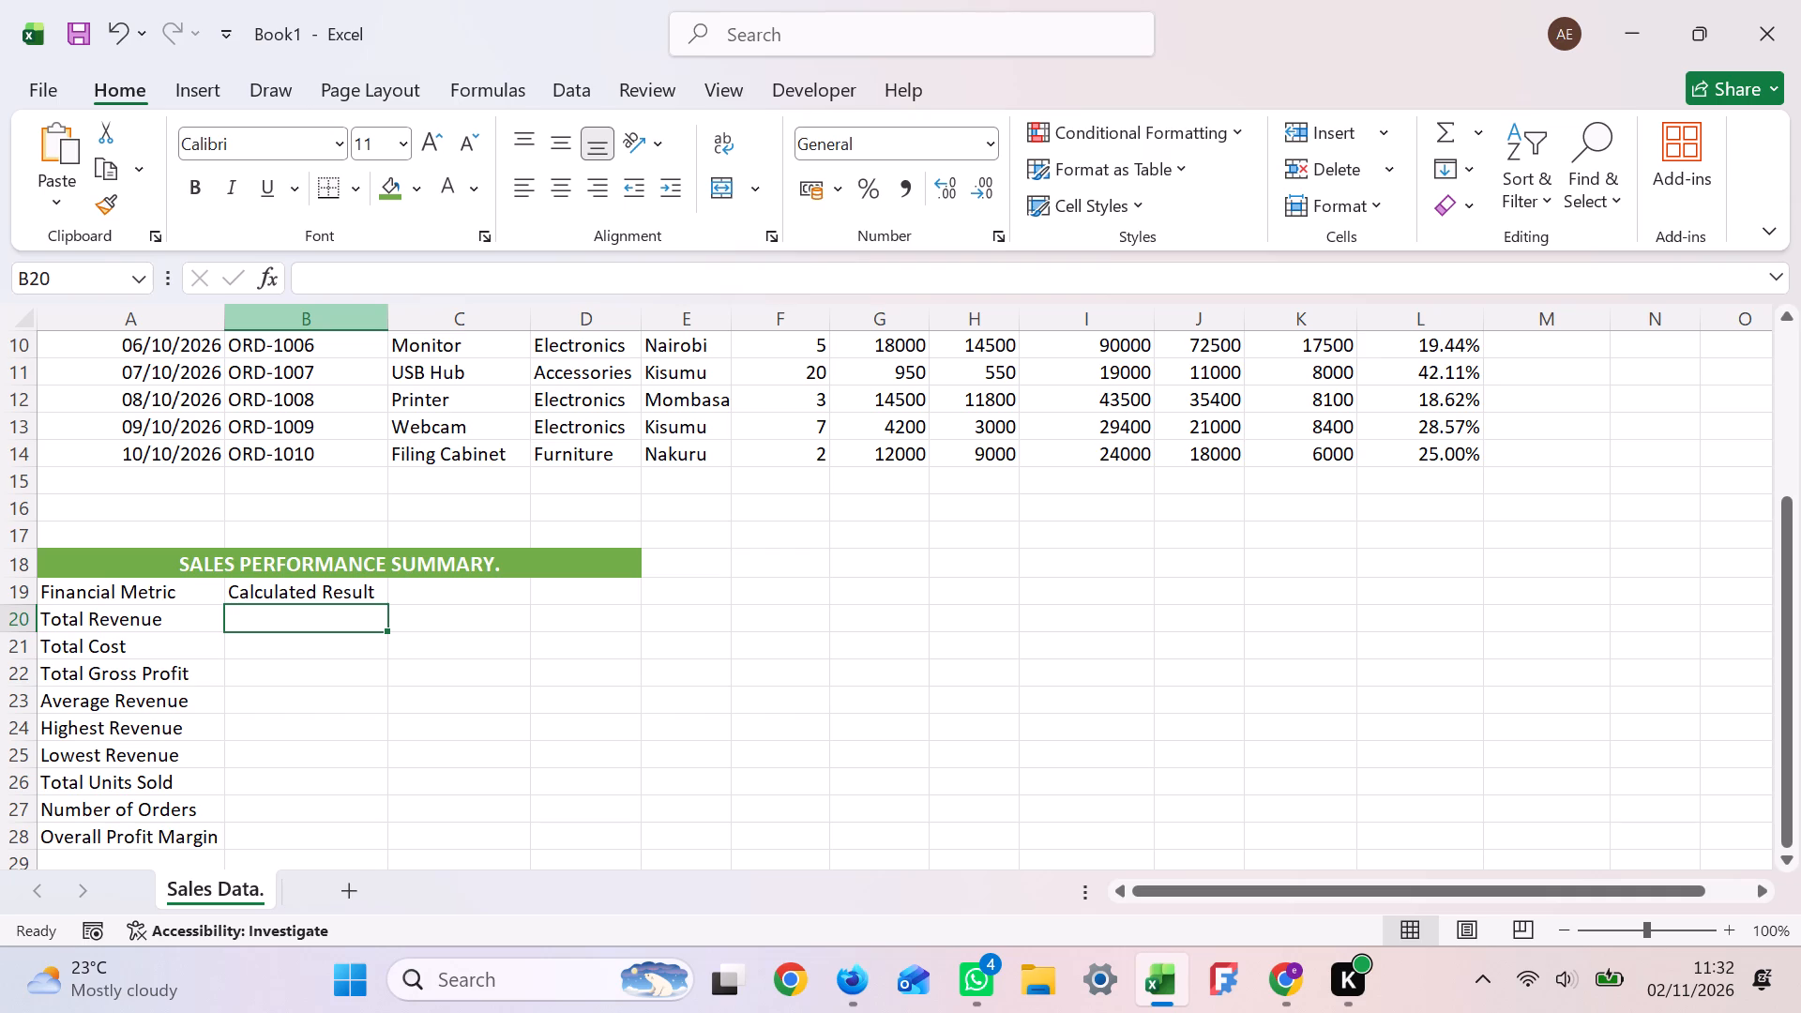
Calculate Total Revenue in cell B20 with the formula =SUM(I5:I14).
left_click(266, 624)
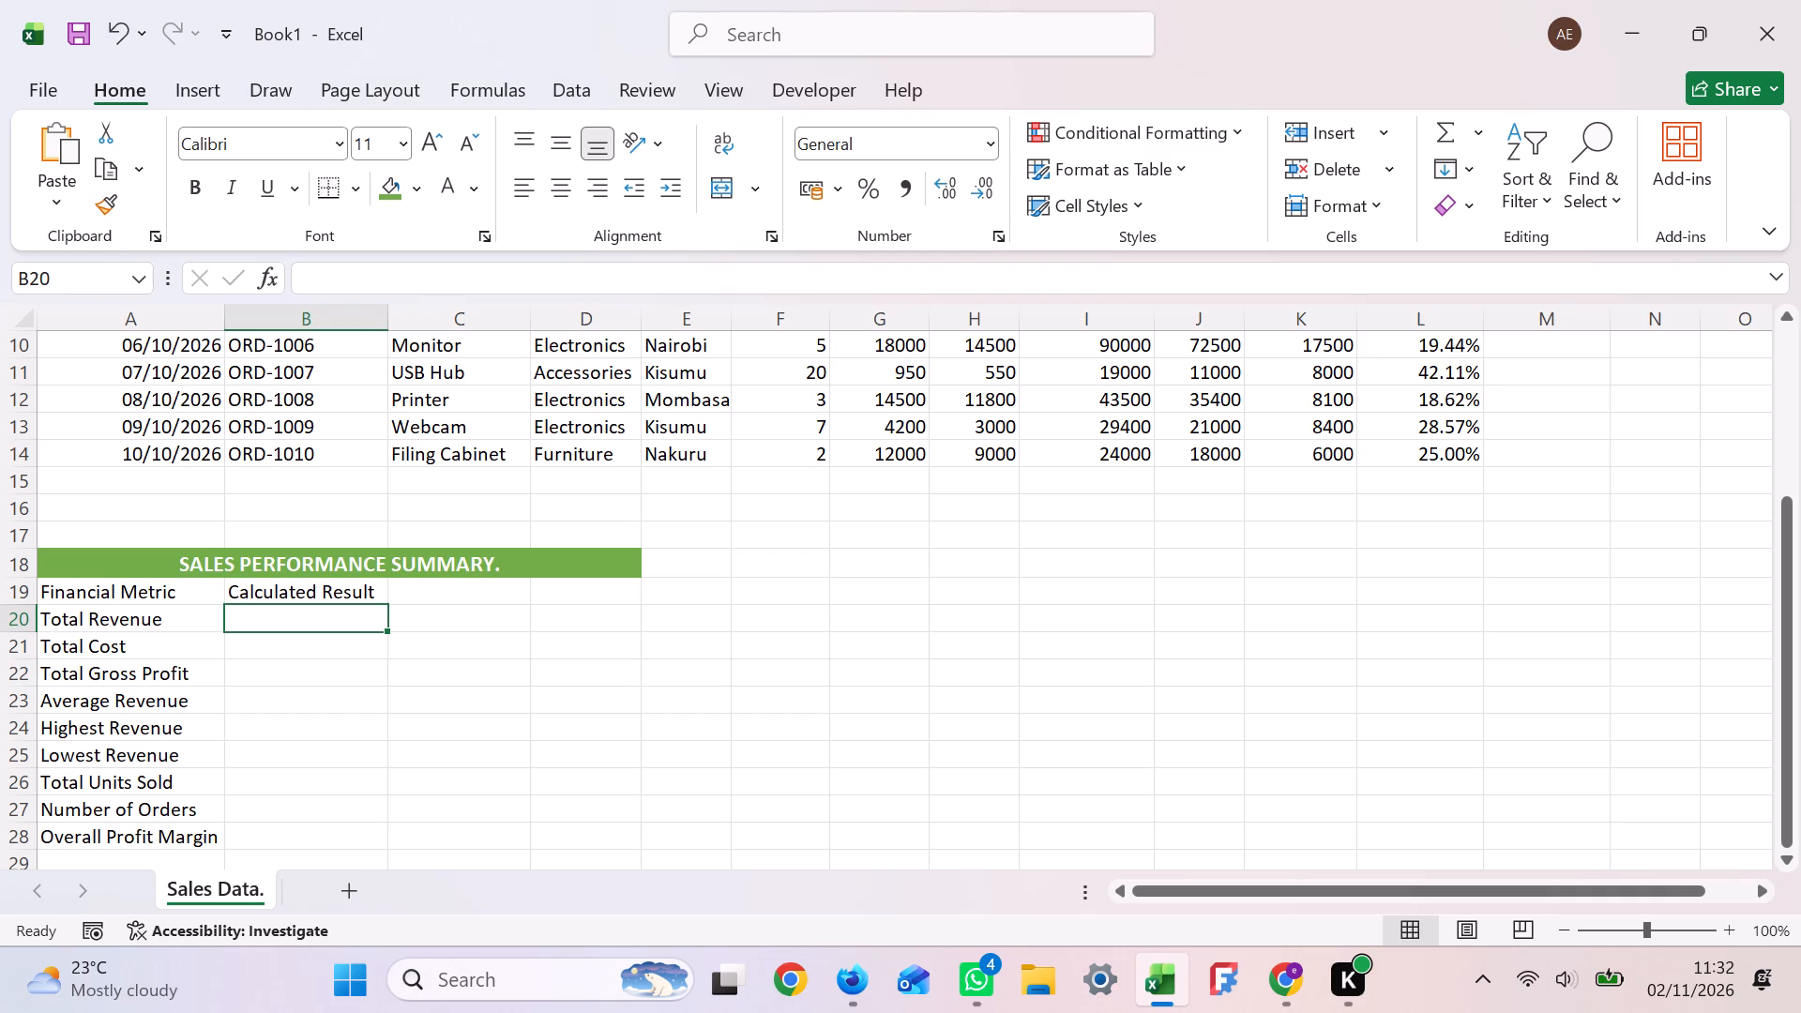
key("equal")
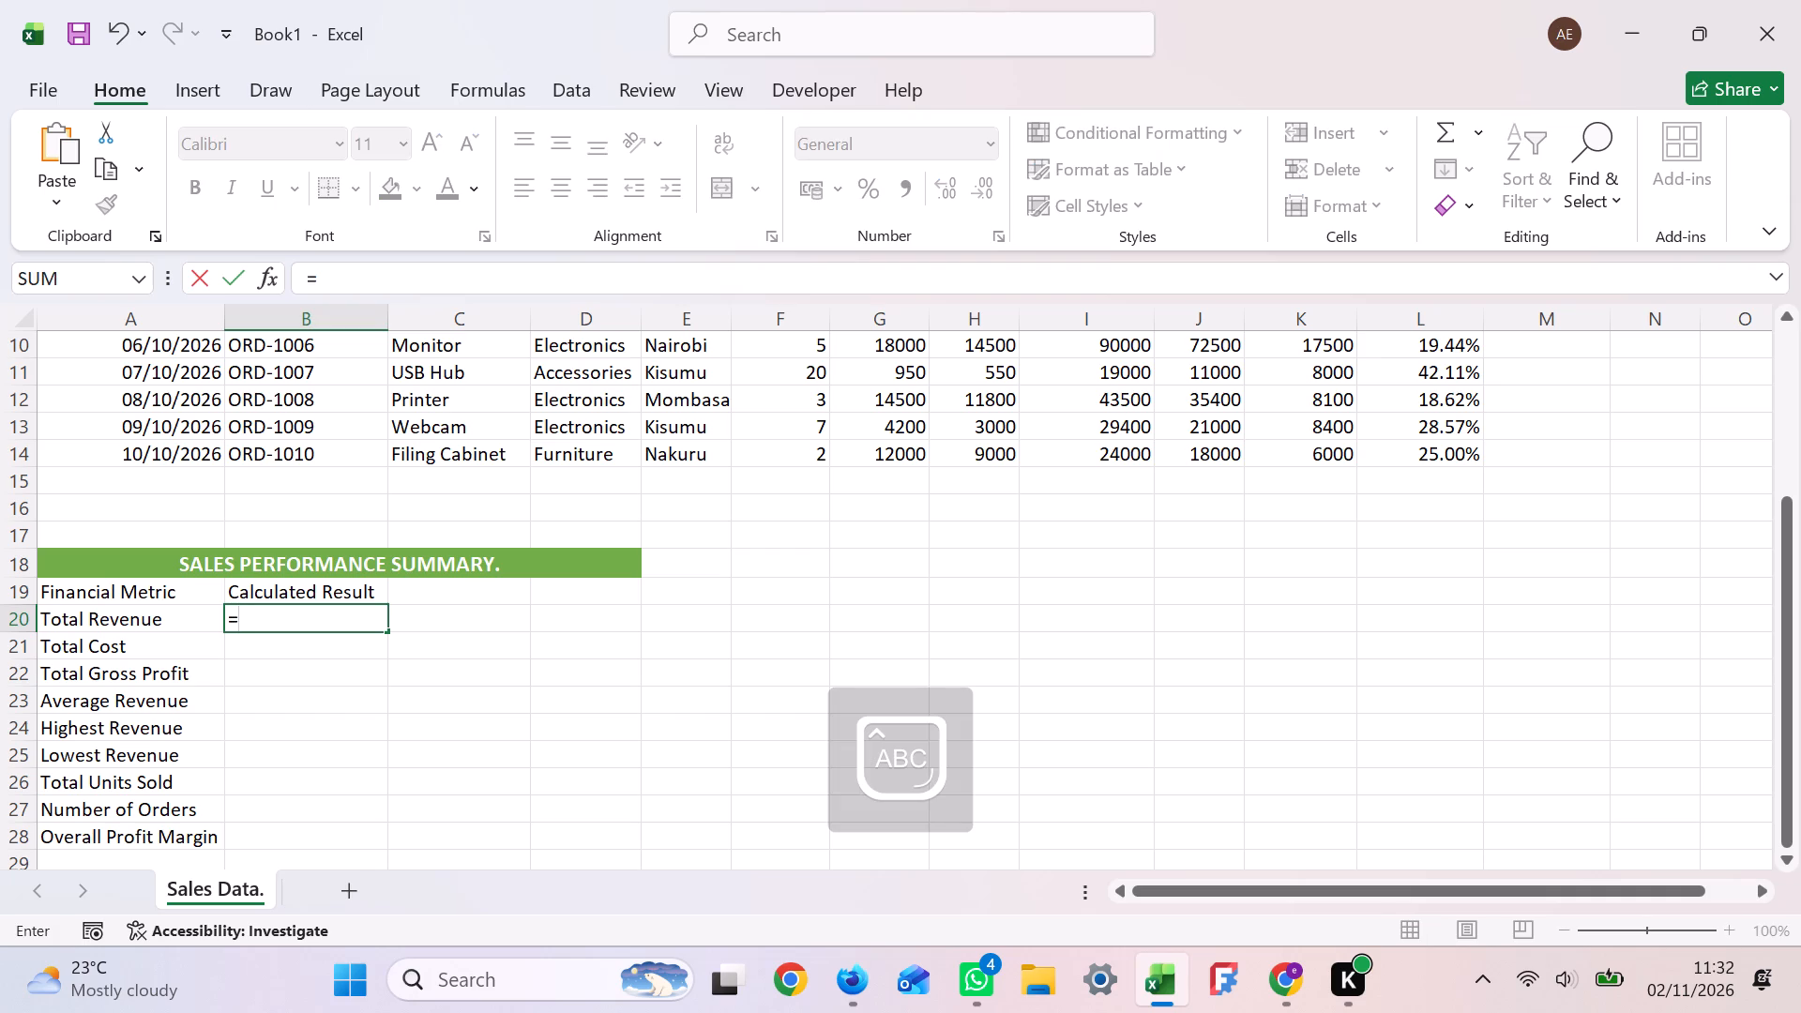
type("SU")
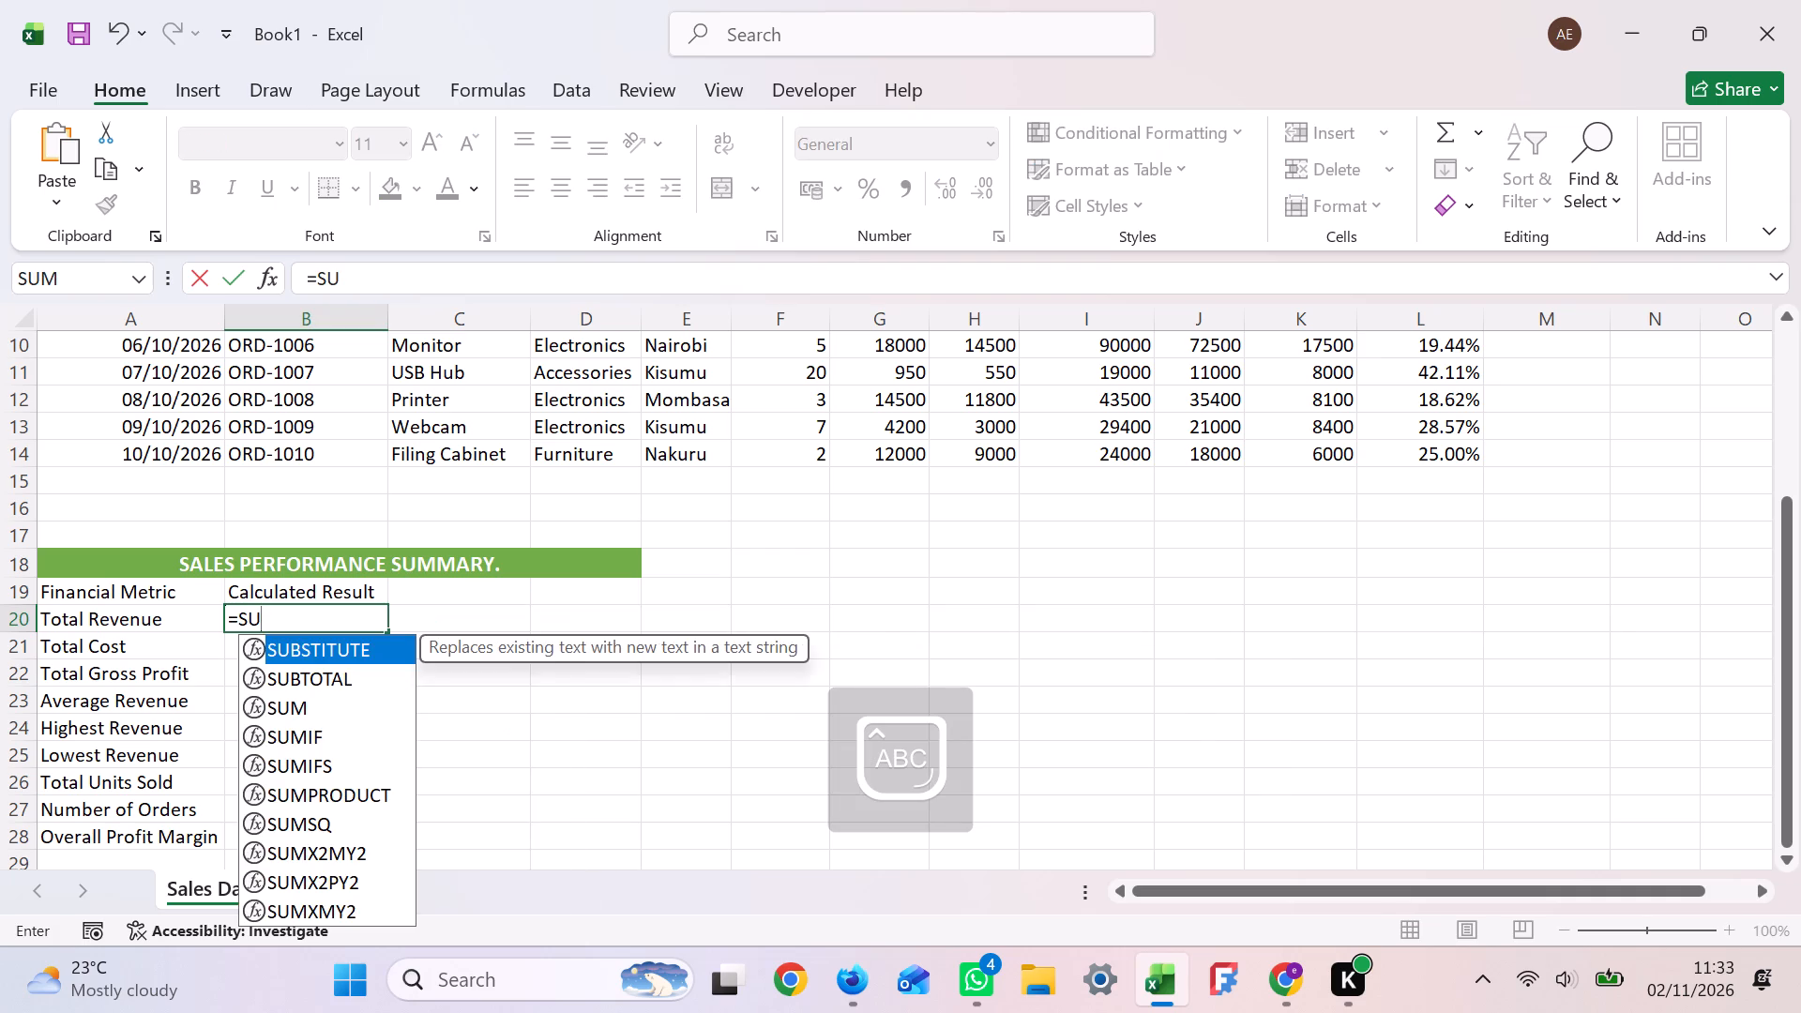
key("m")
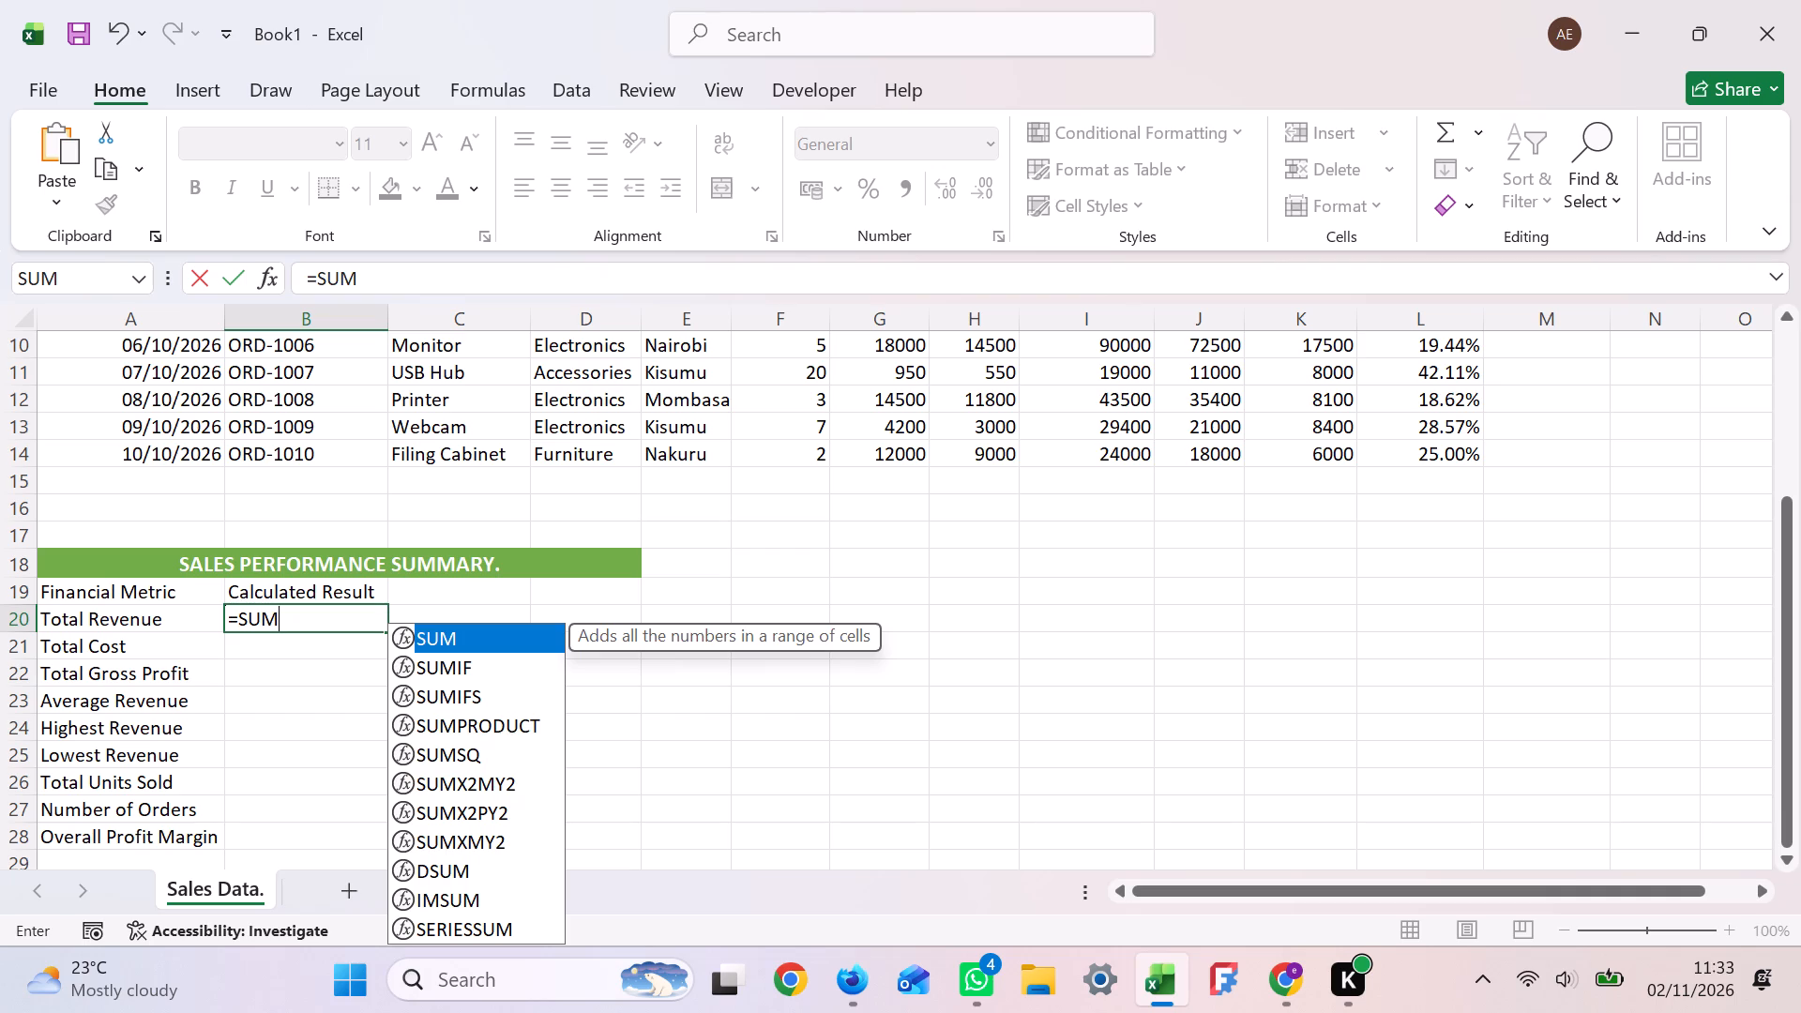
key("shift+parenleft")
key("i")
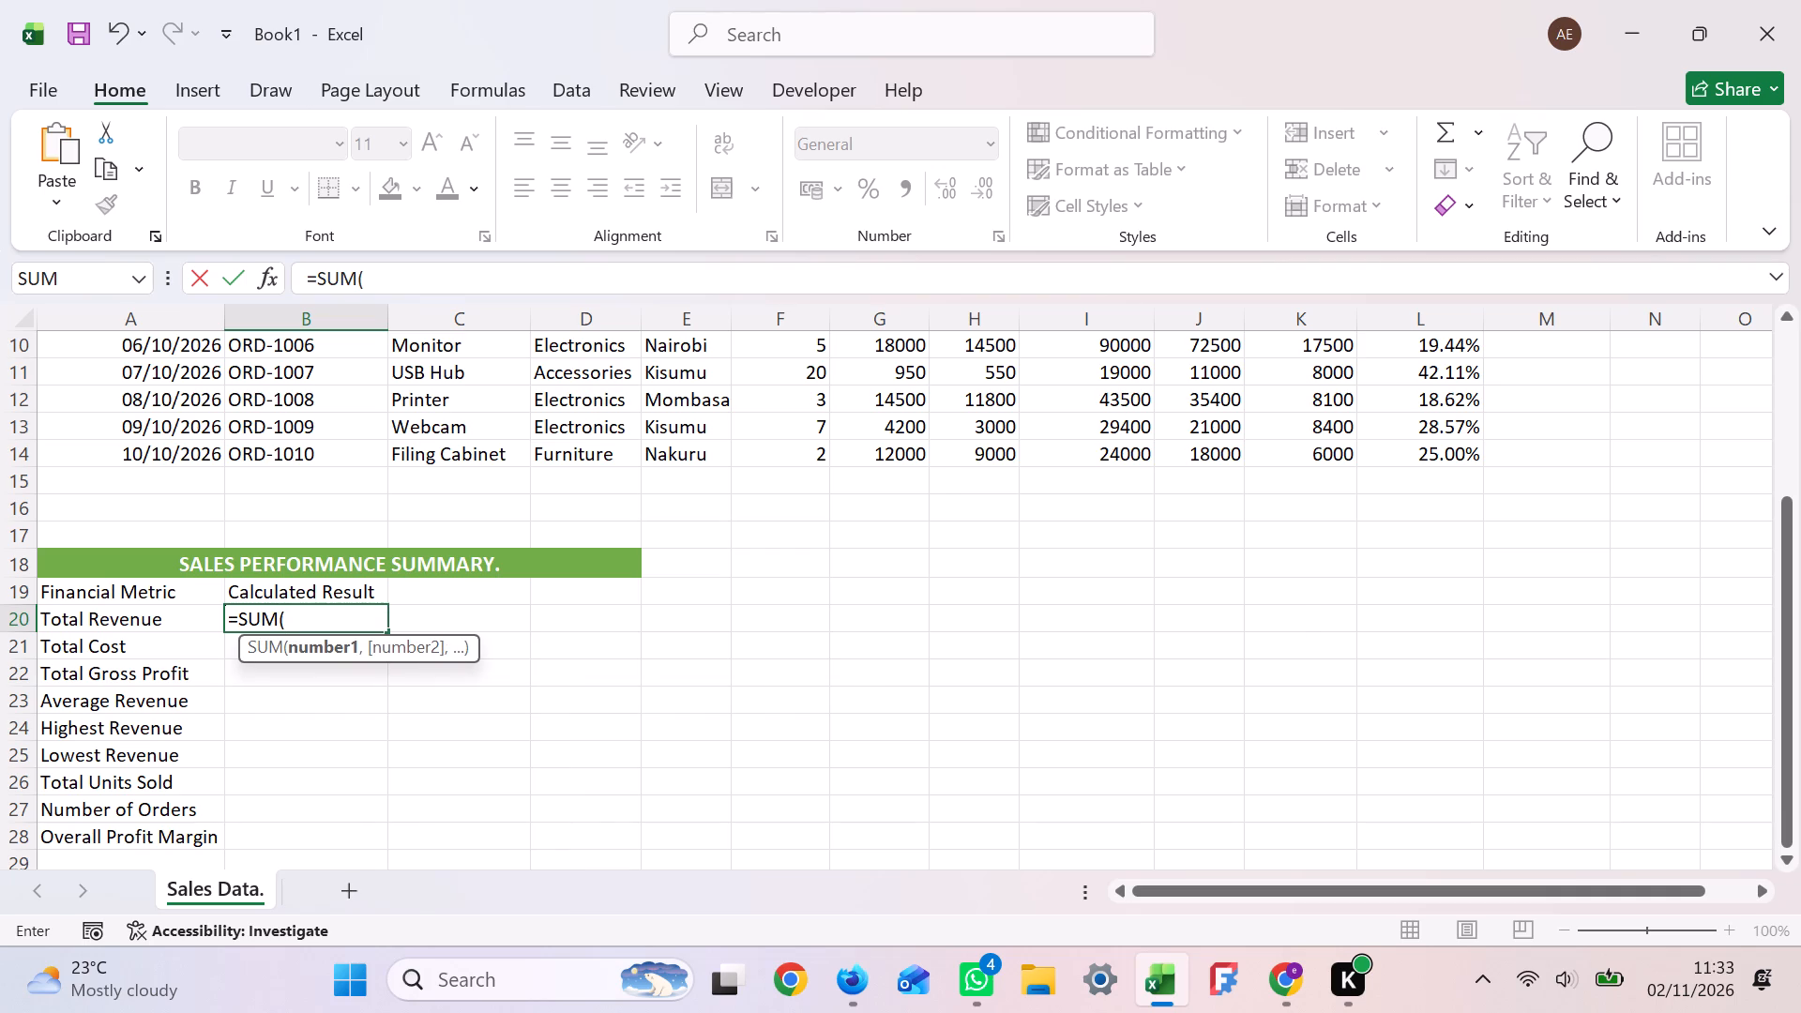
key("5")
key("shift+colon")
key("i")
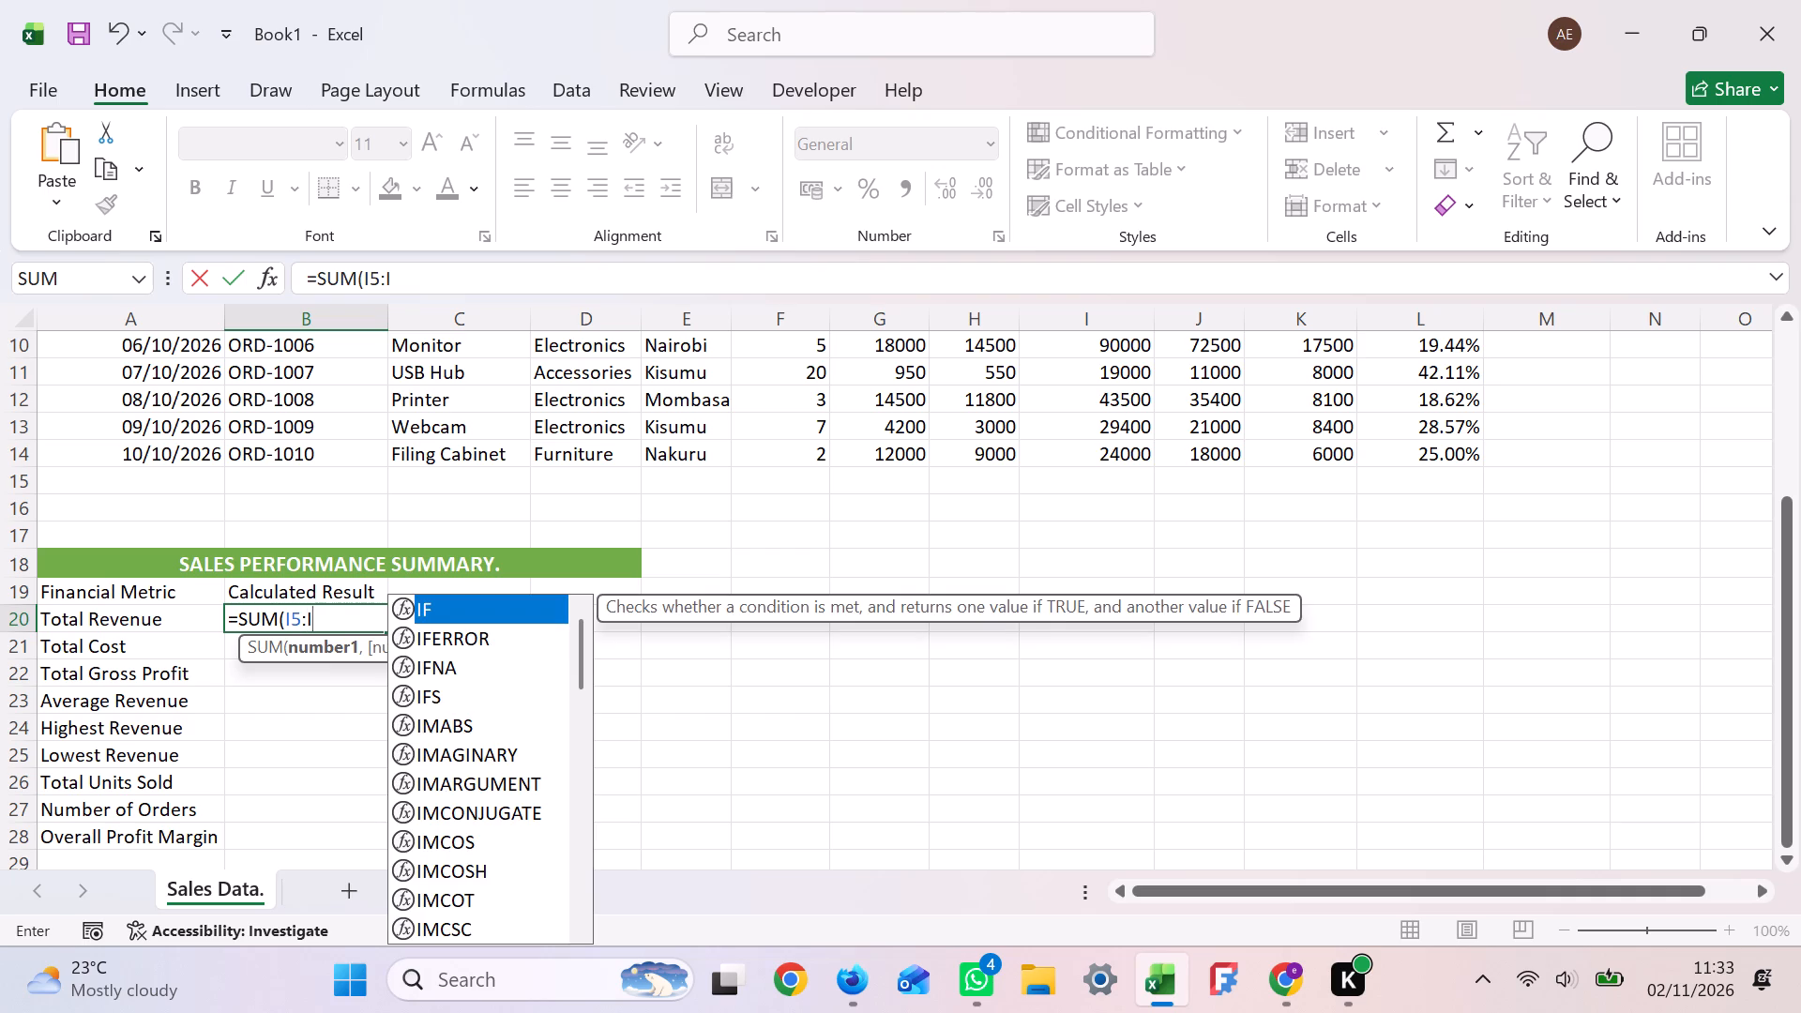
key("1")
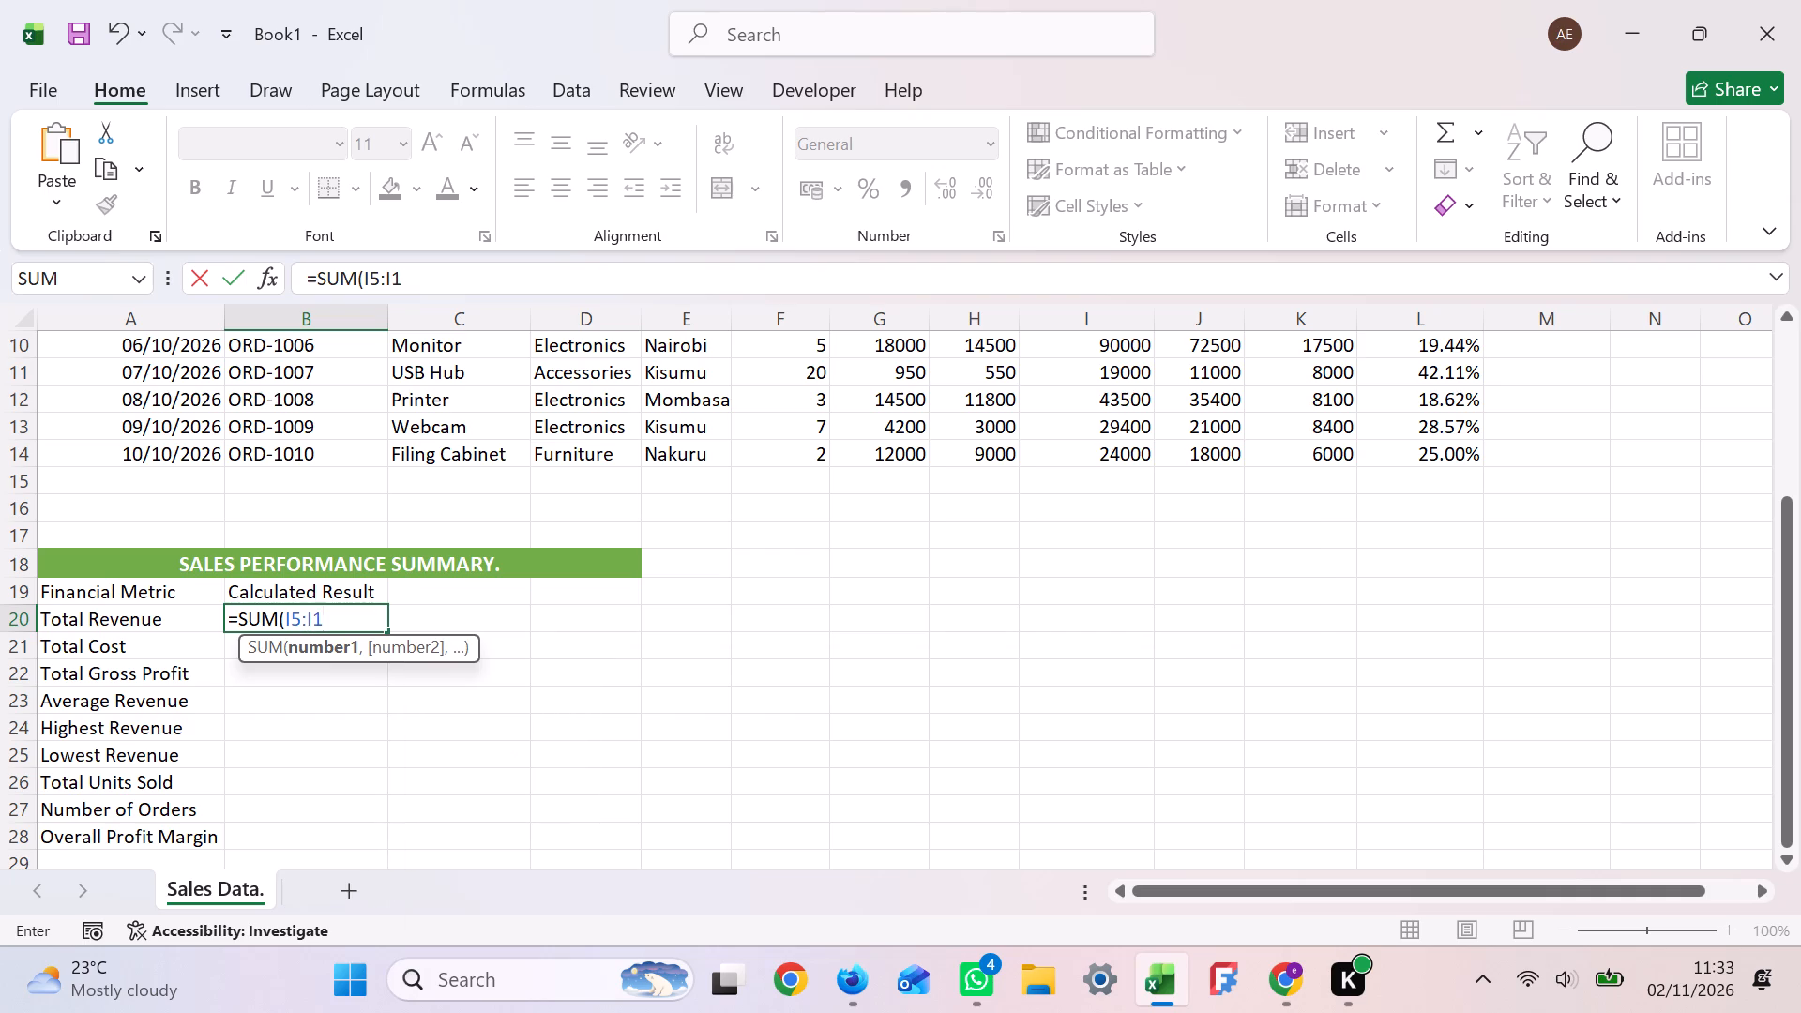
key("4")
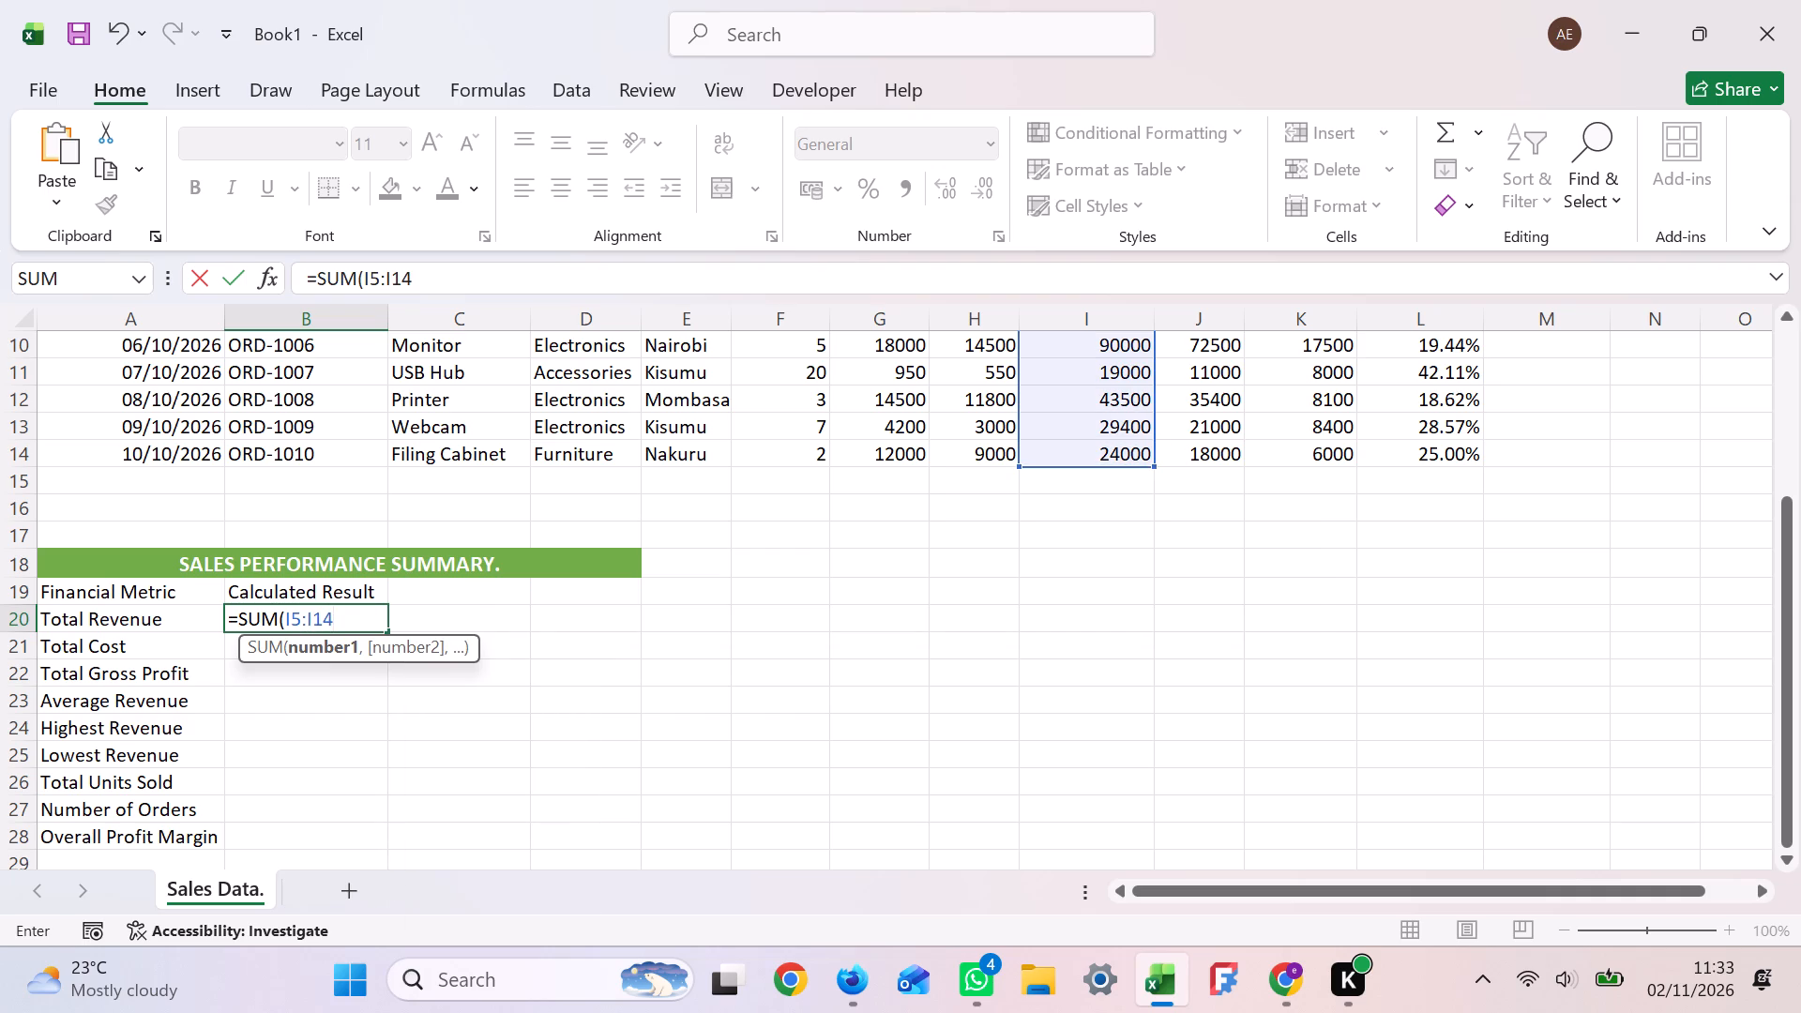
key("shift+parenright")
key("Return")
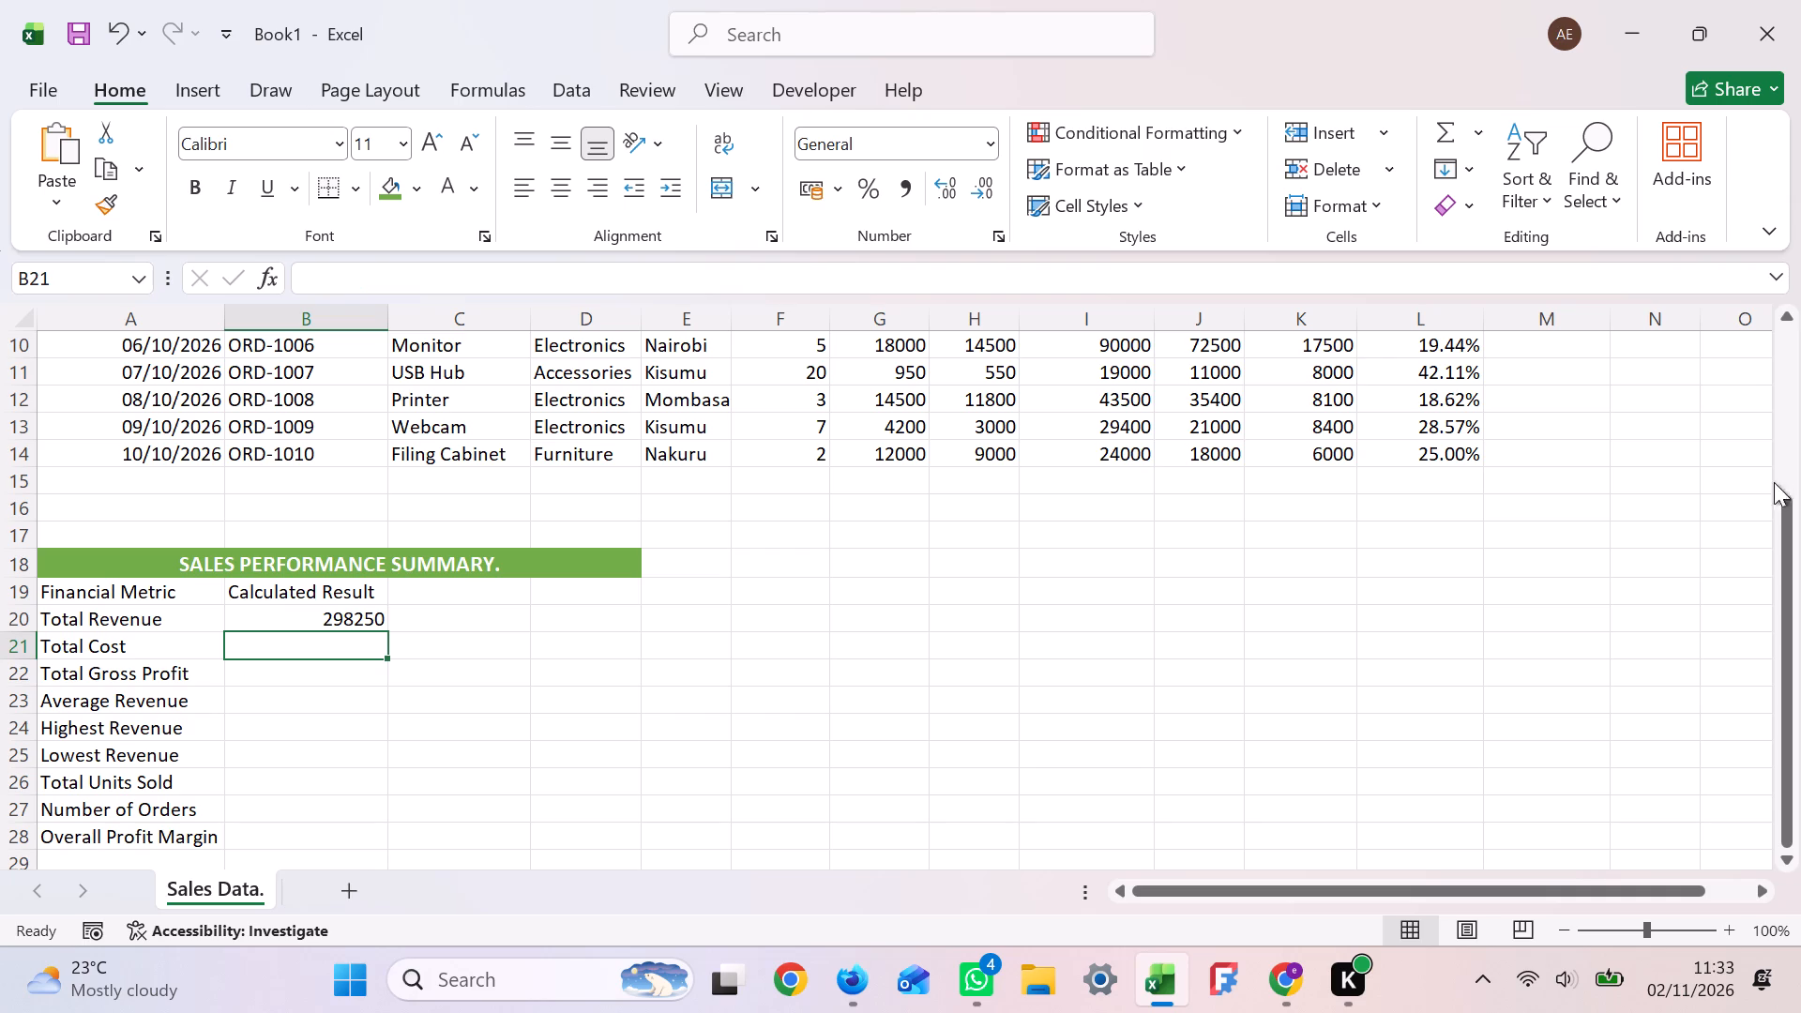
Calculate Total Cost in cell B21 with the formula =SUM(J5:J14).
left_click_drag(1793, 570, 1793, 368)
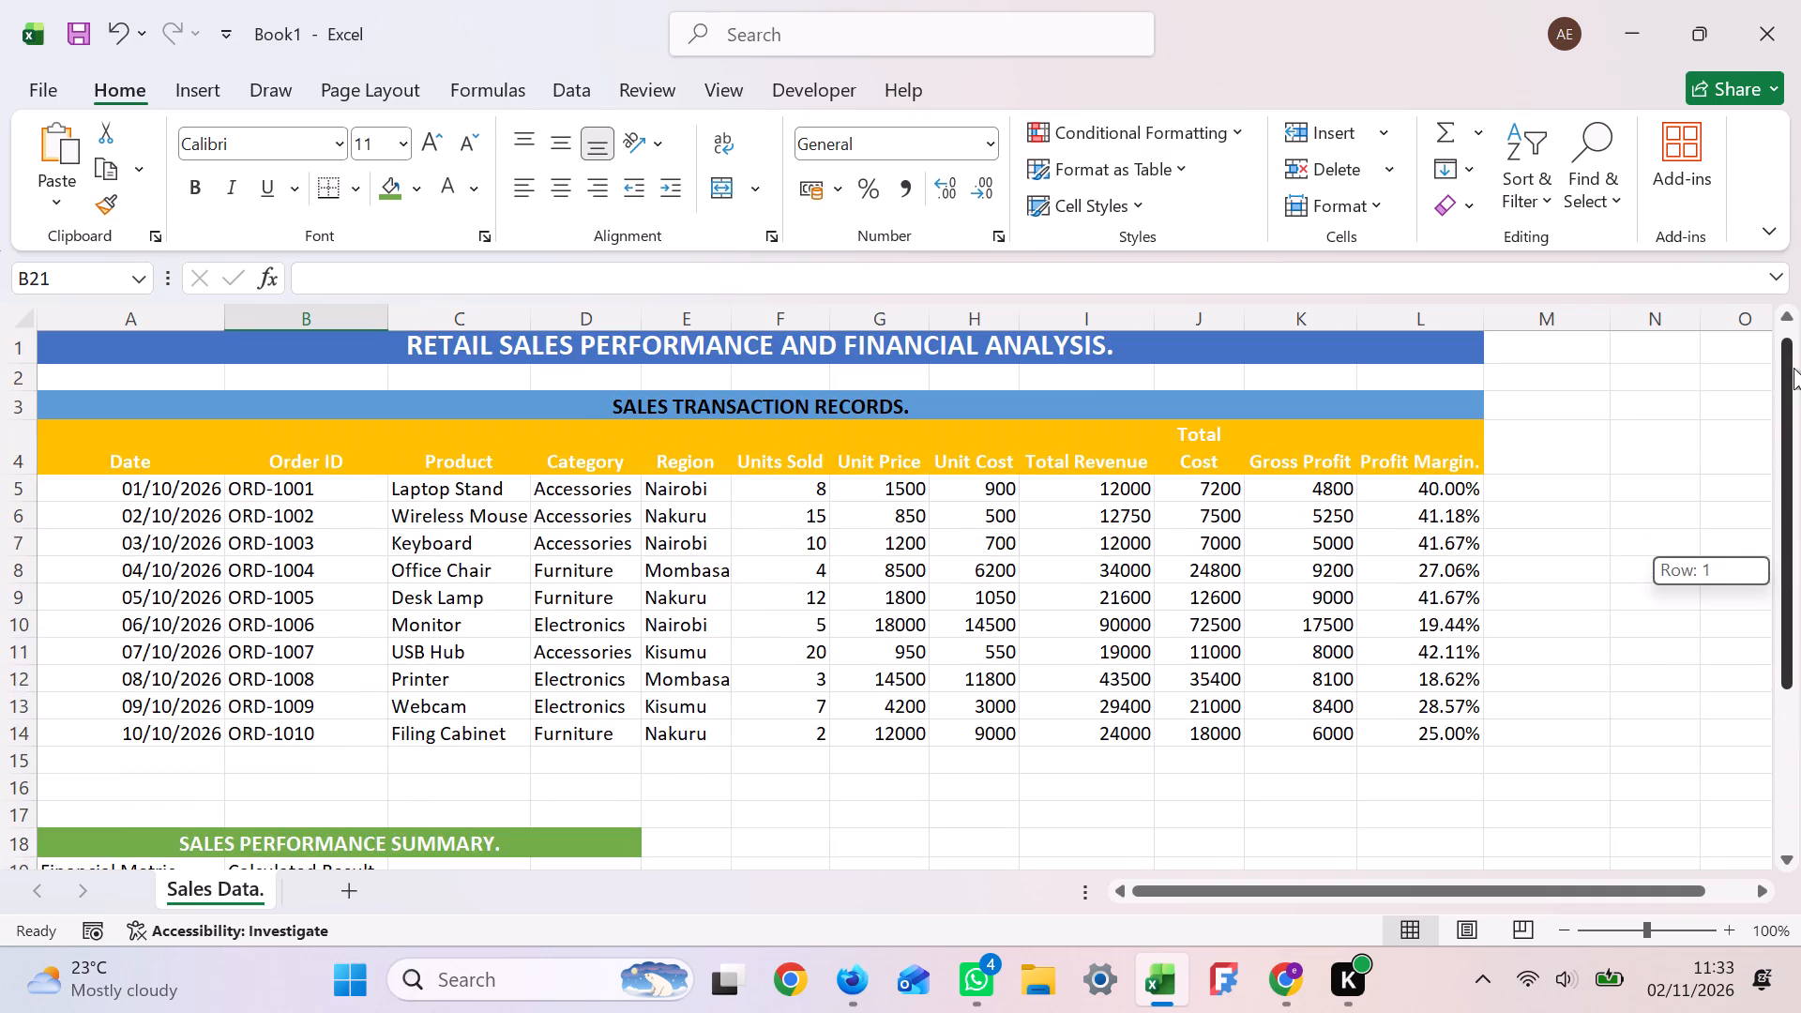
left_click_drag(1793, 368, 1787, 355)
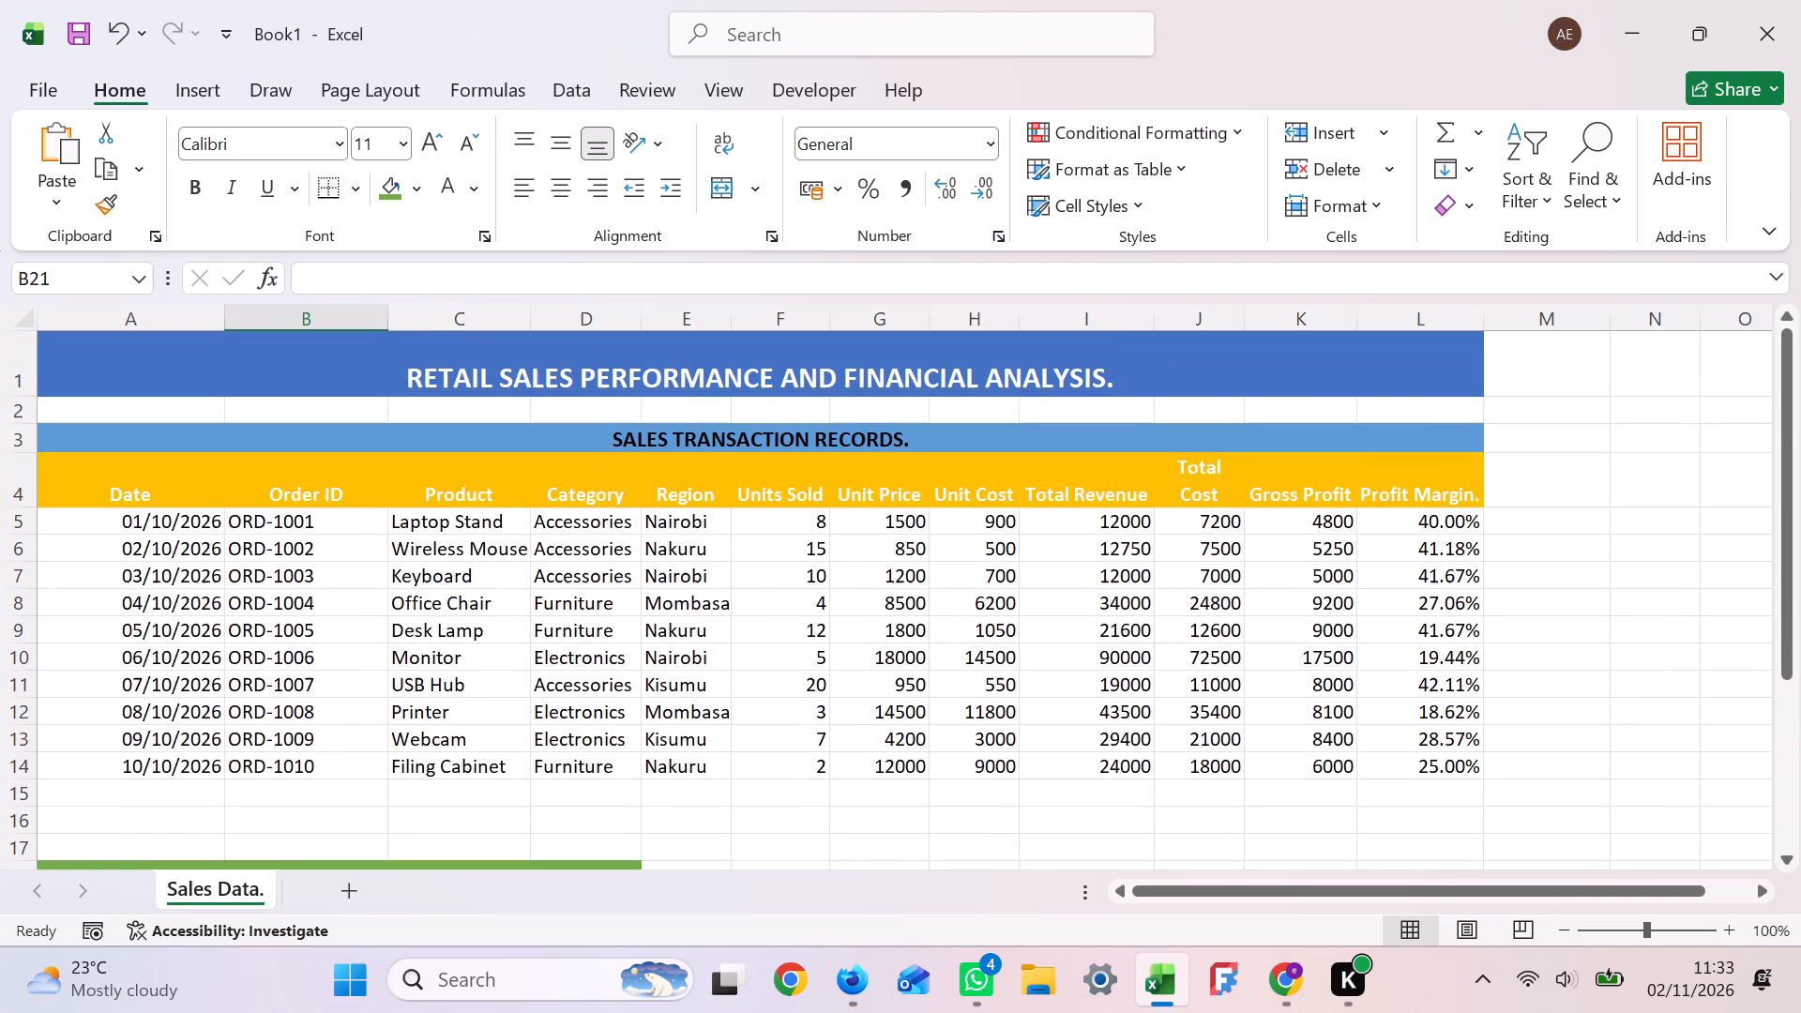
left_click_drag(1800, 509, 1780, 606)
left_click_drag(1780, 606, 1795, 760)
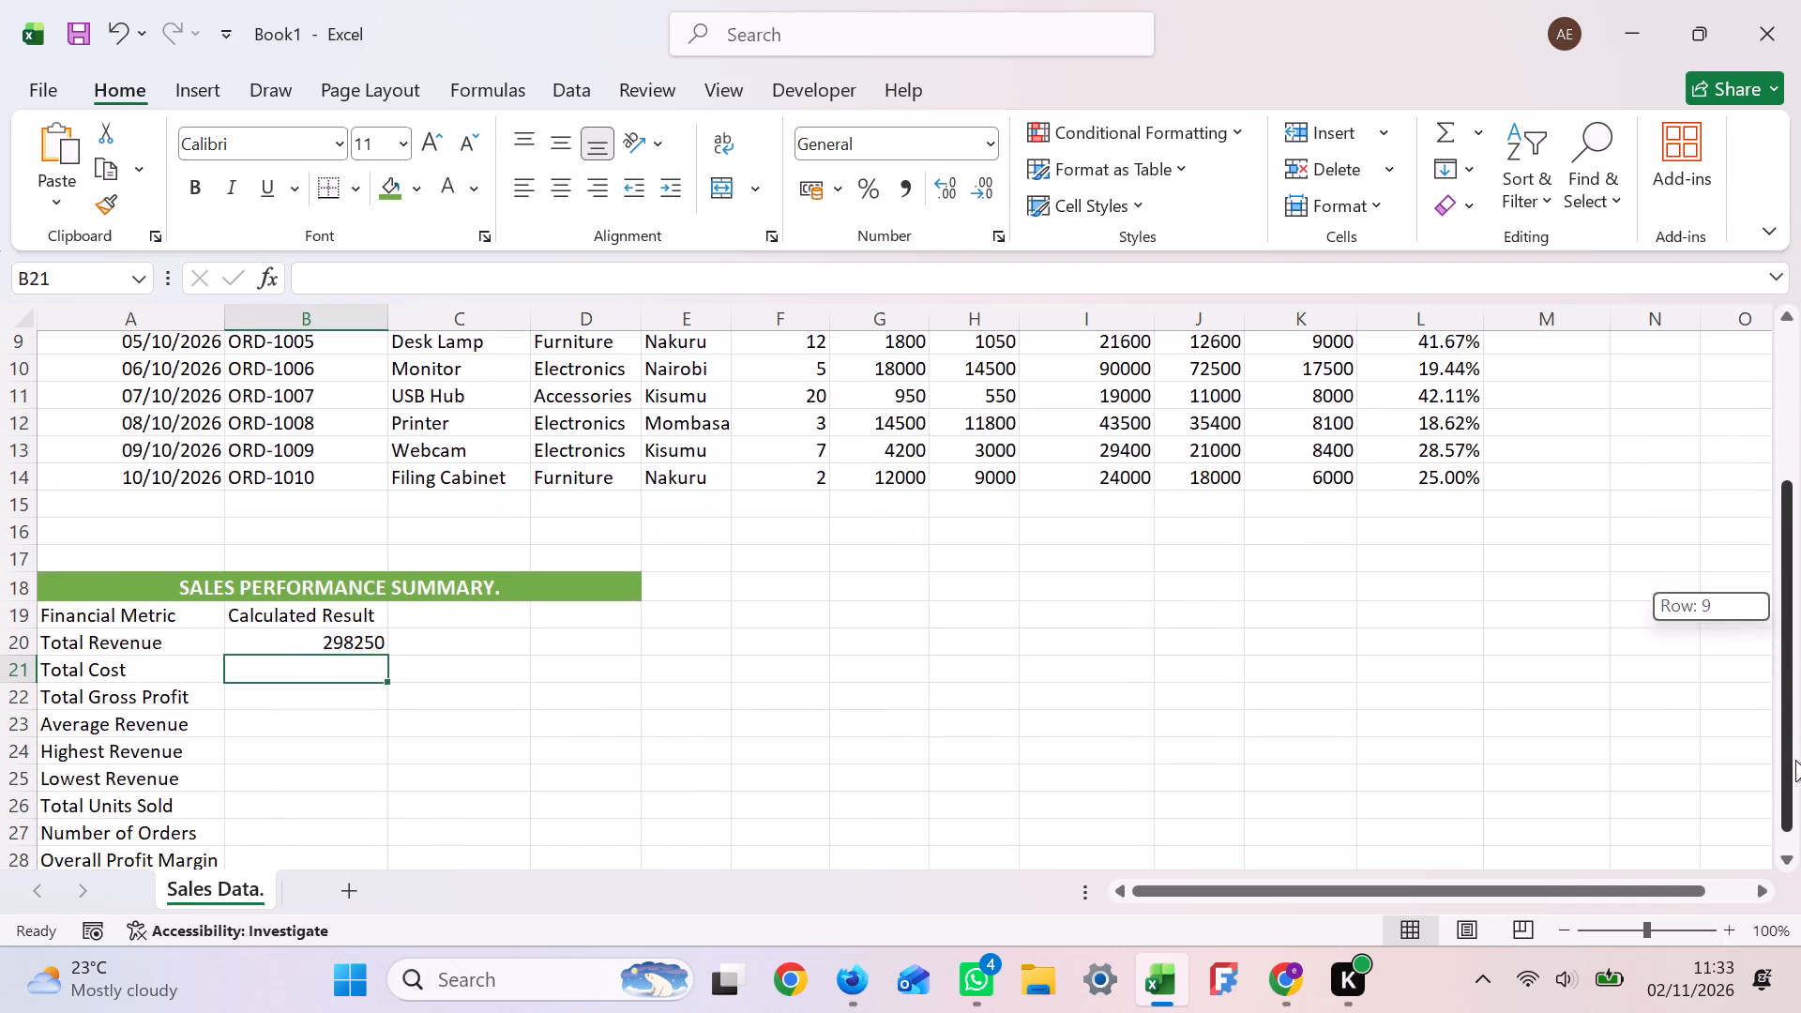
left_click_drag(1795, 760, 1796, 765)
left_click(1796, 765)
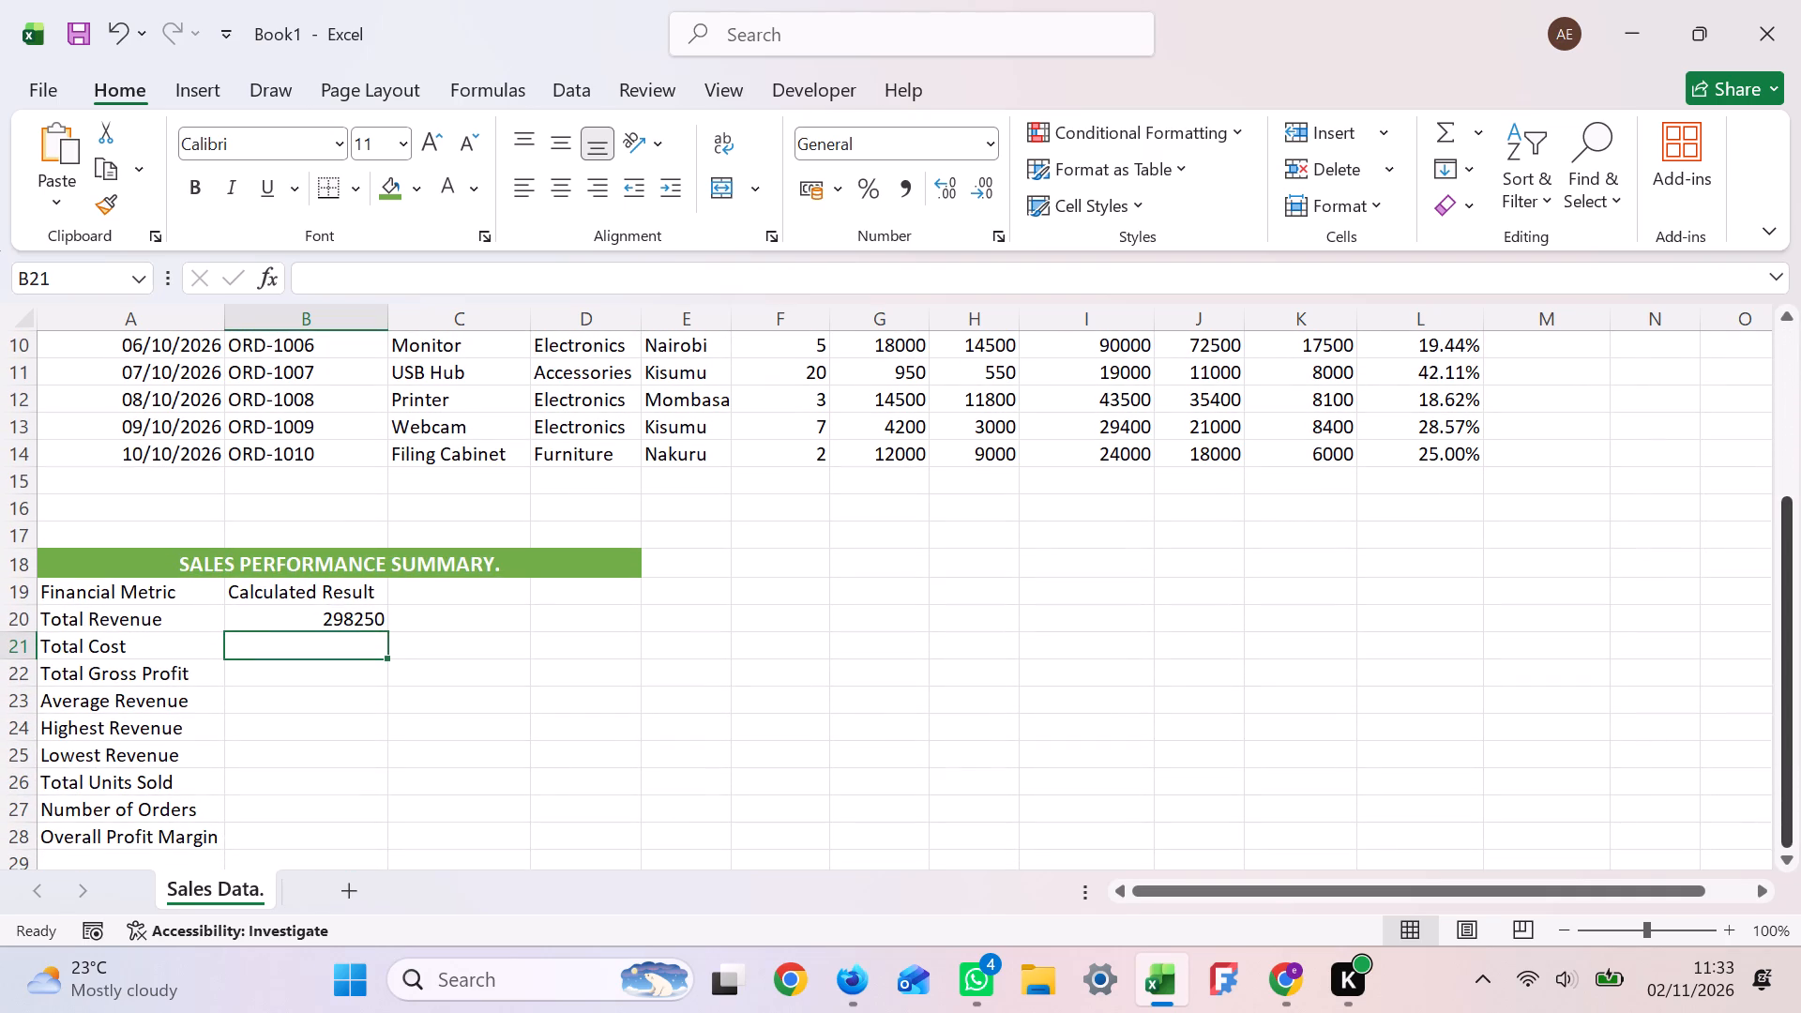
key("equal")
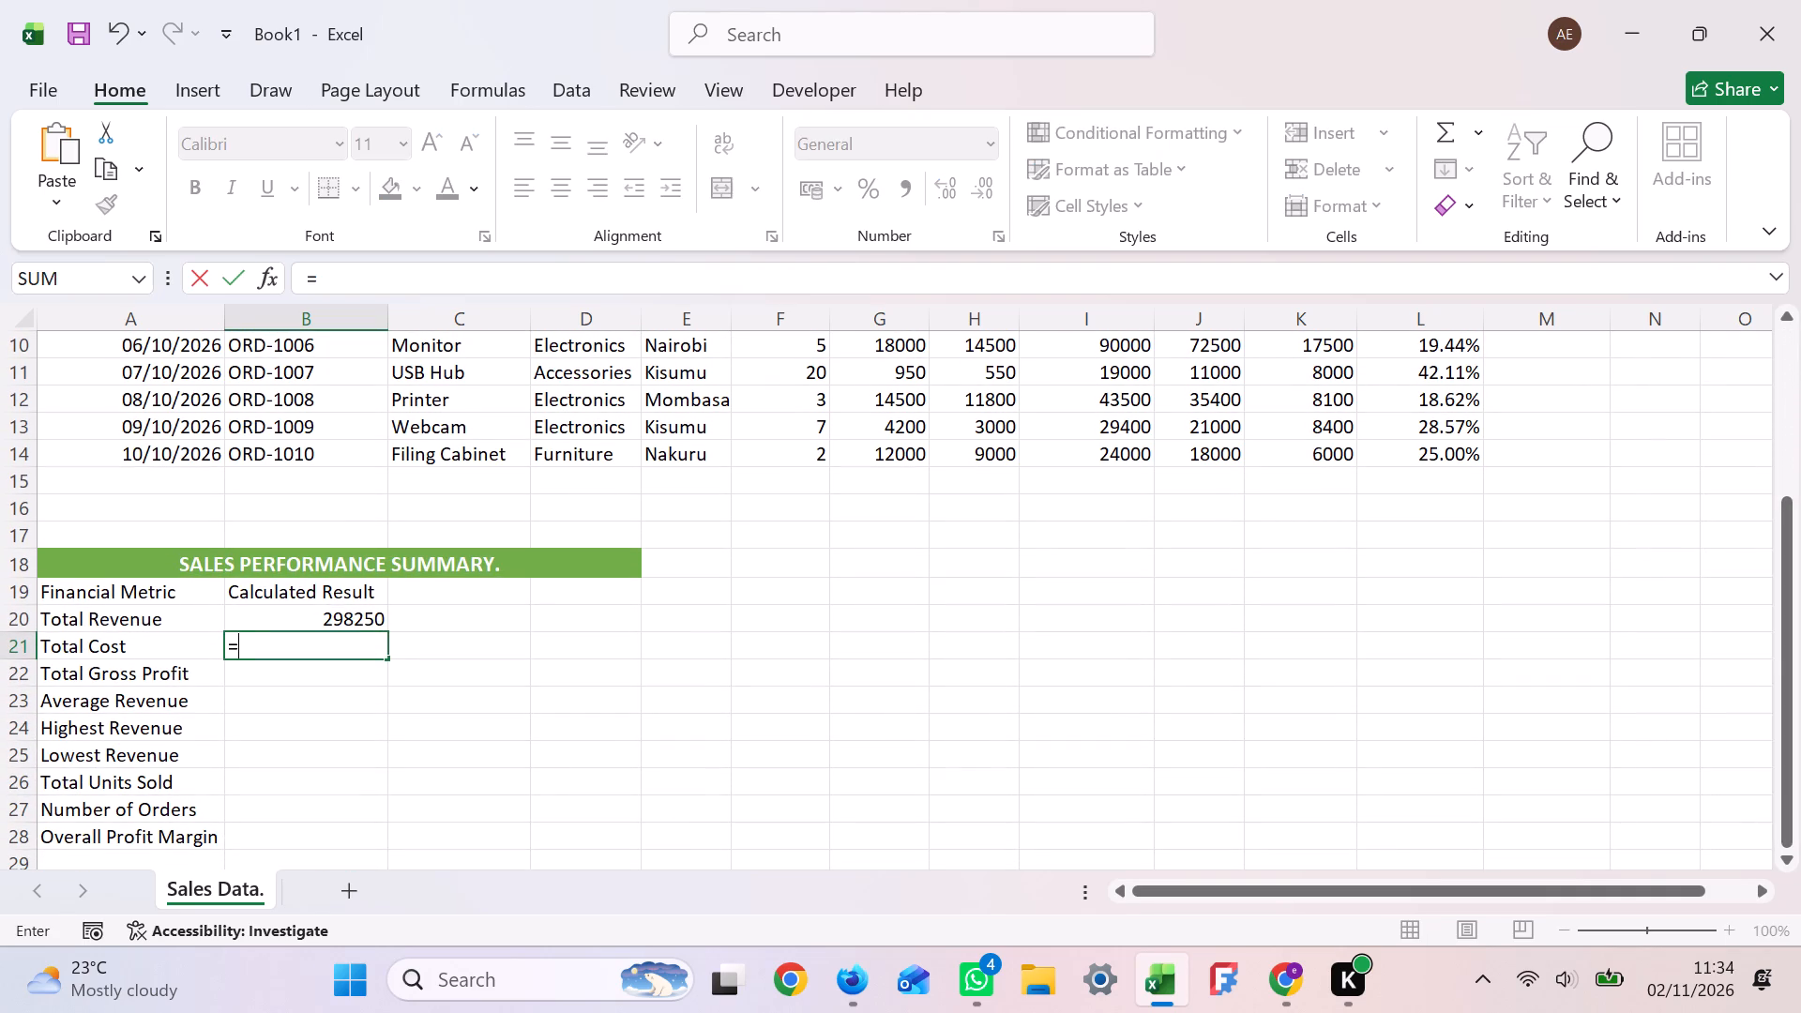
key("s")
type("UM")
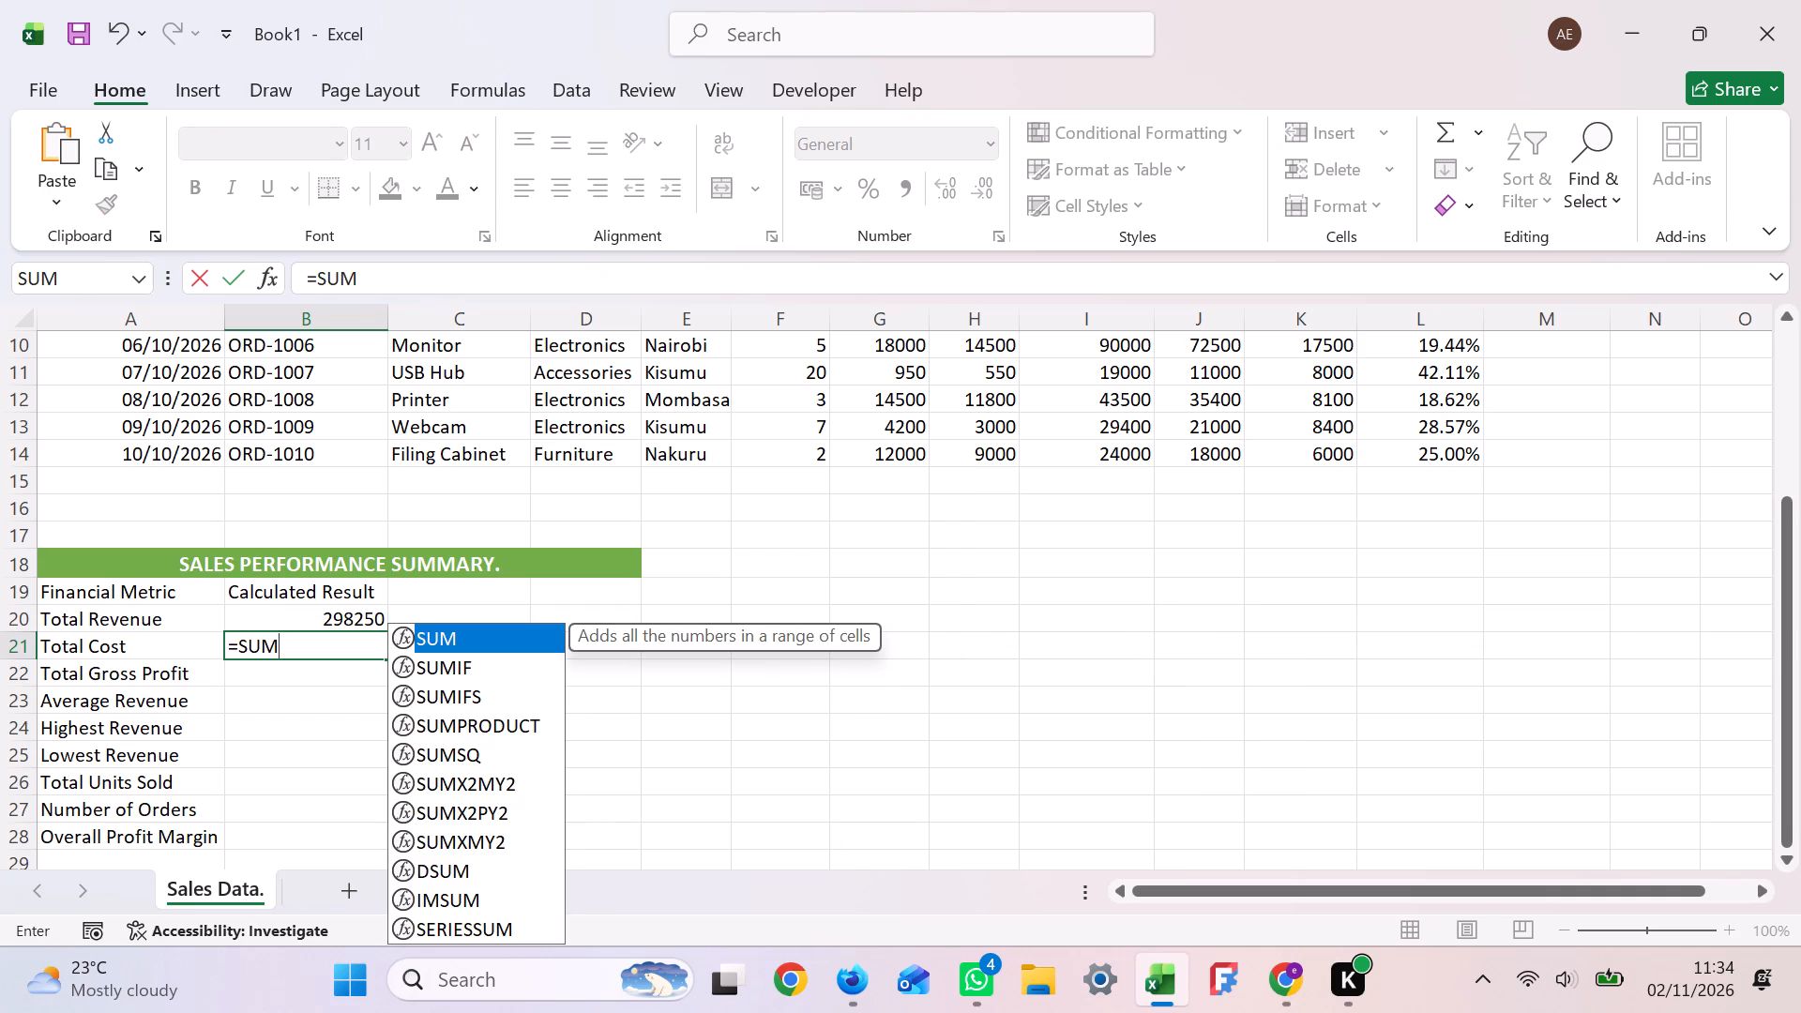
key("shift+parenleft")
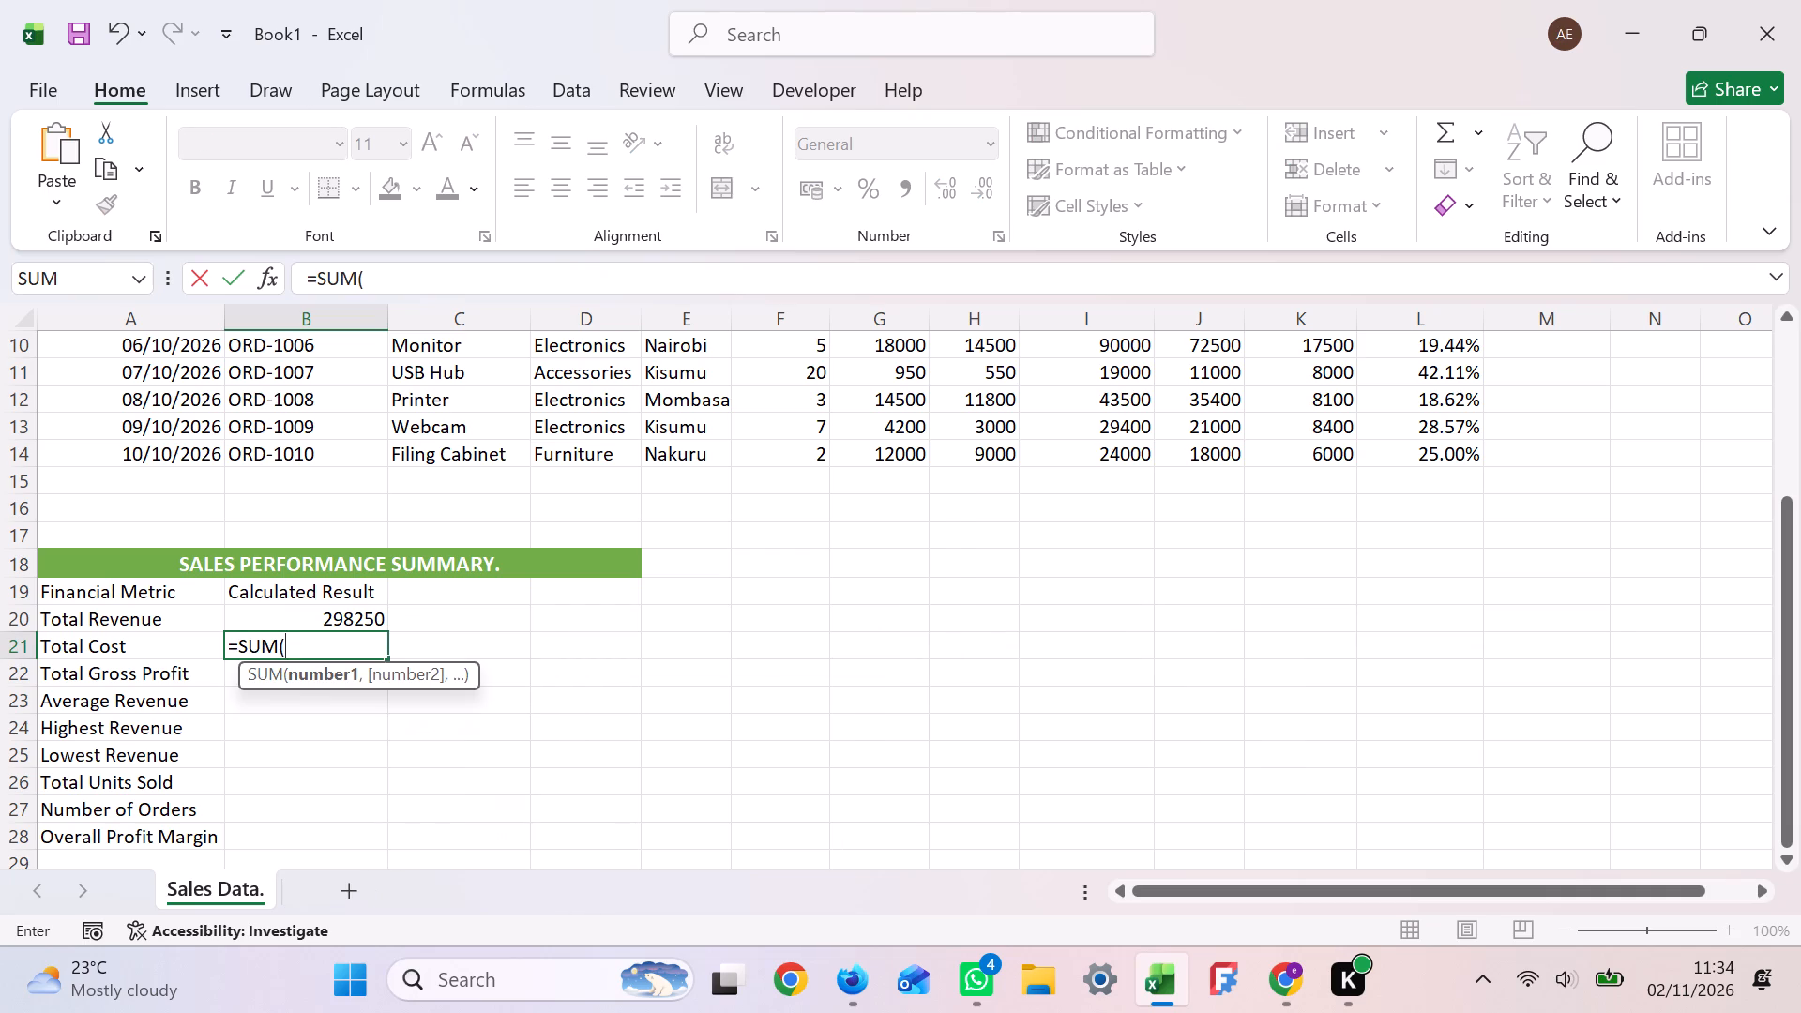
key("j")
key("5")
key("shift+colon")
key("j")
key("1")
key("4")
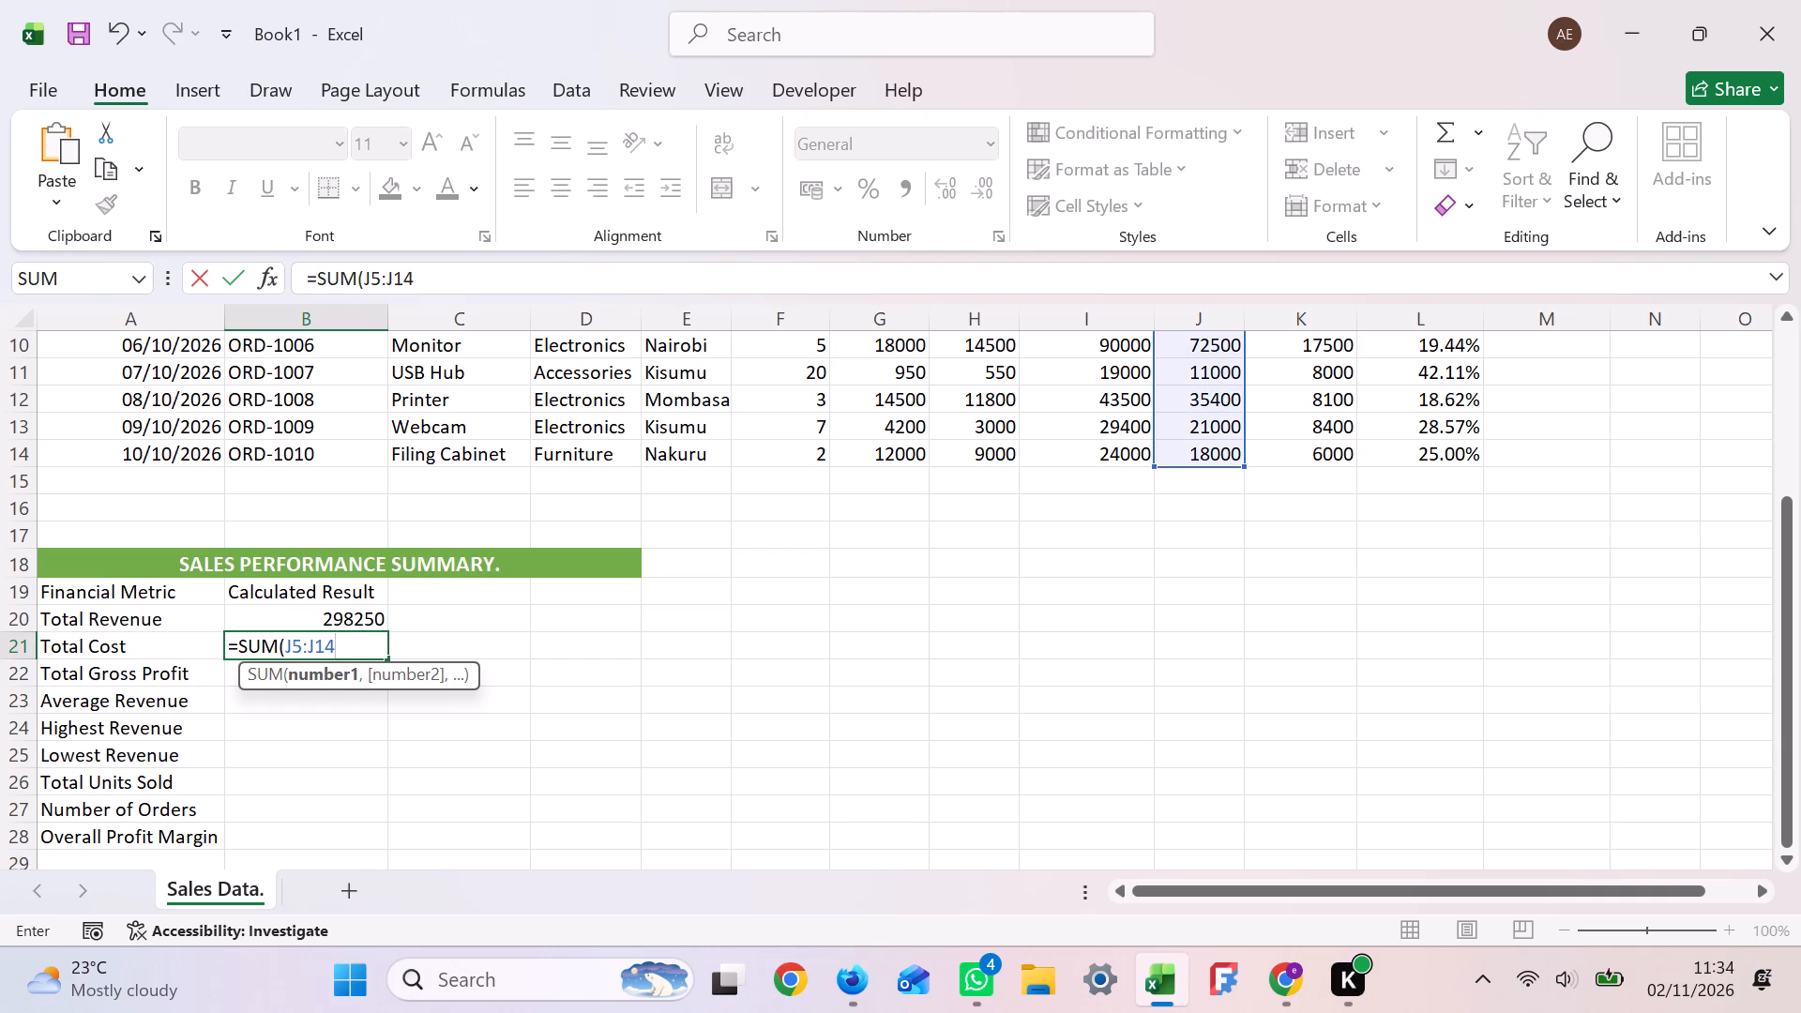
key("shift+parenright")
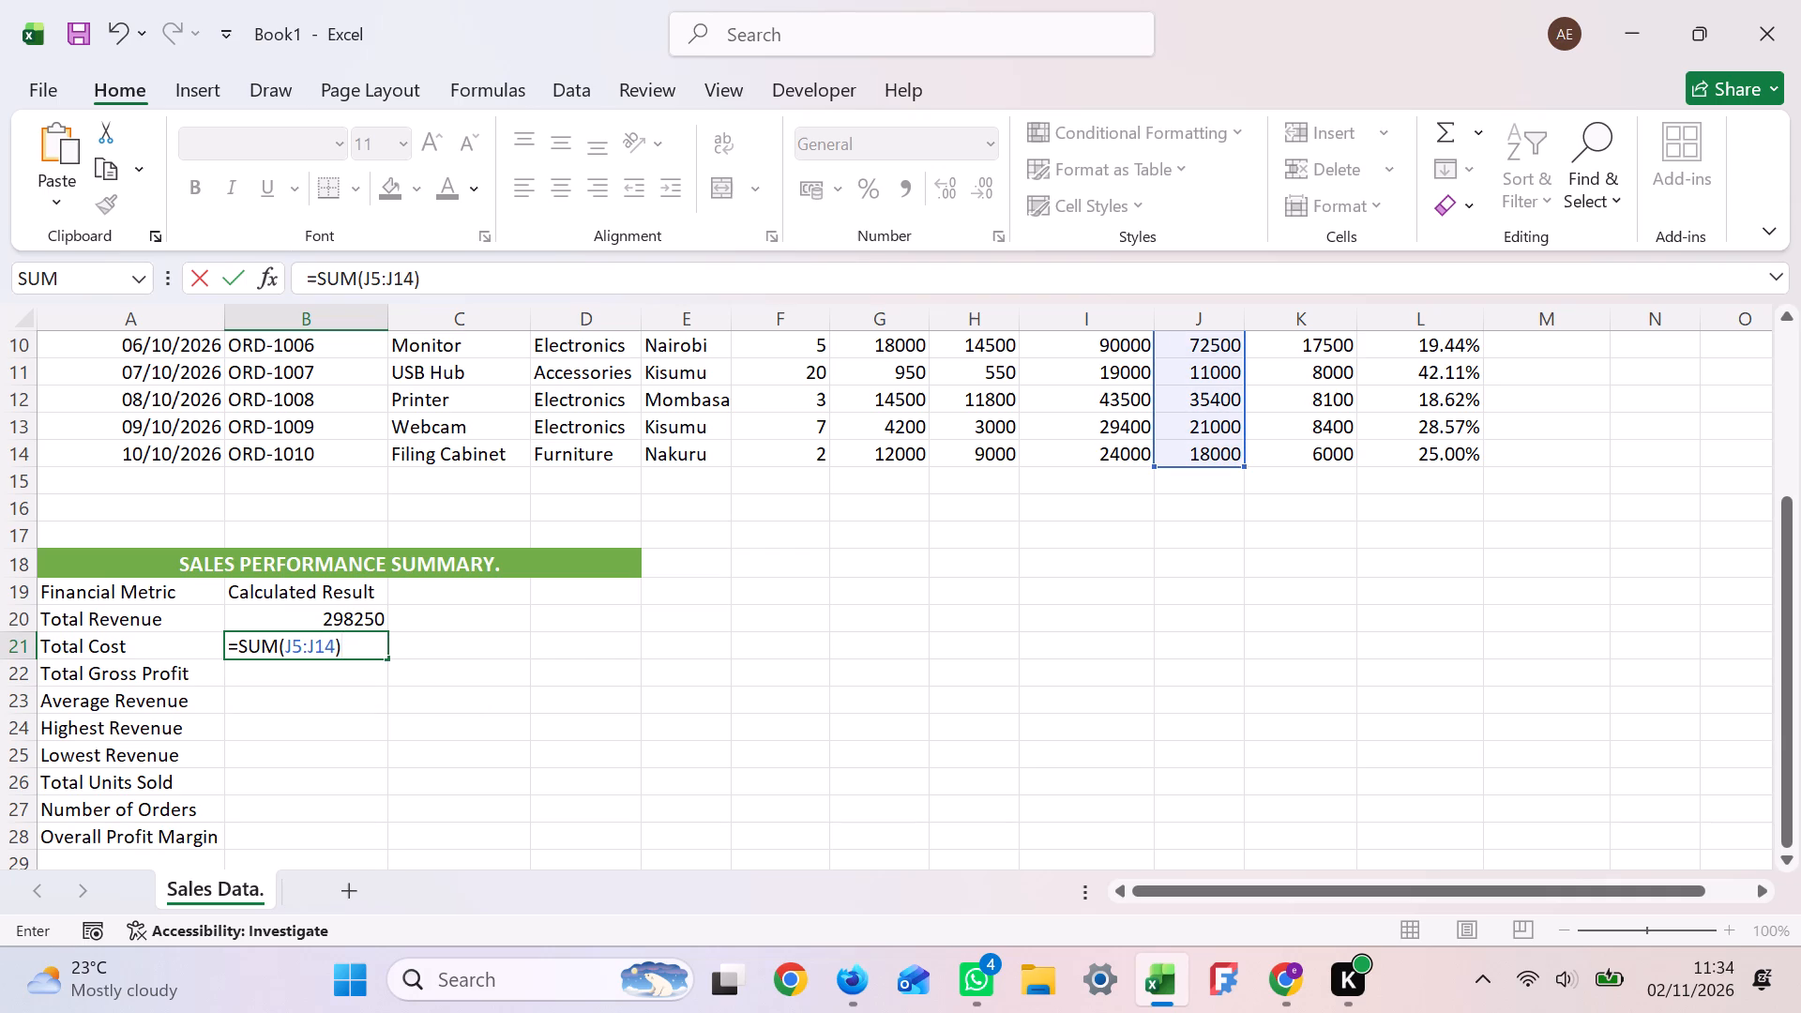
key("Return")
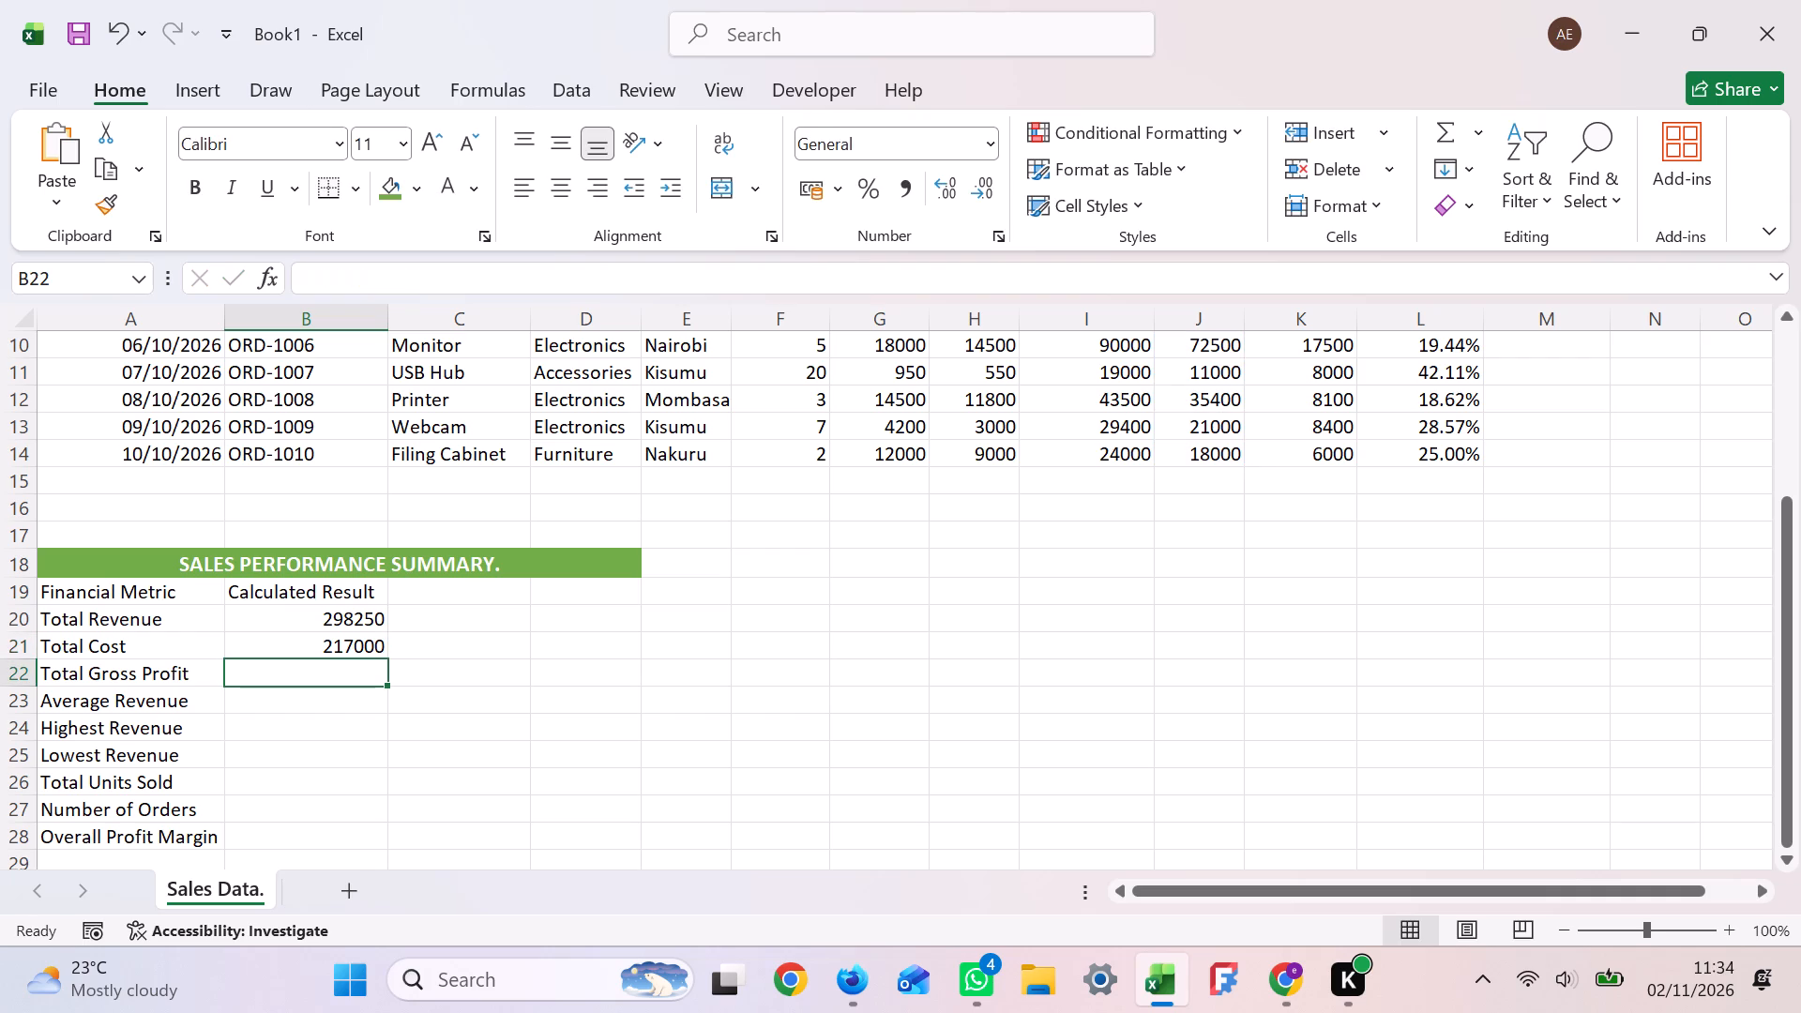
Calculate Total Gross Profit in cell B22 with the formula =SUM(K5:K14).
left_click(329, 666)
scroll(1703, 547, "right", 1)
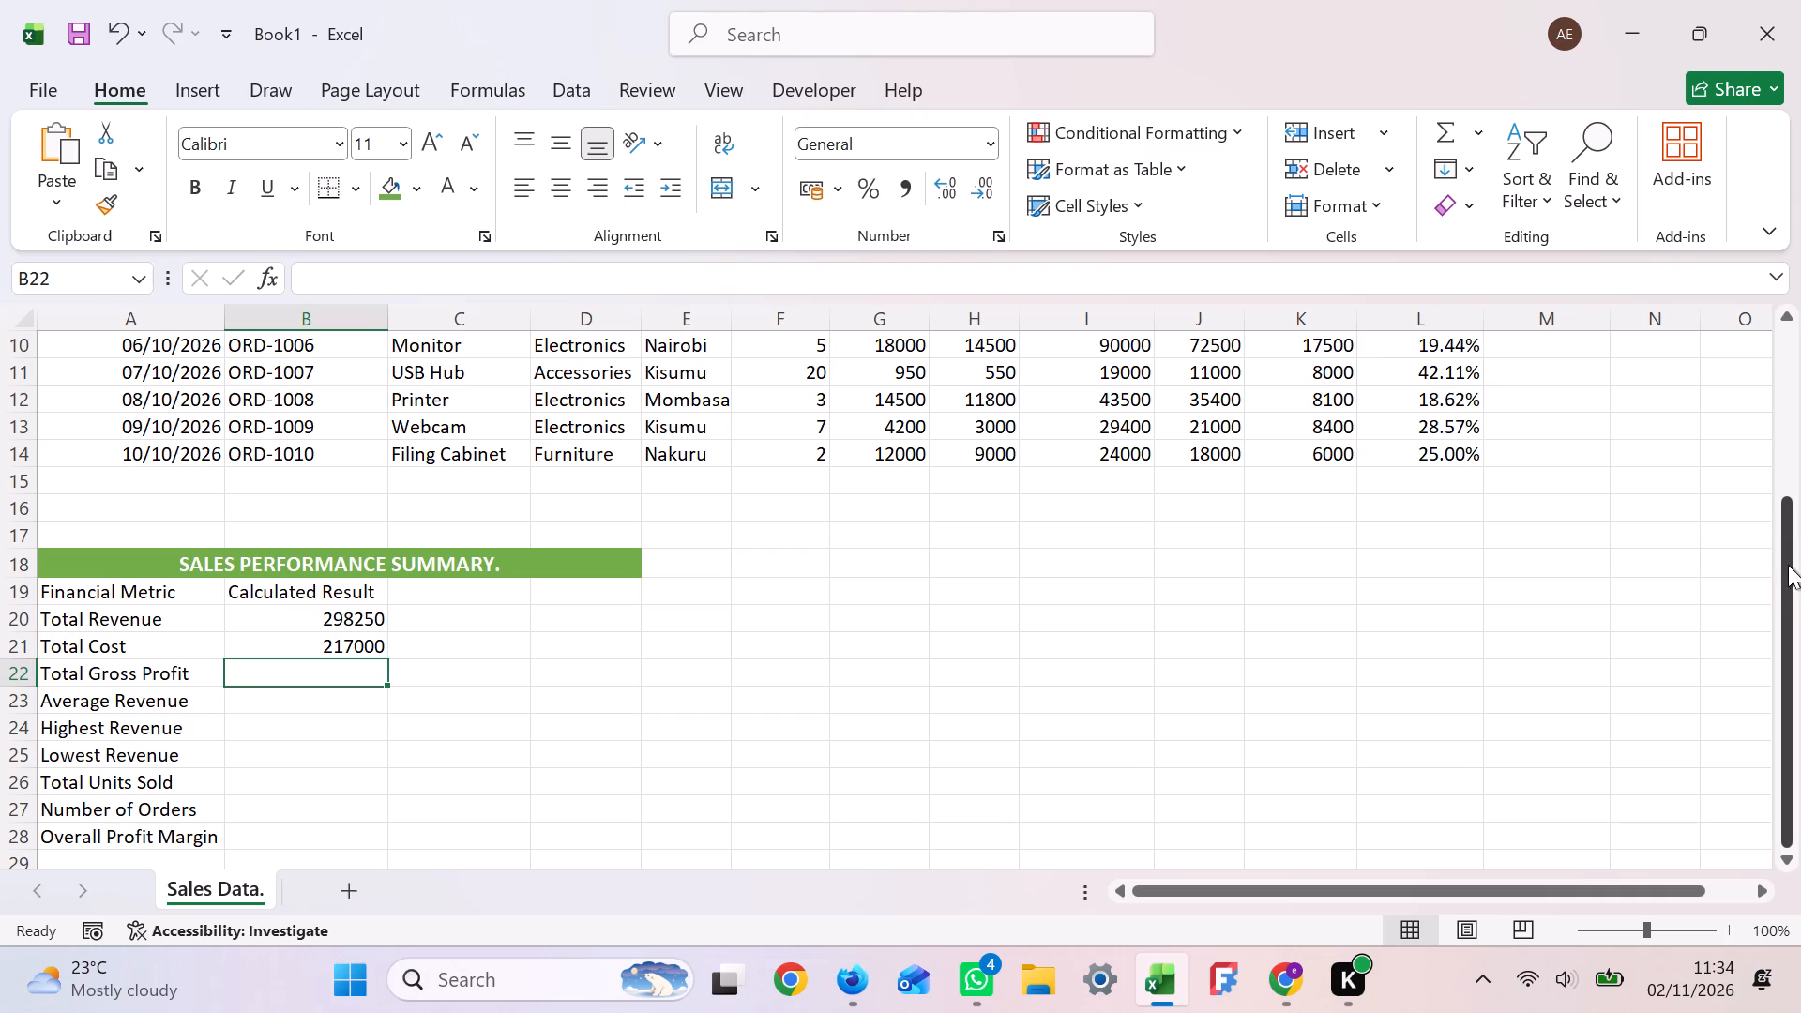
left_click_drag(1782, 560, 1786, 369)
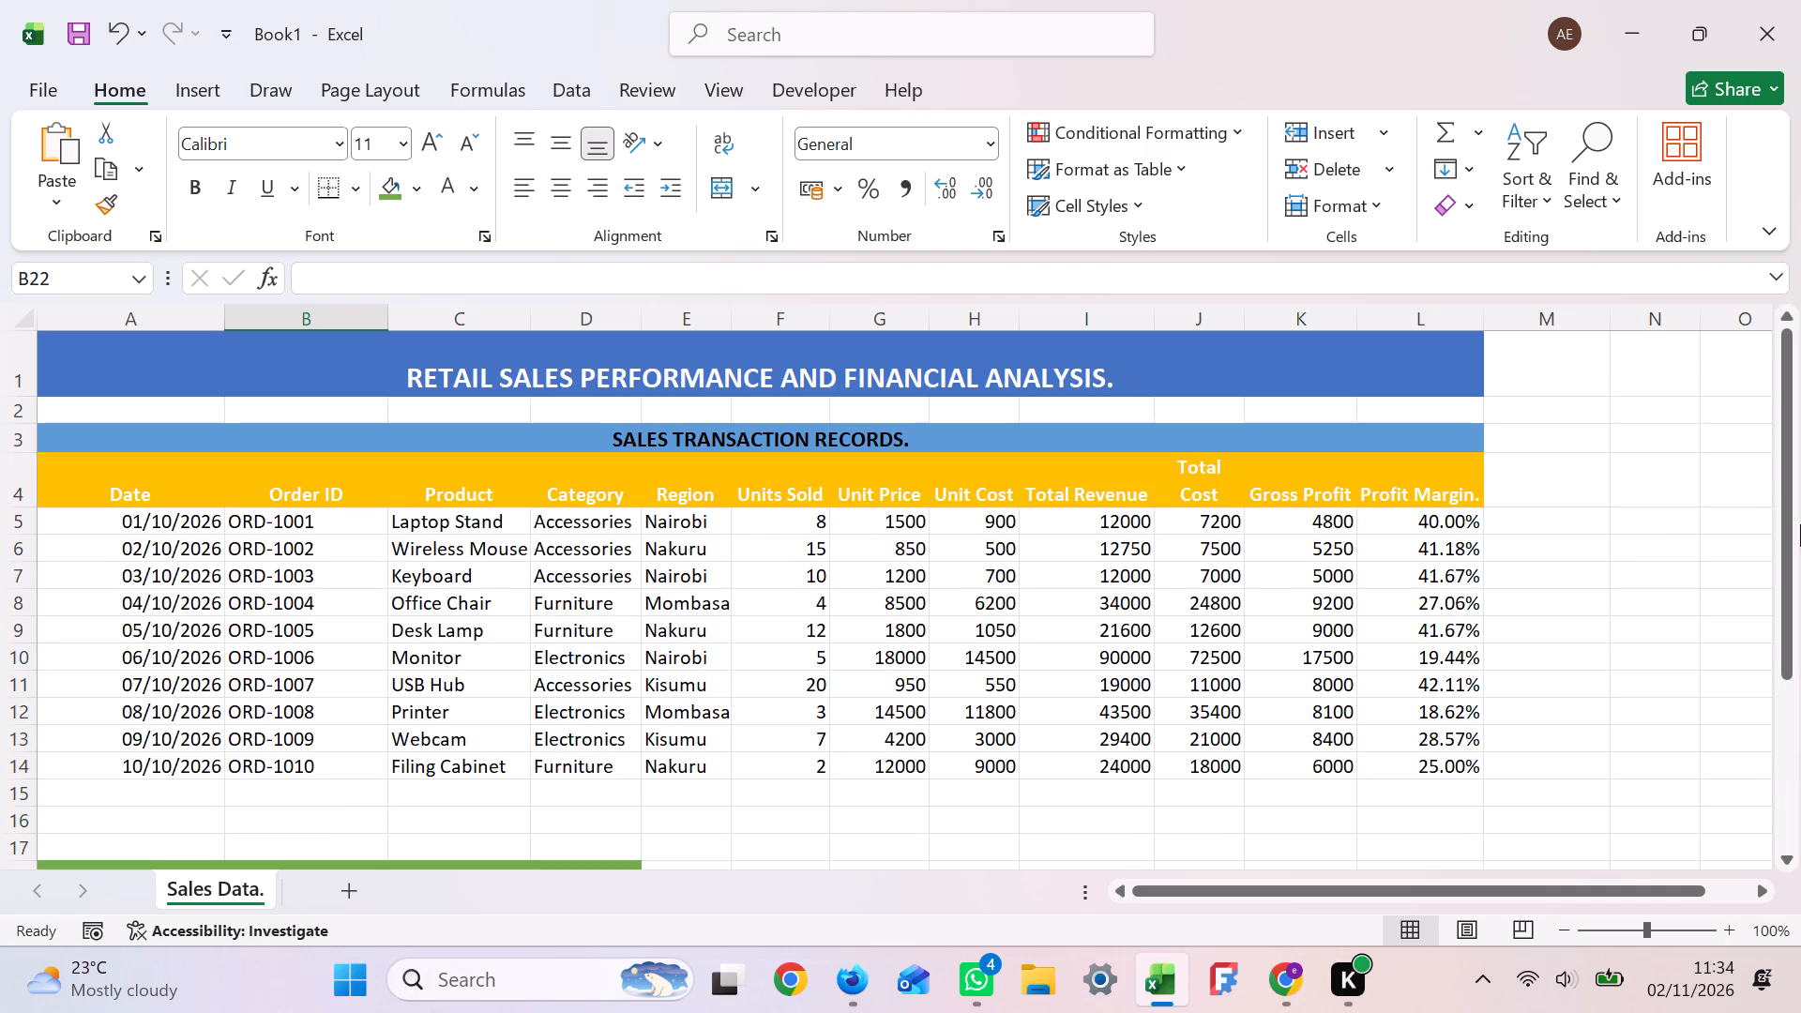
left_click_drag(1789, 507, 1796, 729)
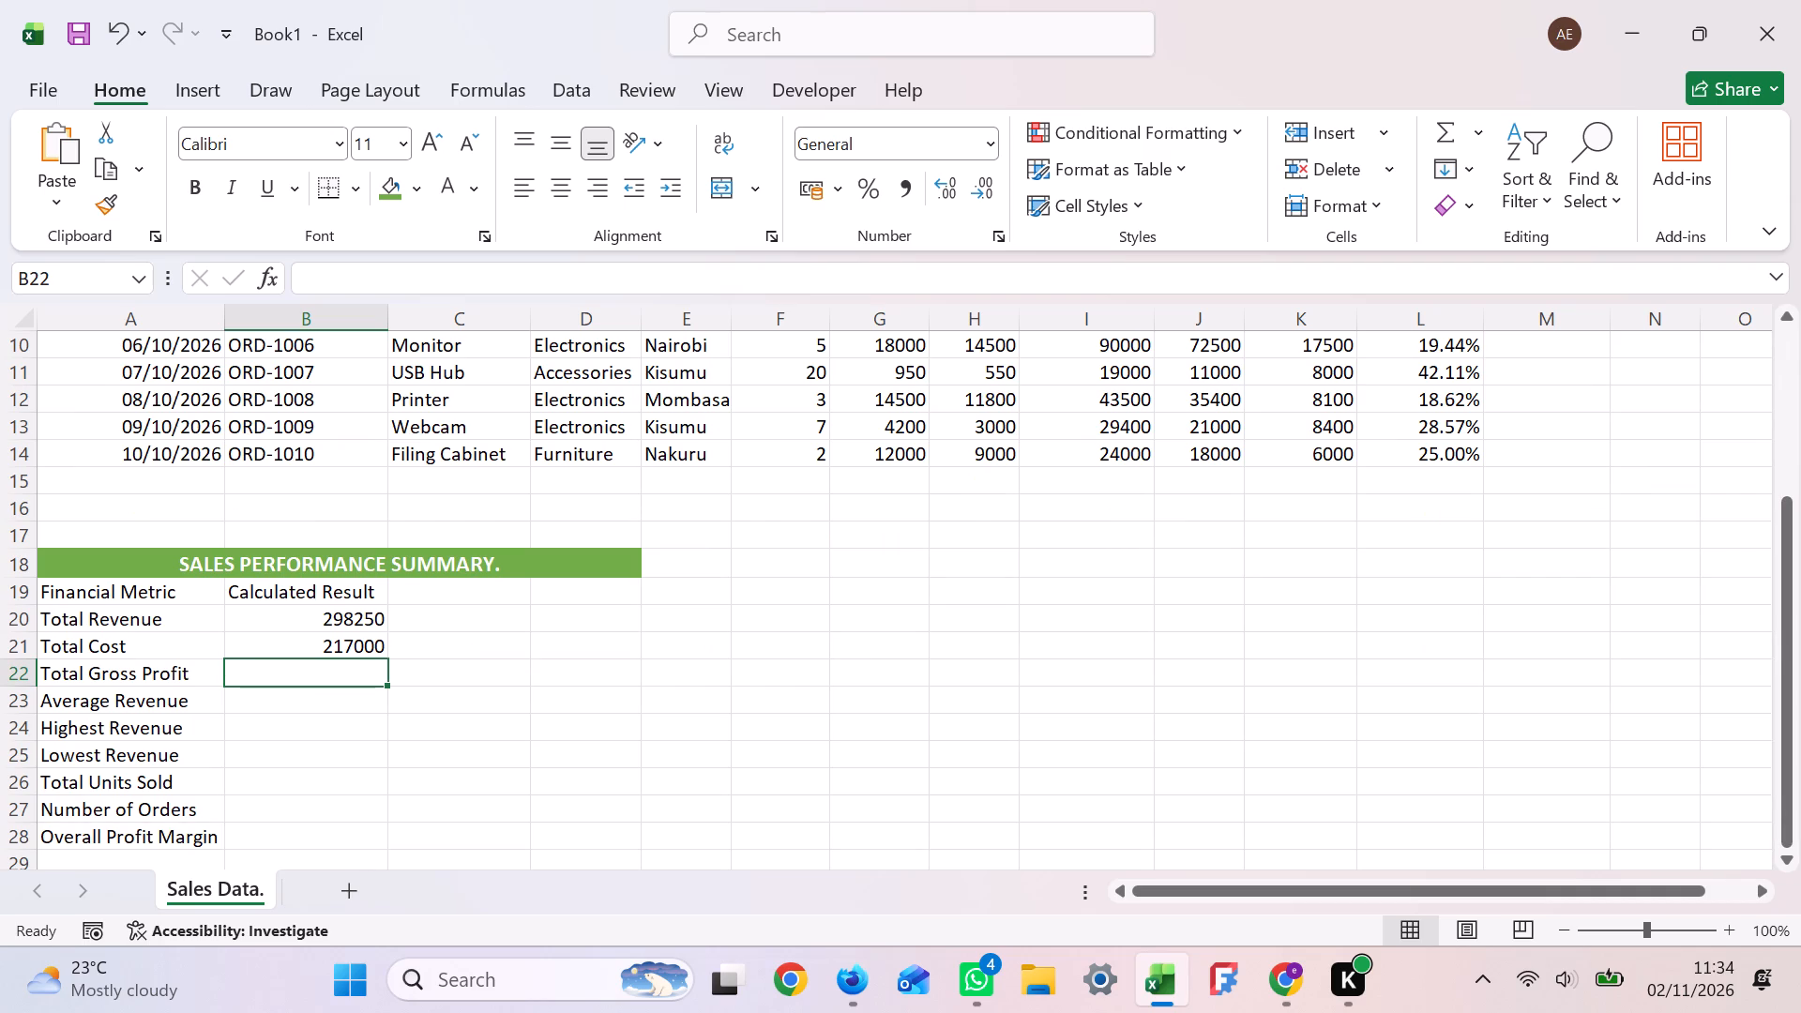
key("equal")
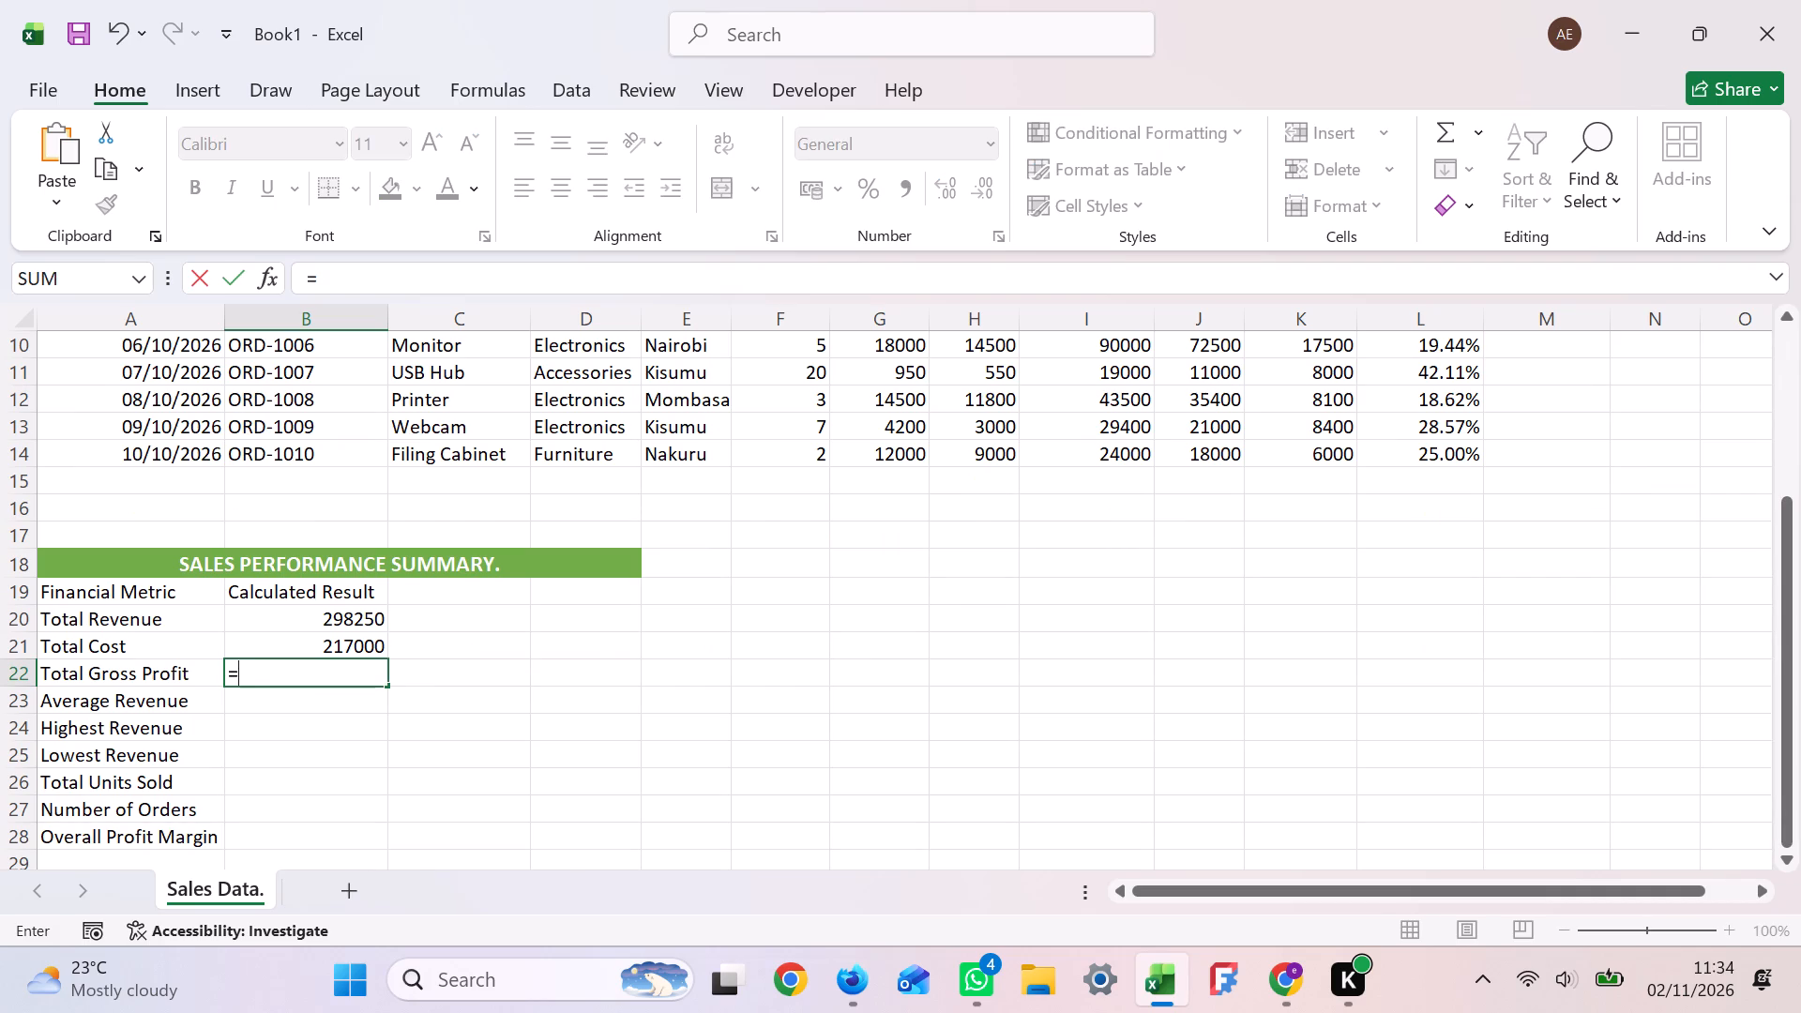
key("s")
key("u")
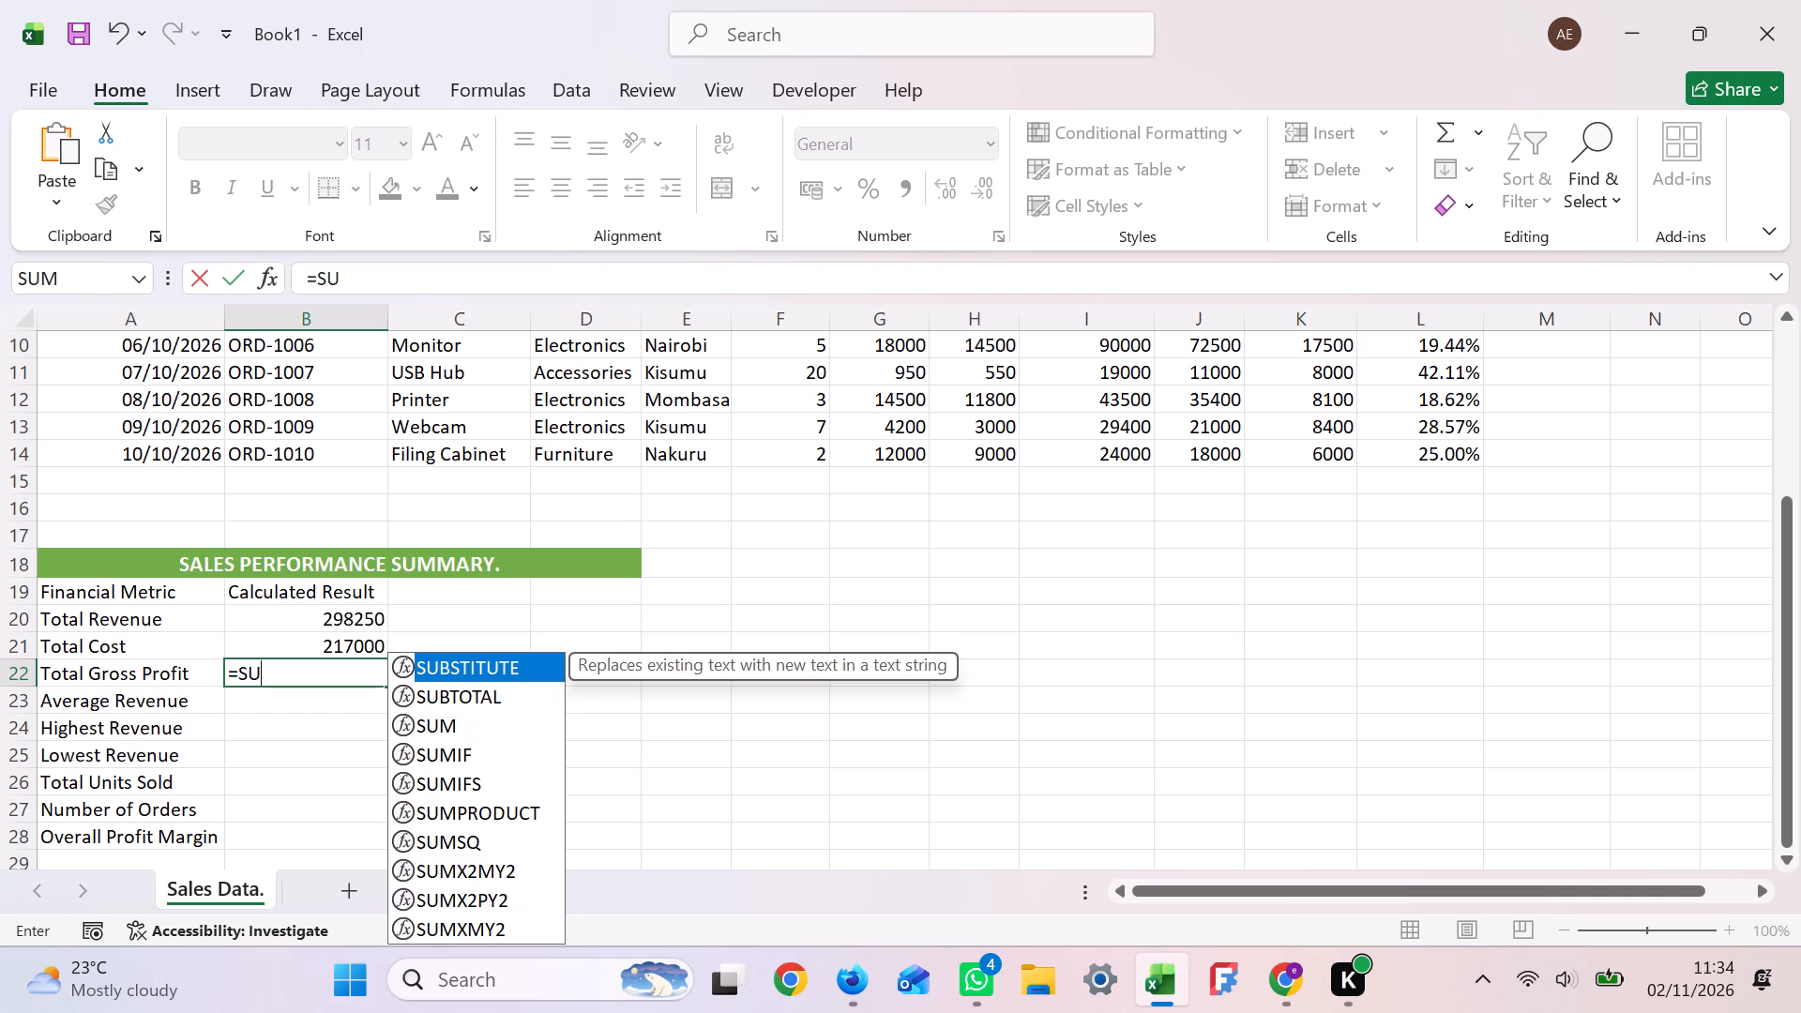
key("m")
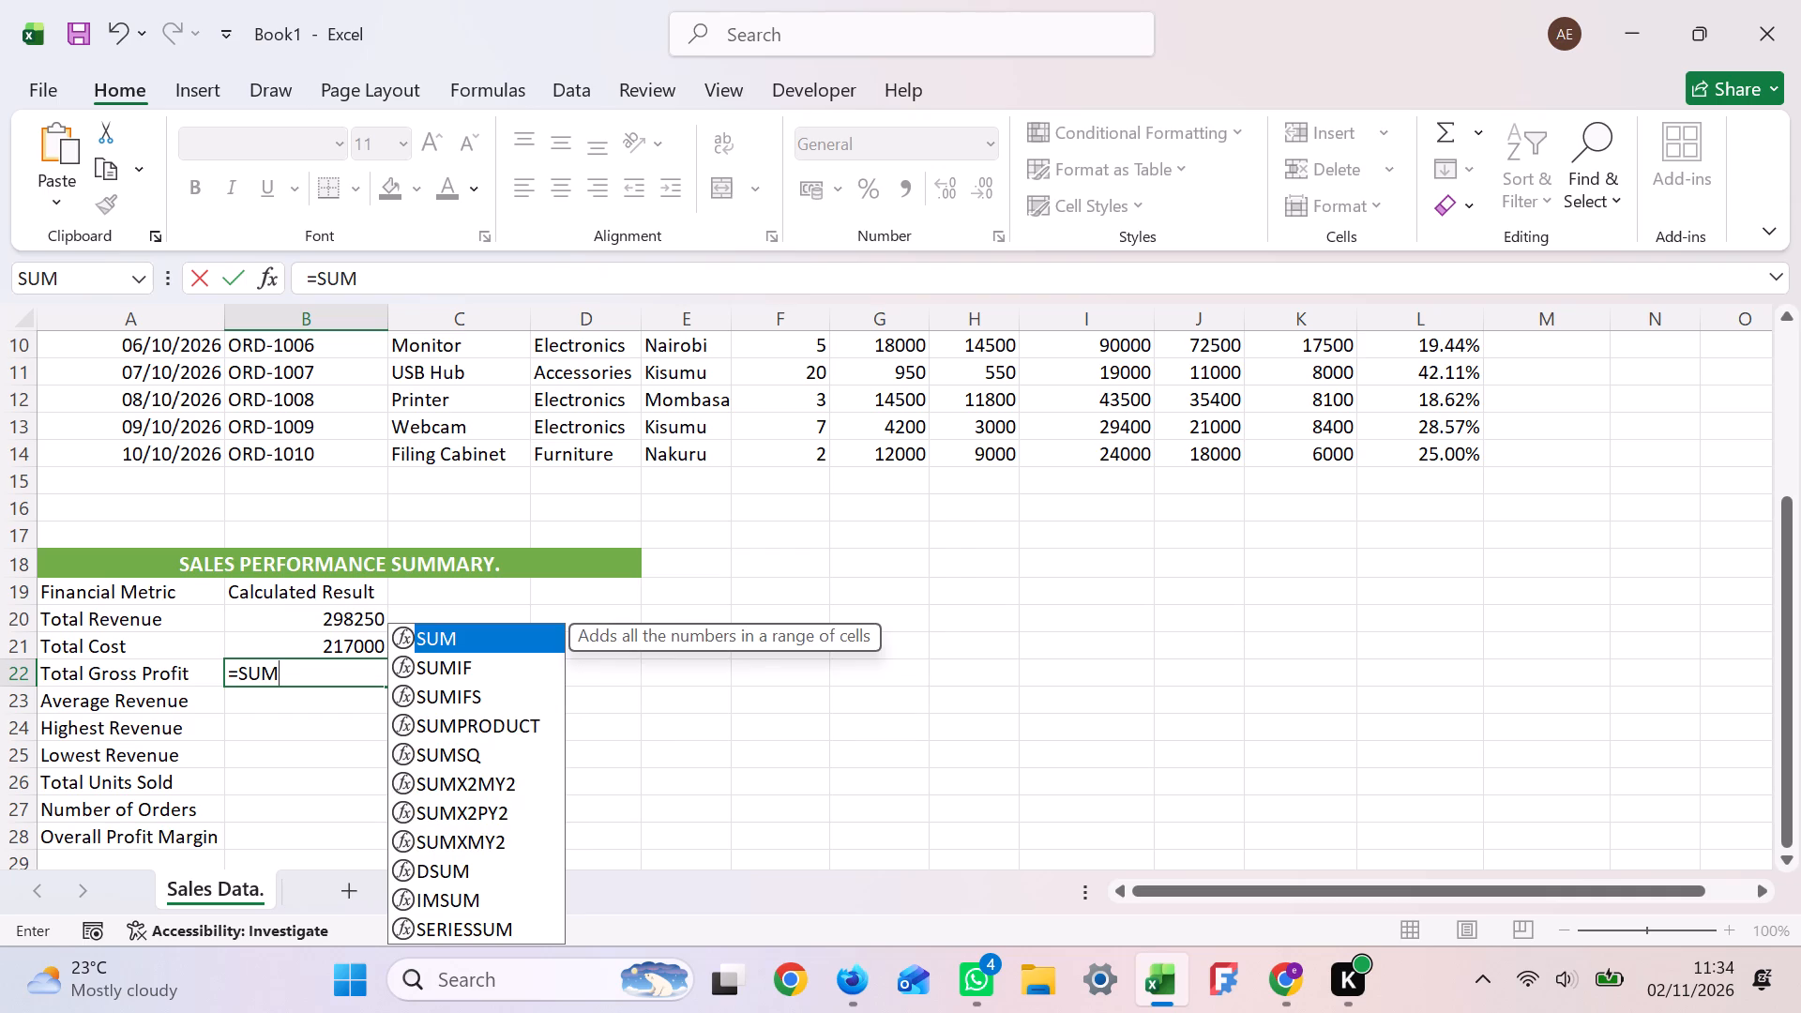
key("shift+parenleft")
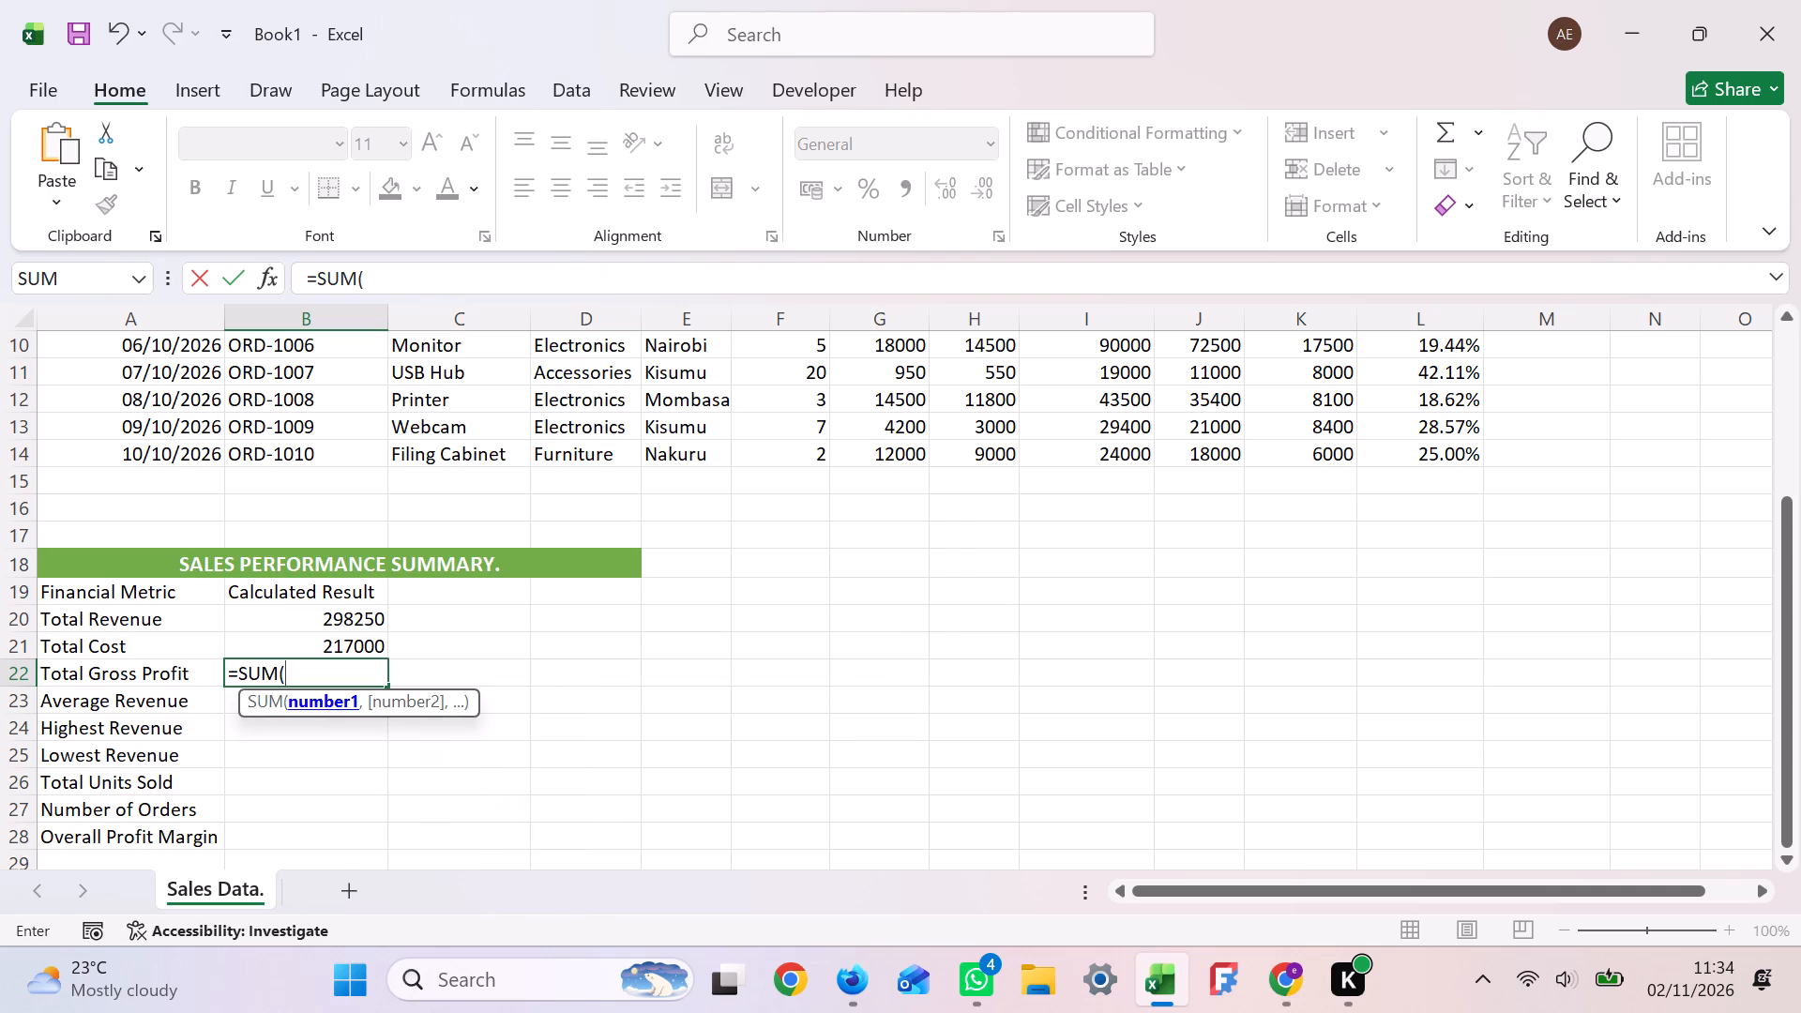
type("K5")
key("shift+colon")
key("k")
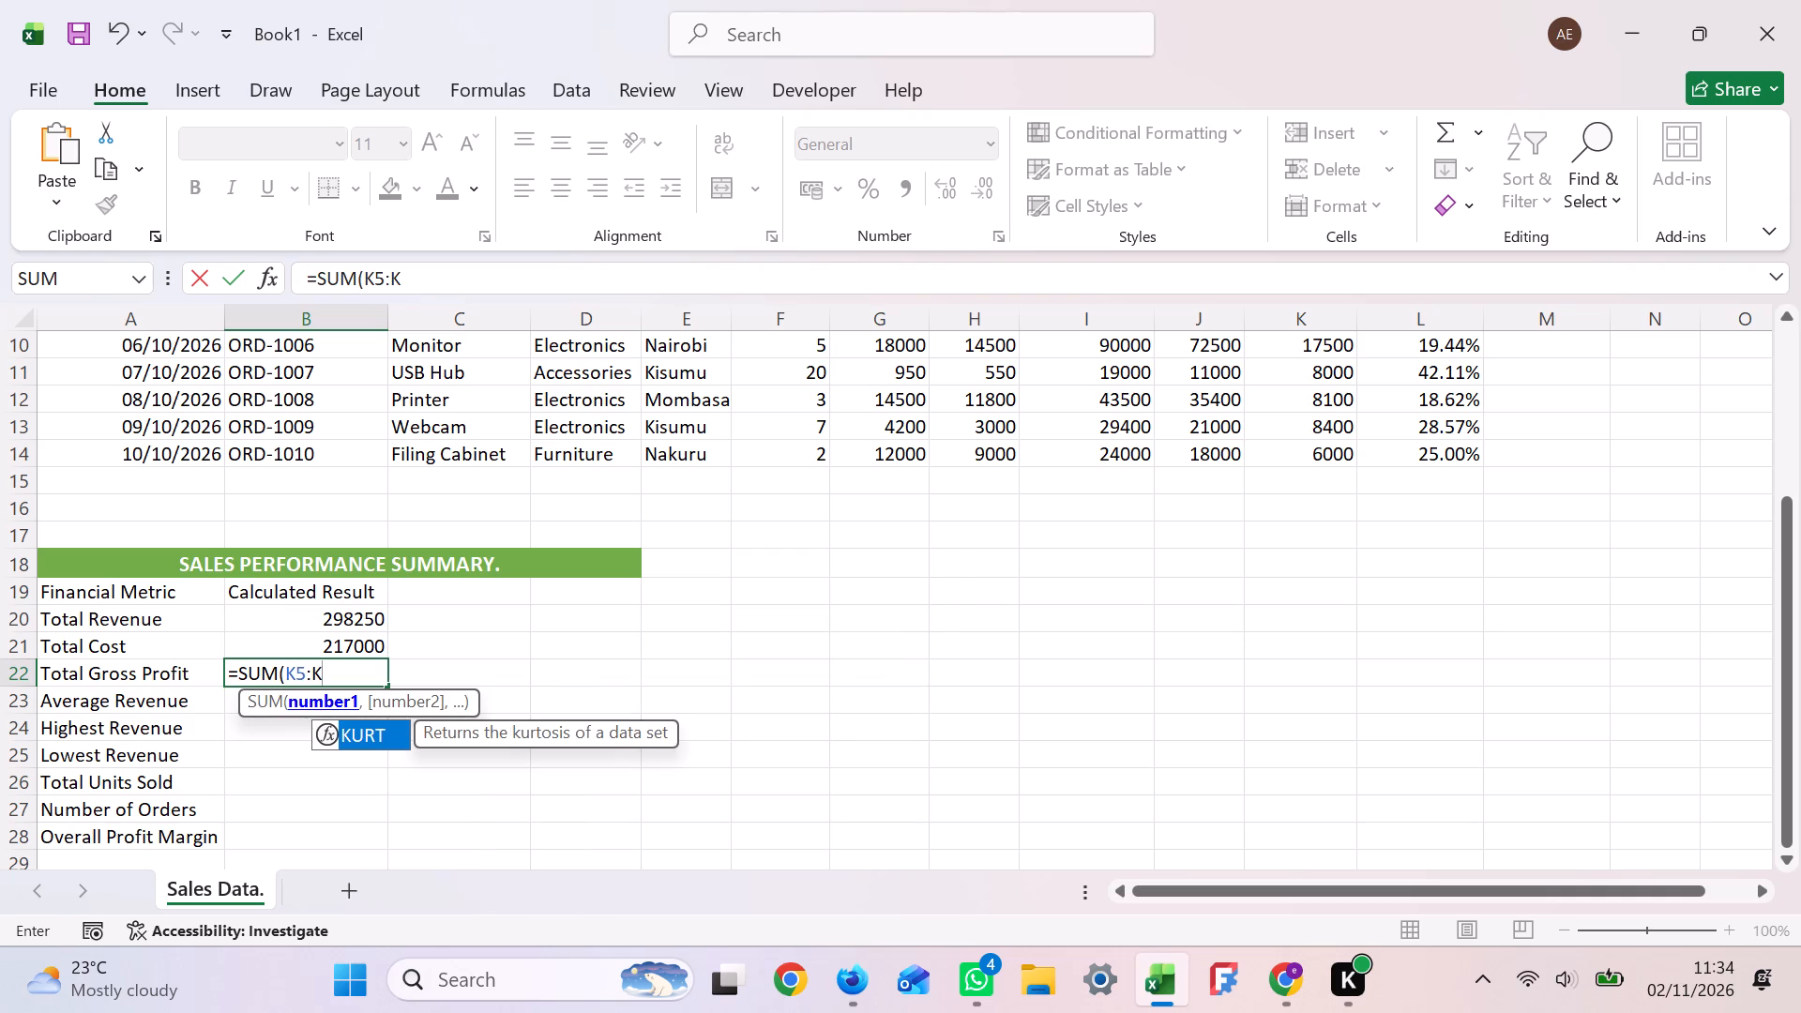
type("14")
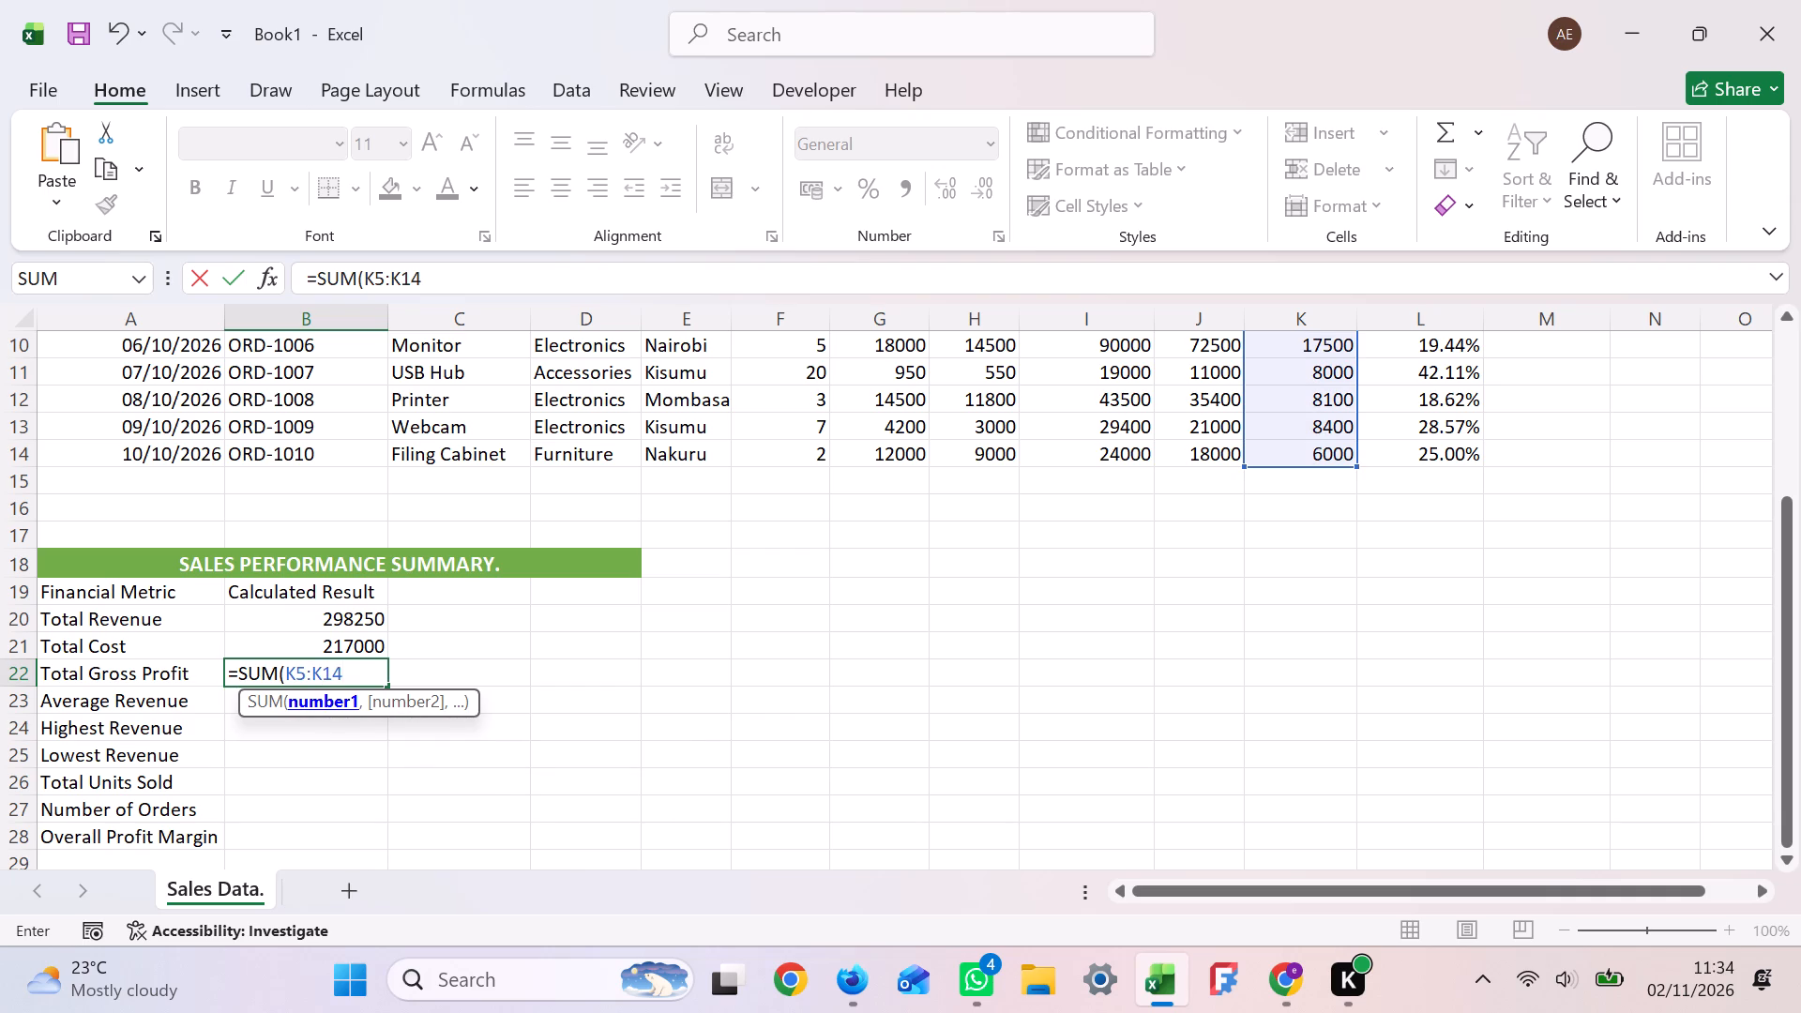
key("shift+parenright")
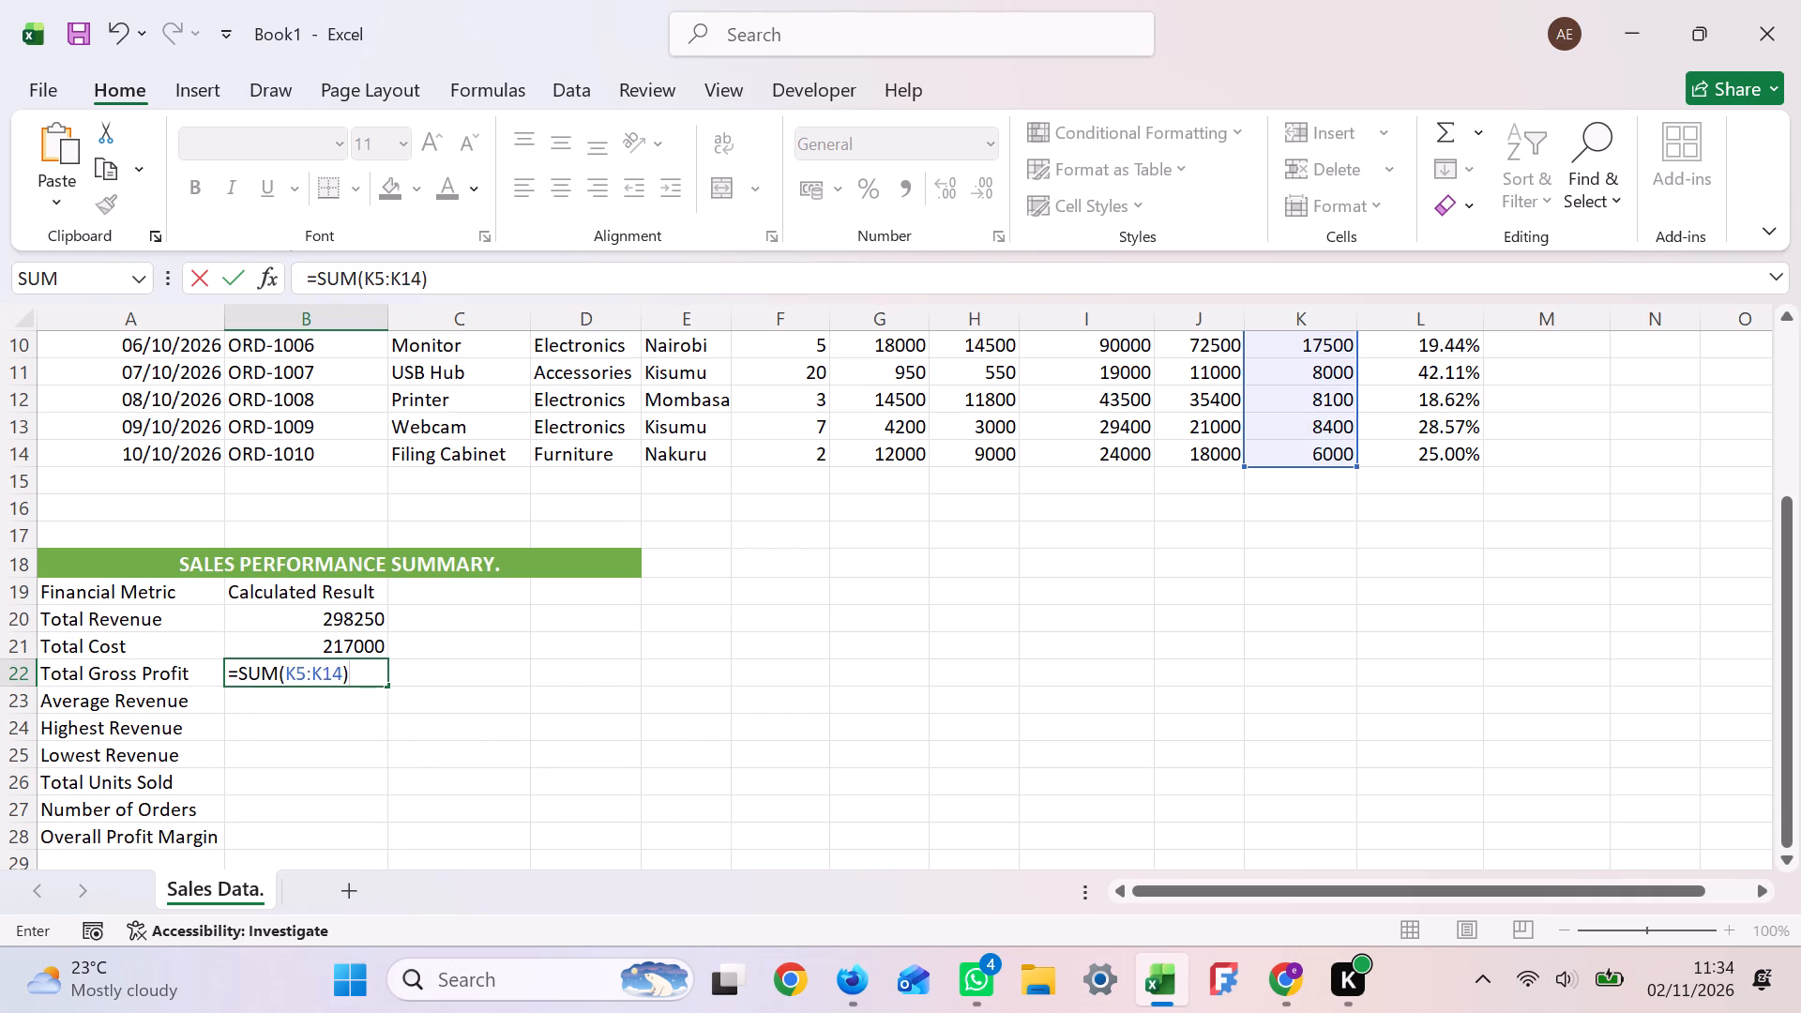
key("Return")
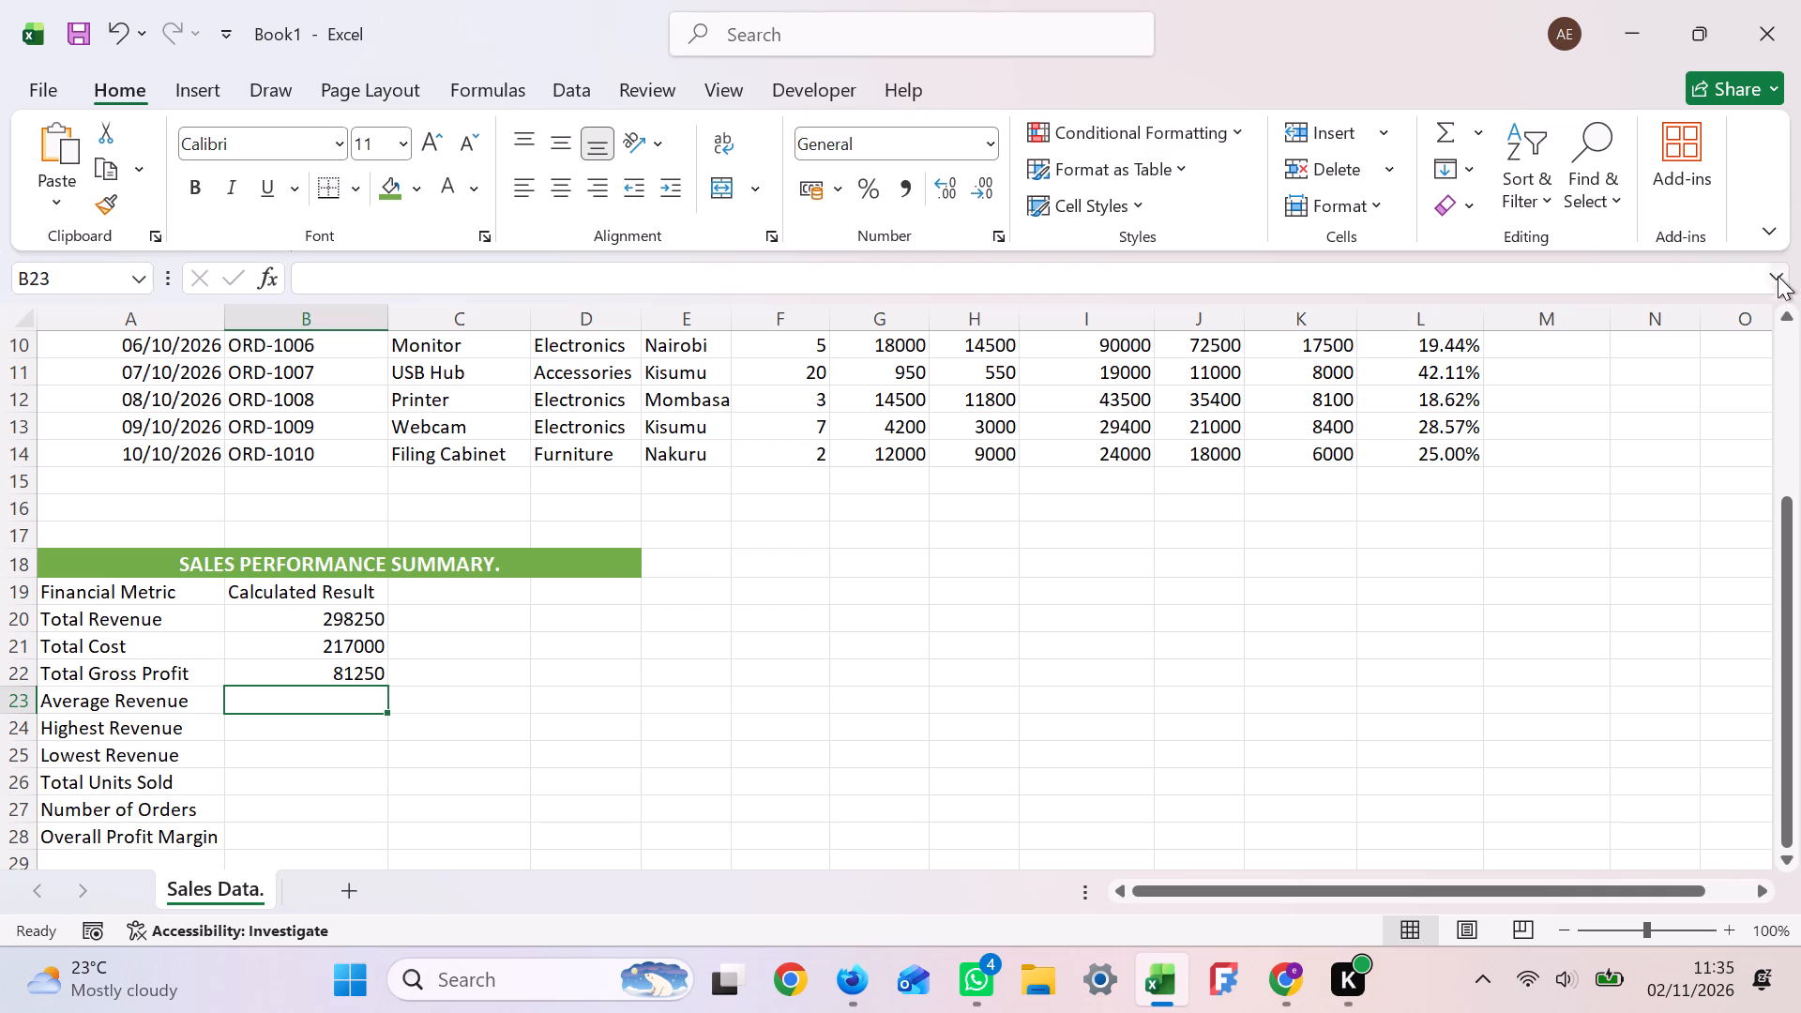
Calculate Average Revenue in cell B23 with the formula =AVERAGE(I5:I14).
left_click(1786, 393)
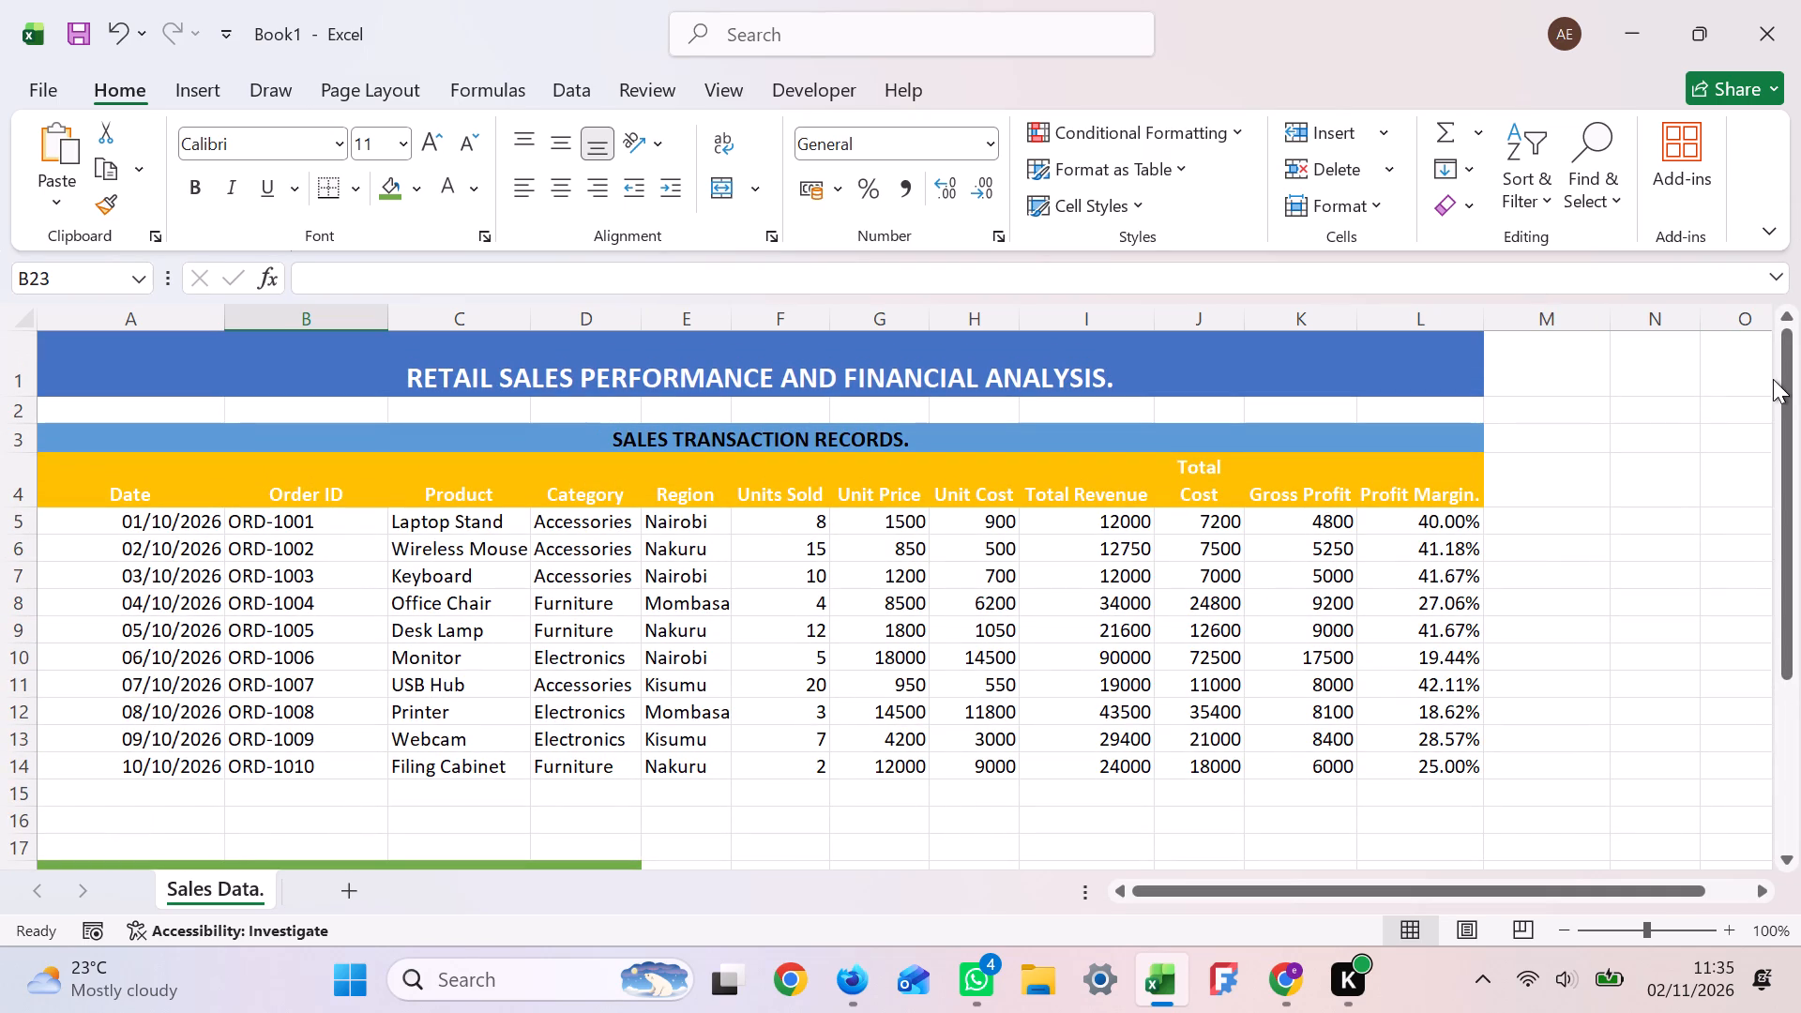
left_click_drag(1777, 424, 1797, 701)
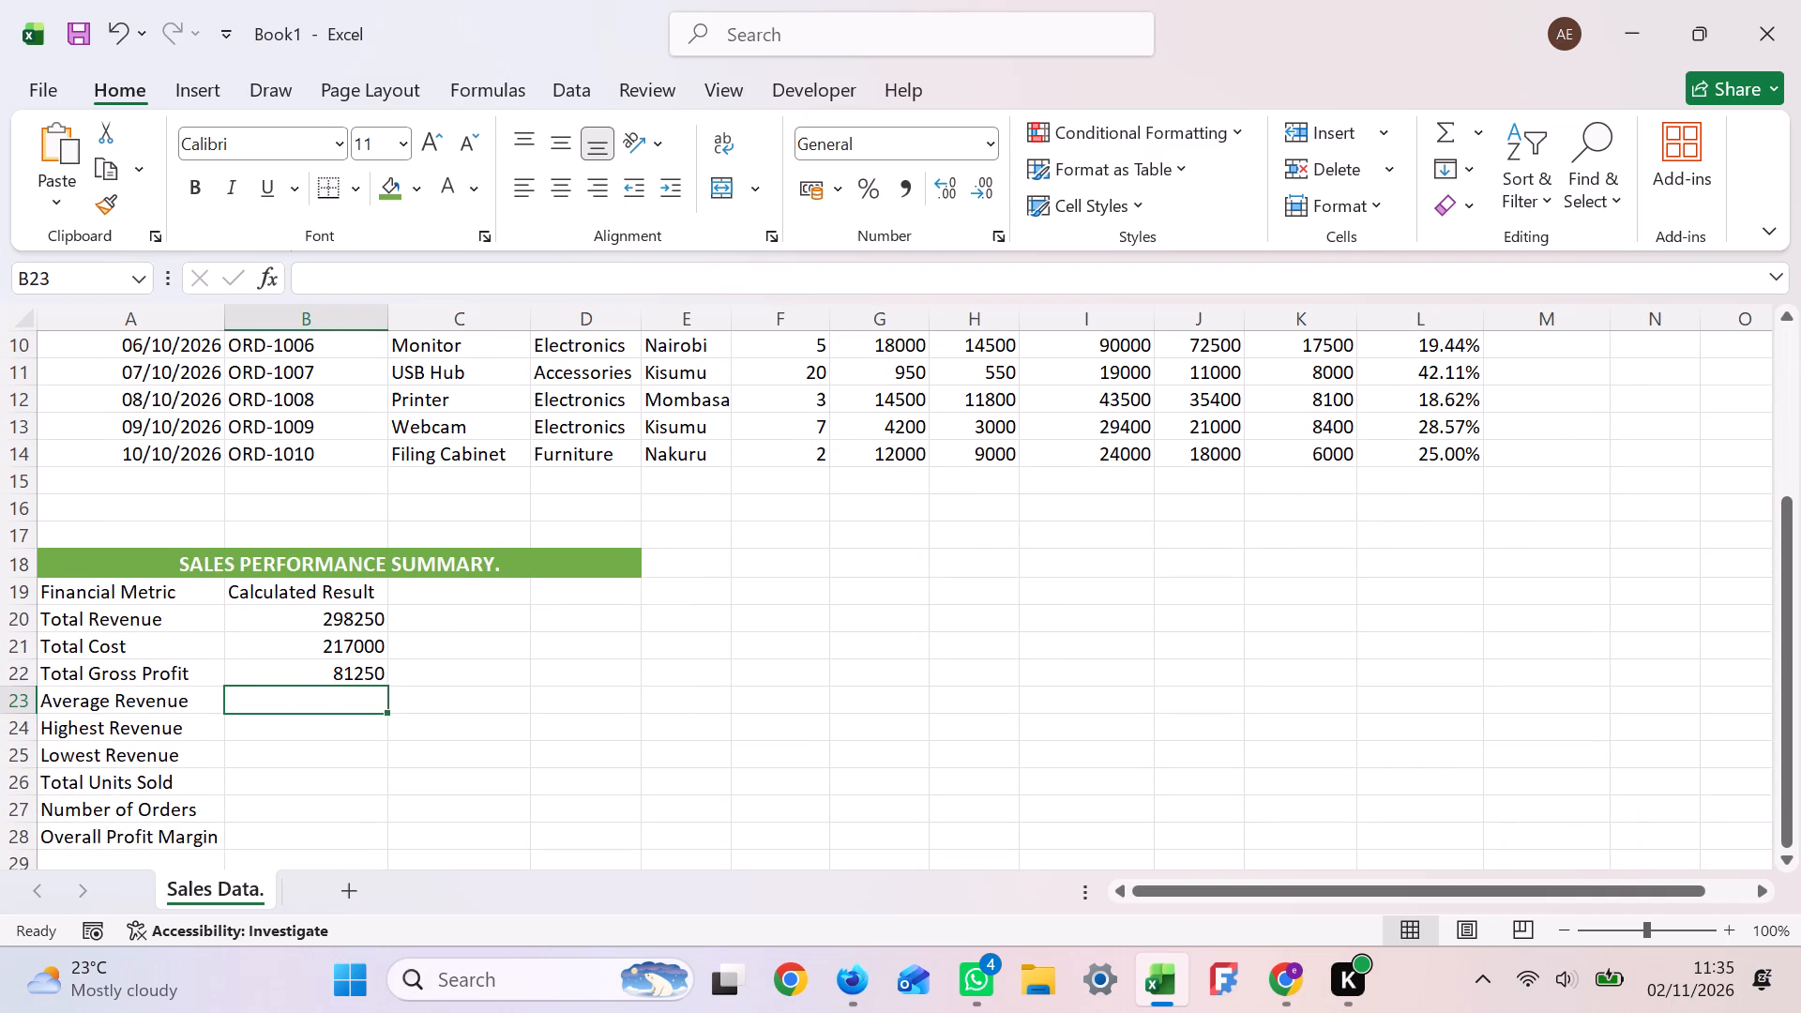
left_click(265, 701)
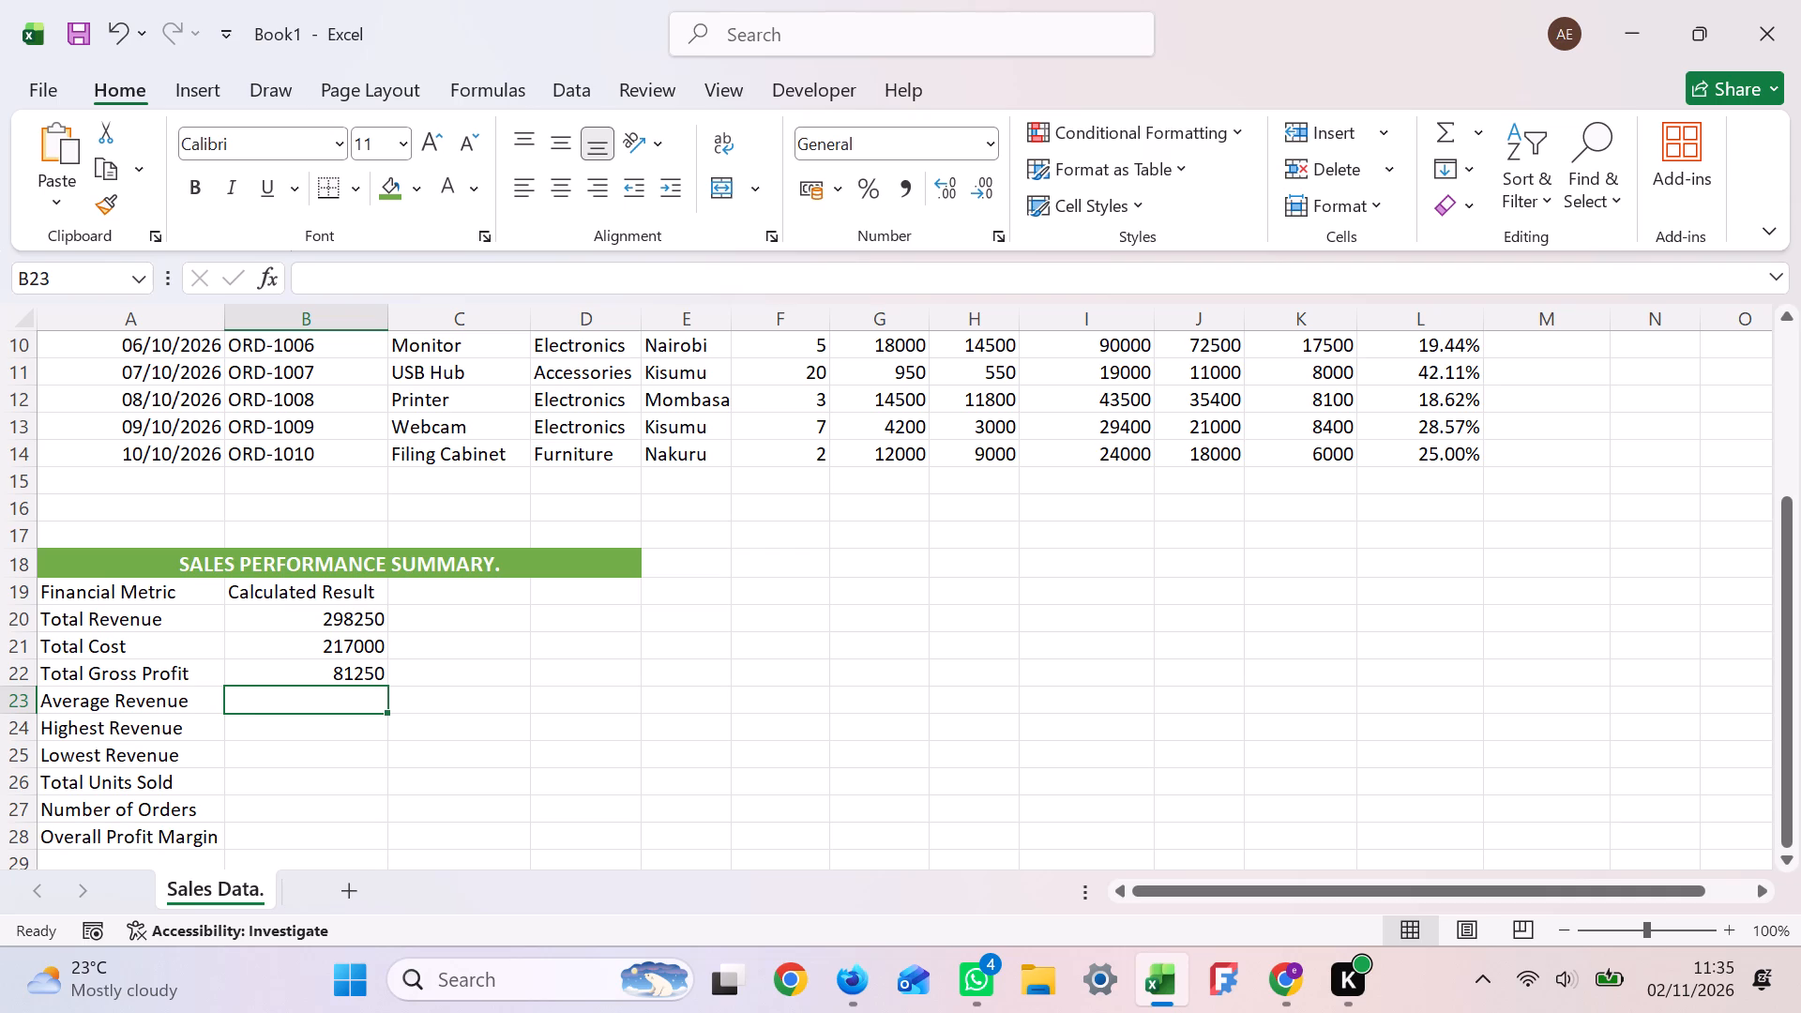
type("=AVERAGE")
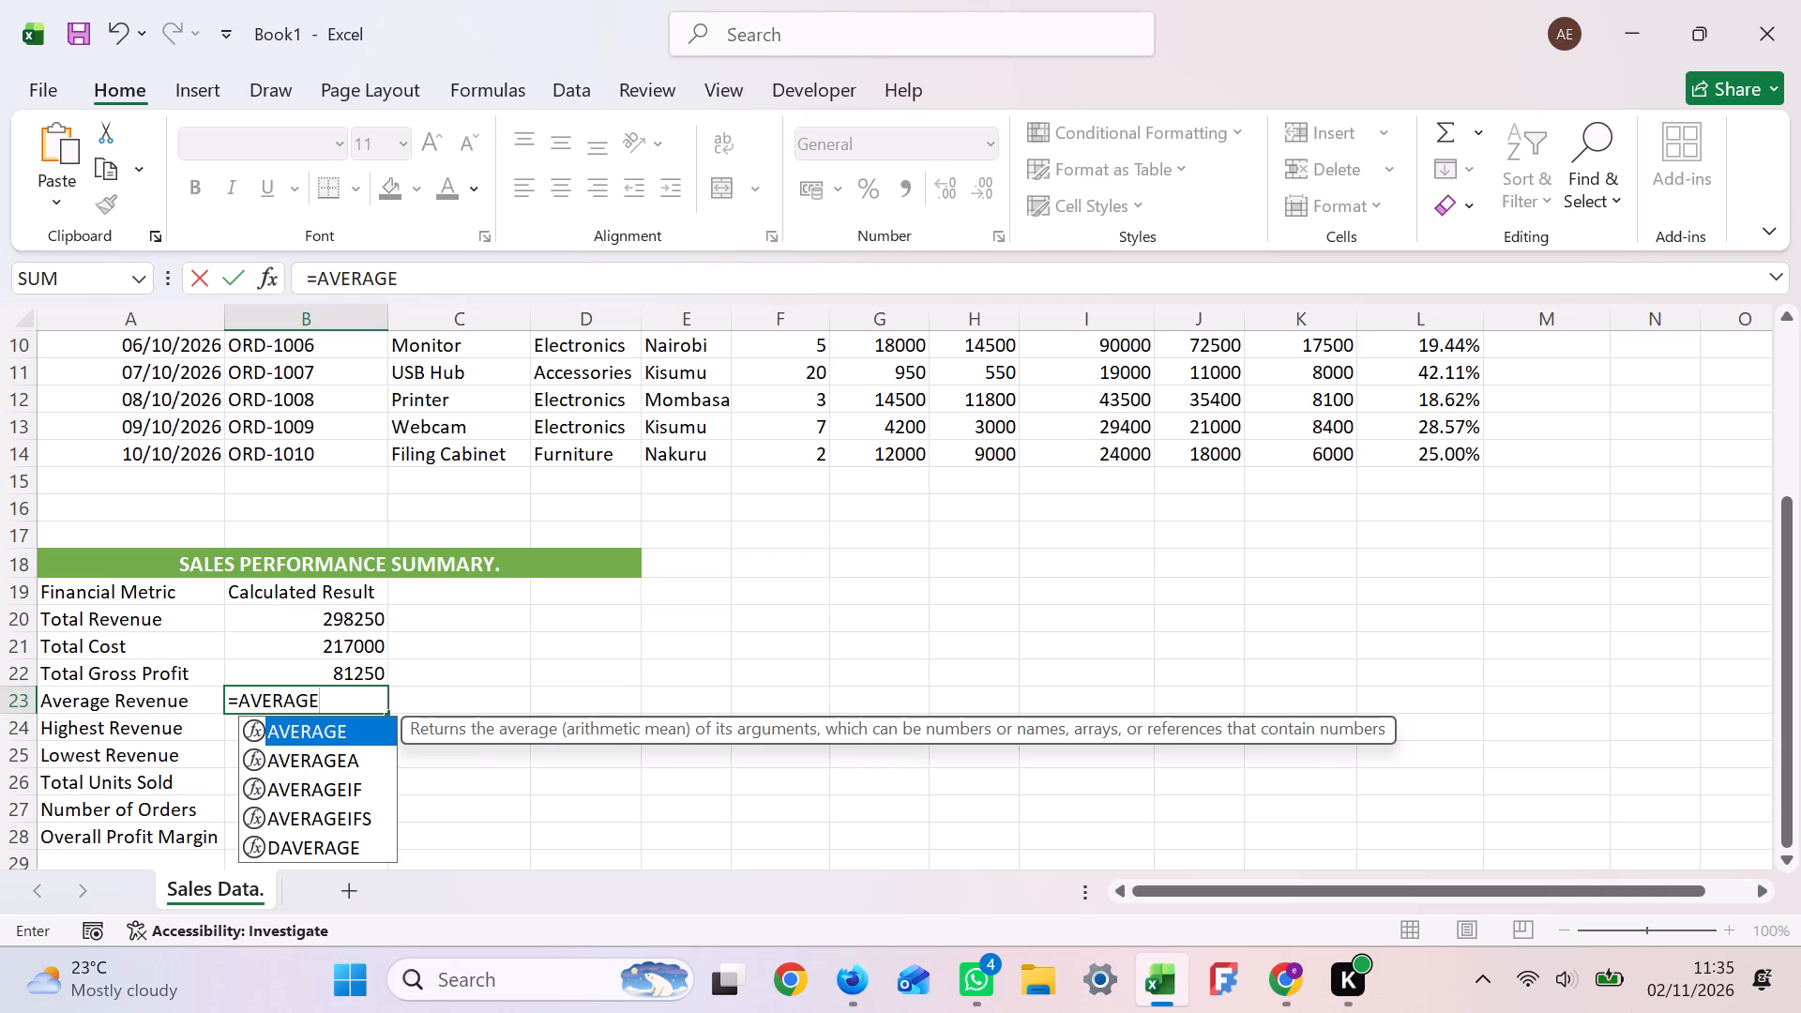
key("shift+parenleft")
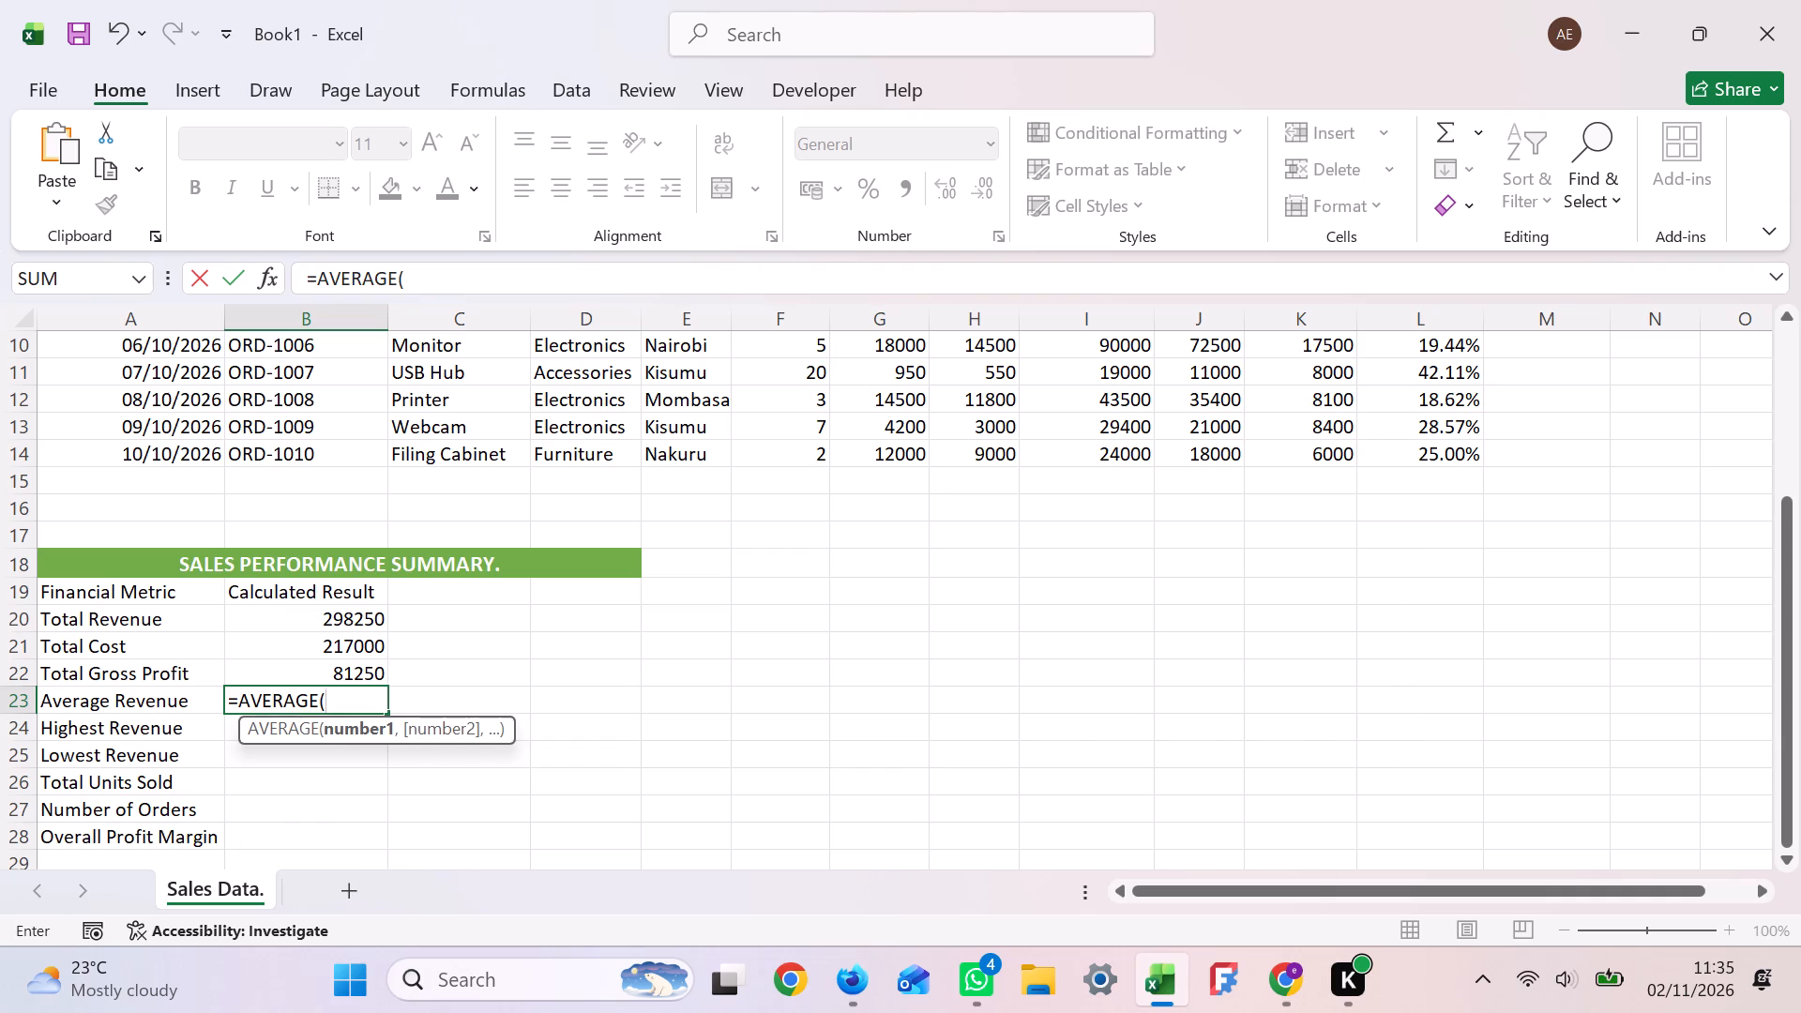
key("i")
key("5")
key("shift+colon")
key("i")
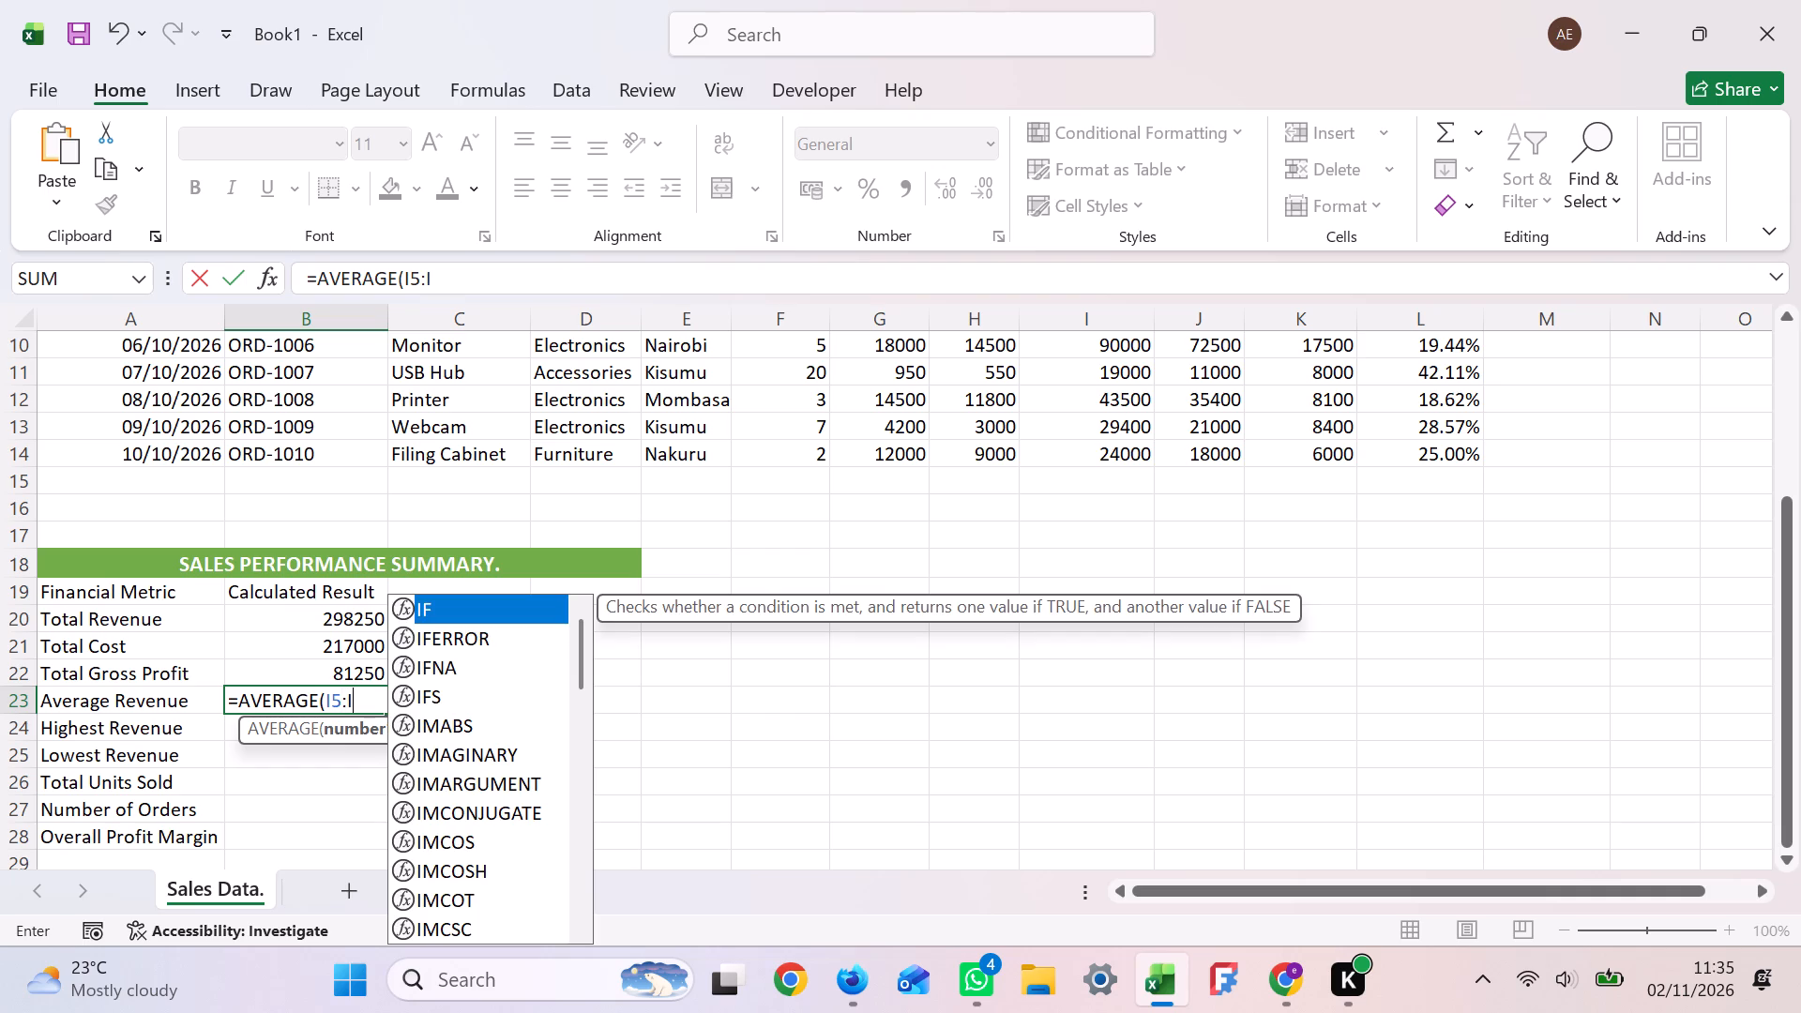
key("1")
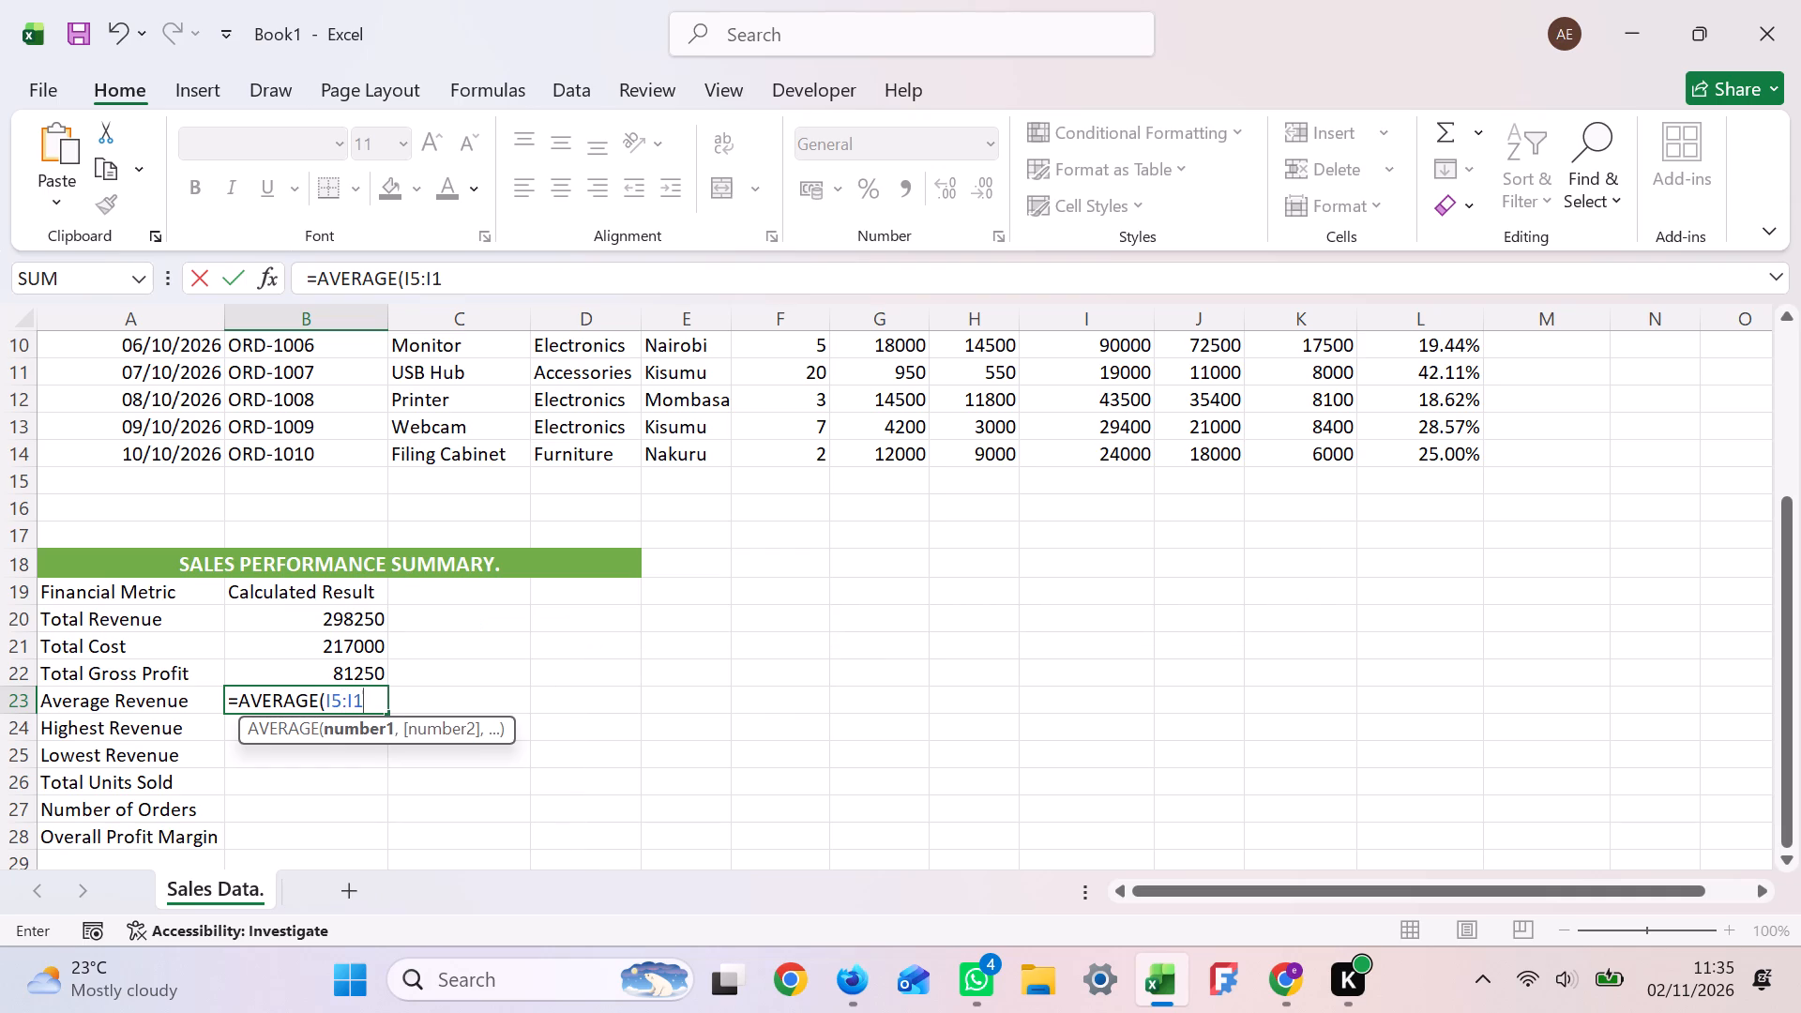
key("4")
key("shift+parenright")
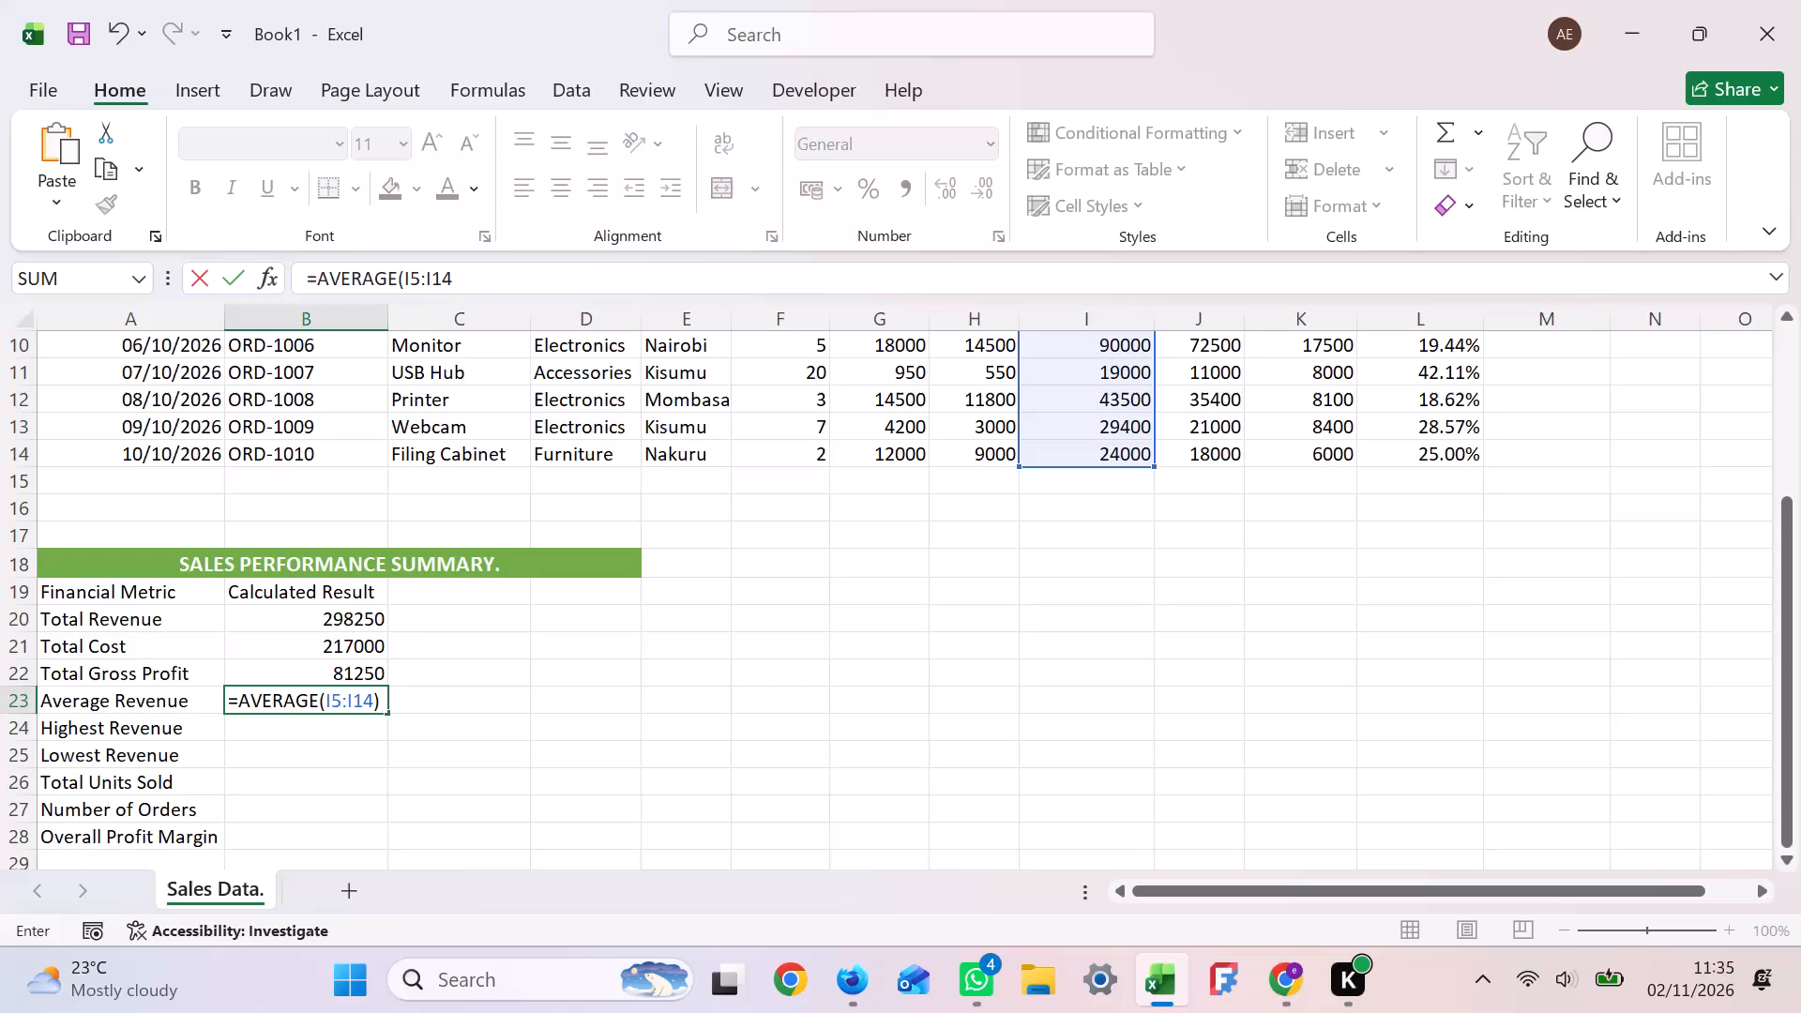
key("Return")
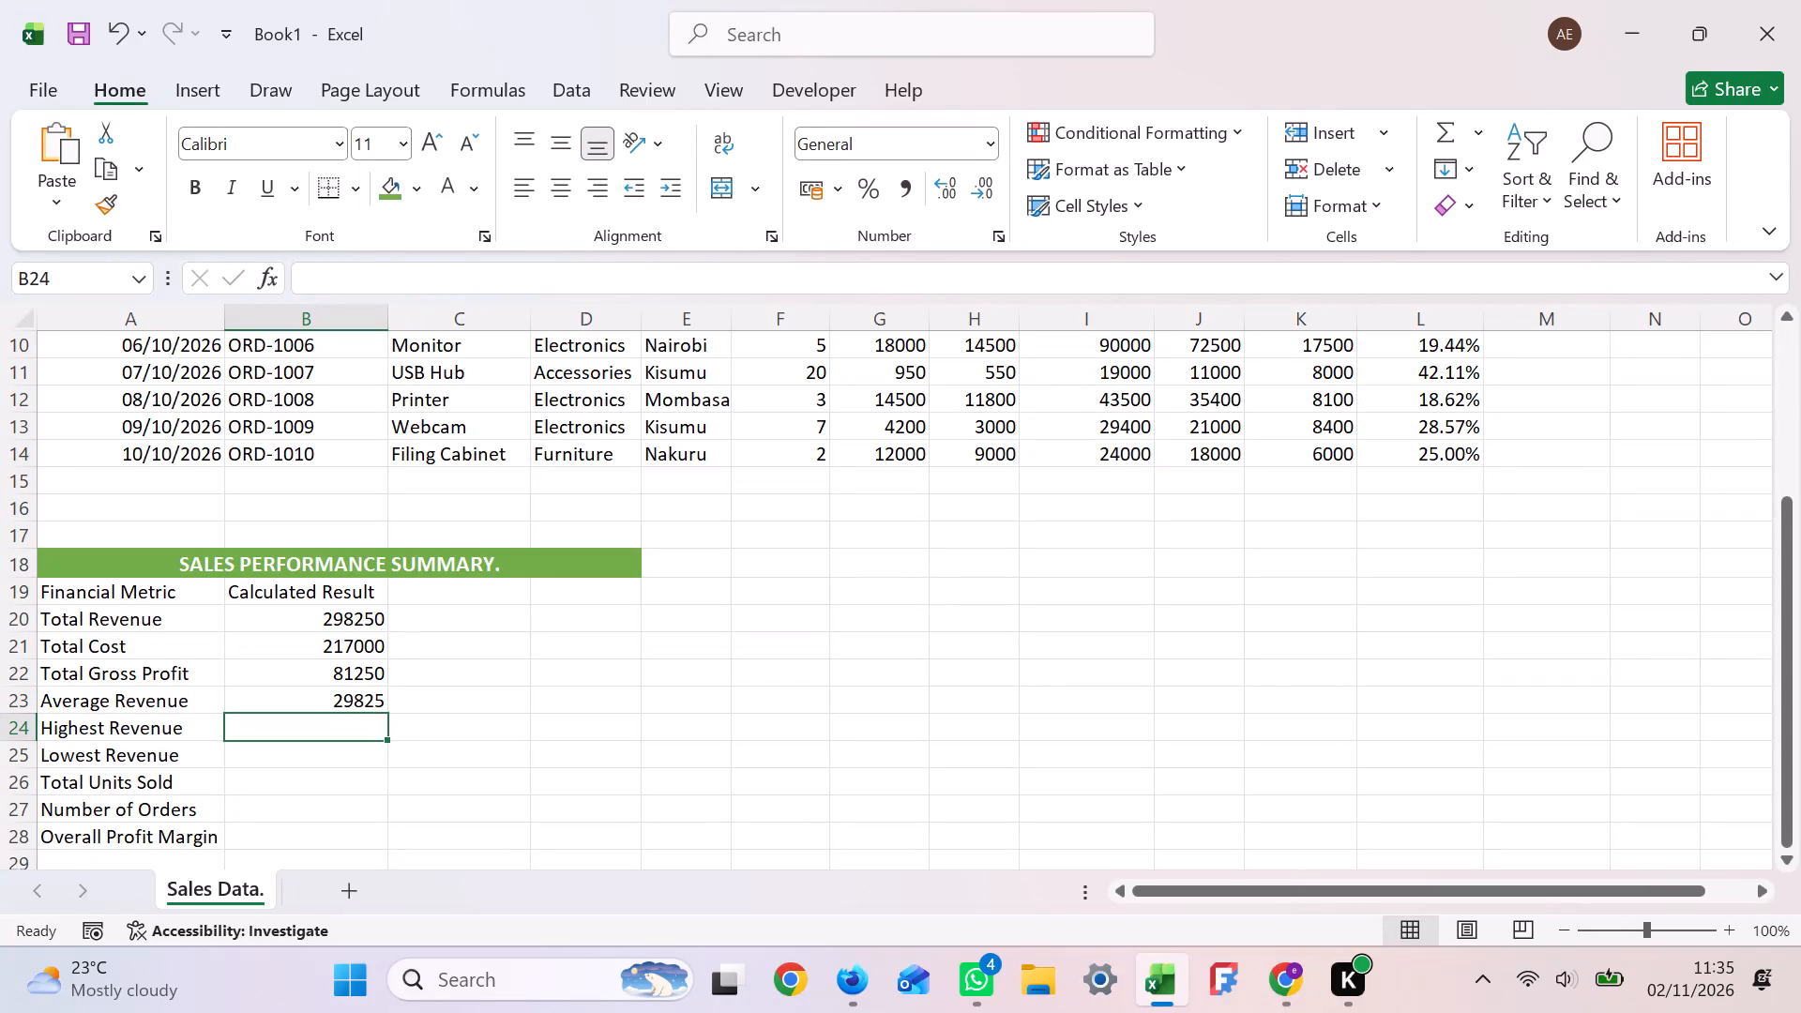
Calculate Highest Revenue in cell B24 with the formula =MAX(I5:I14).
left_click(283, 722)
type("=M")
type("AX")
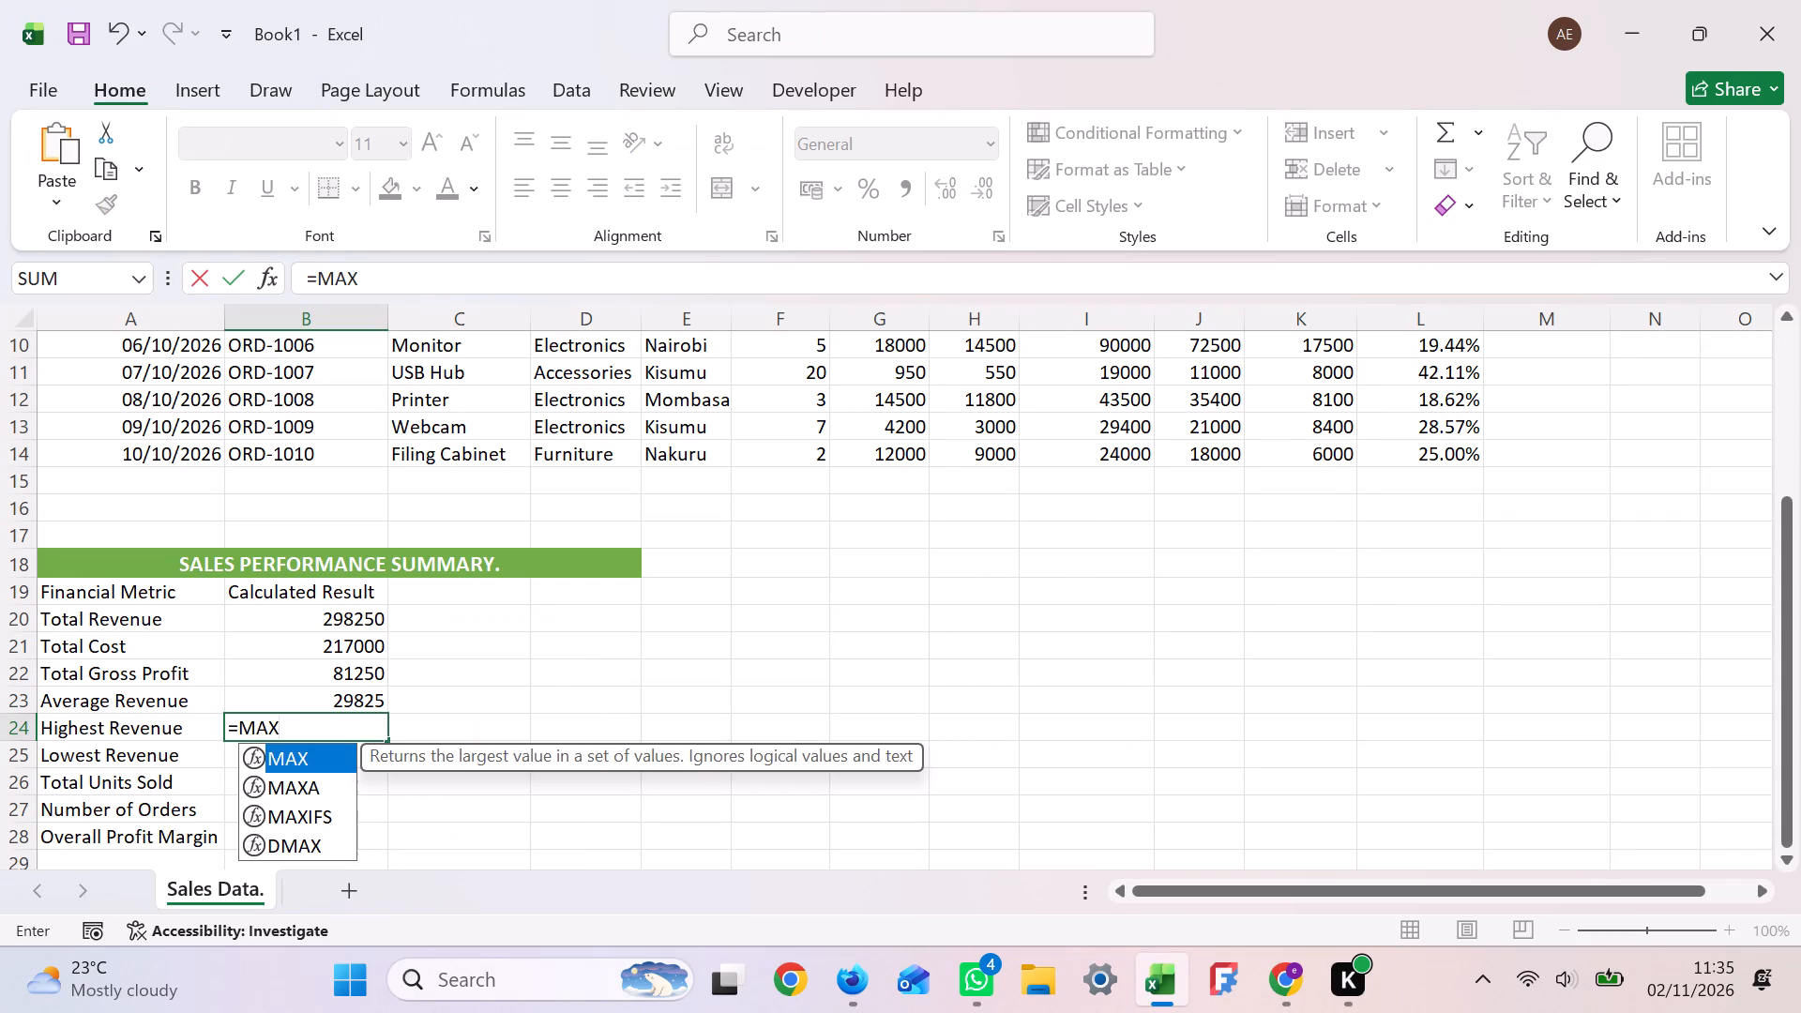
key("shift+parenleft")
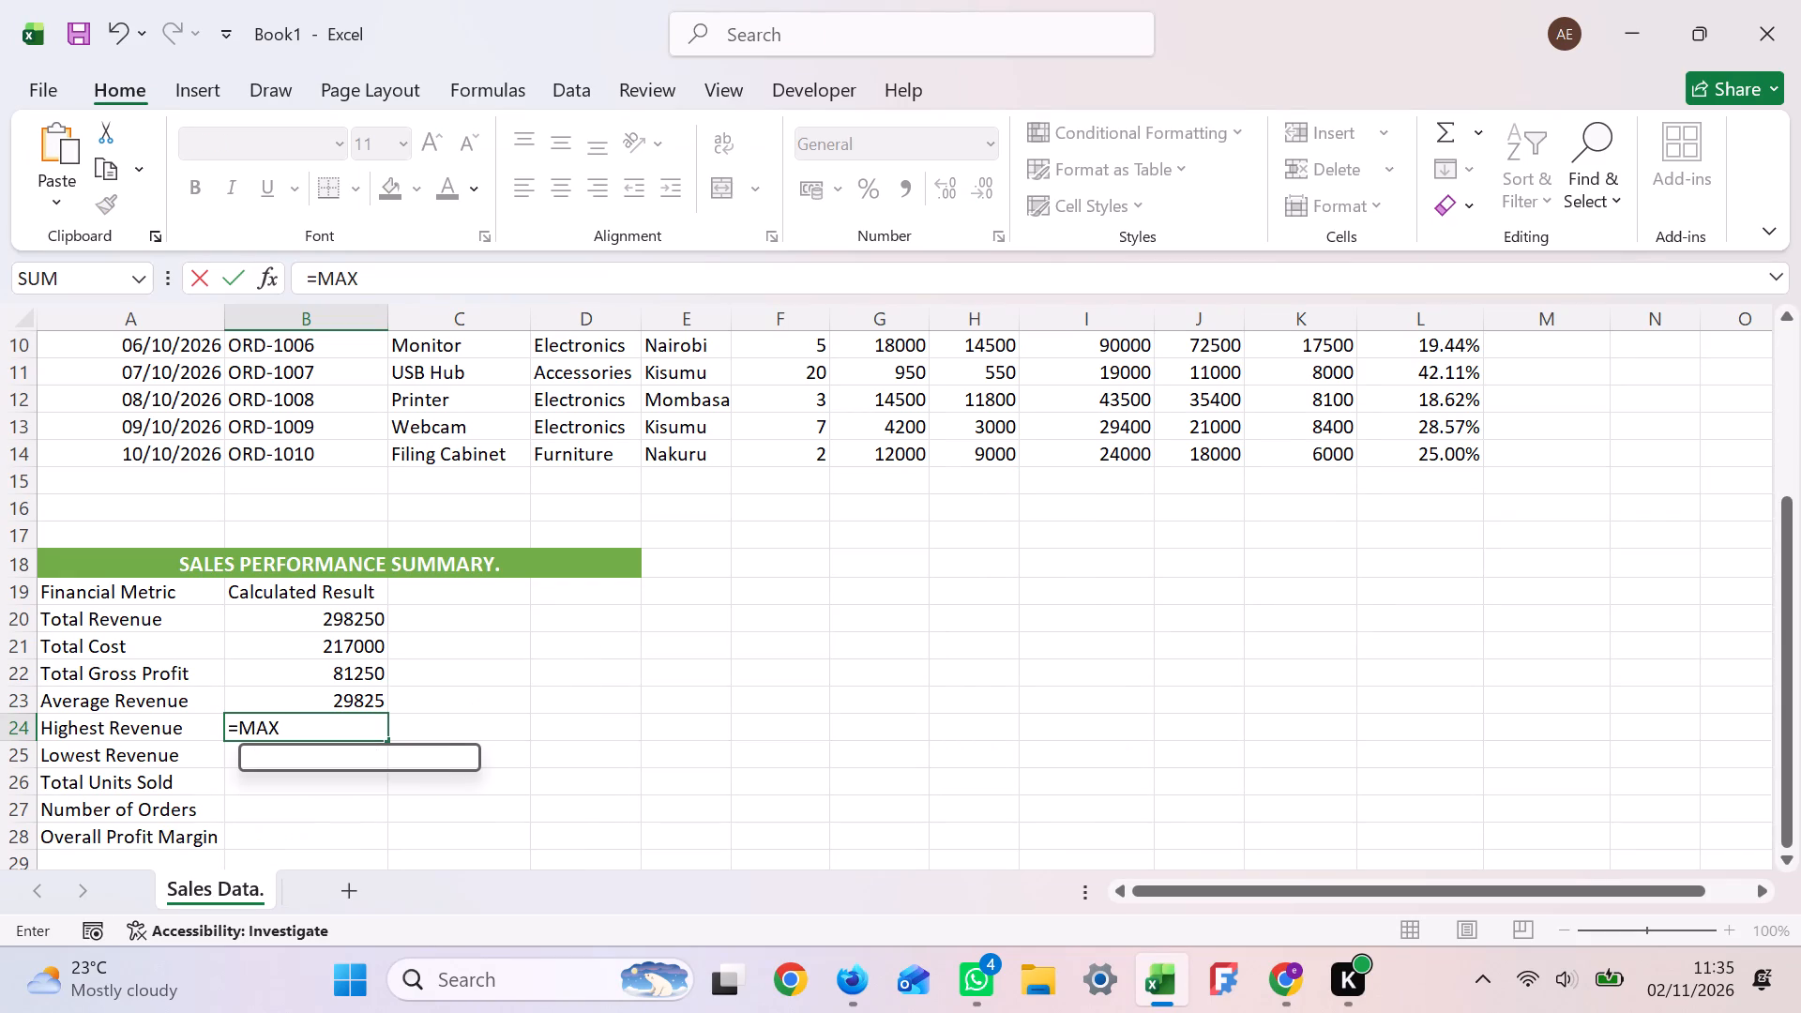
key("i")
key("5")
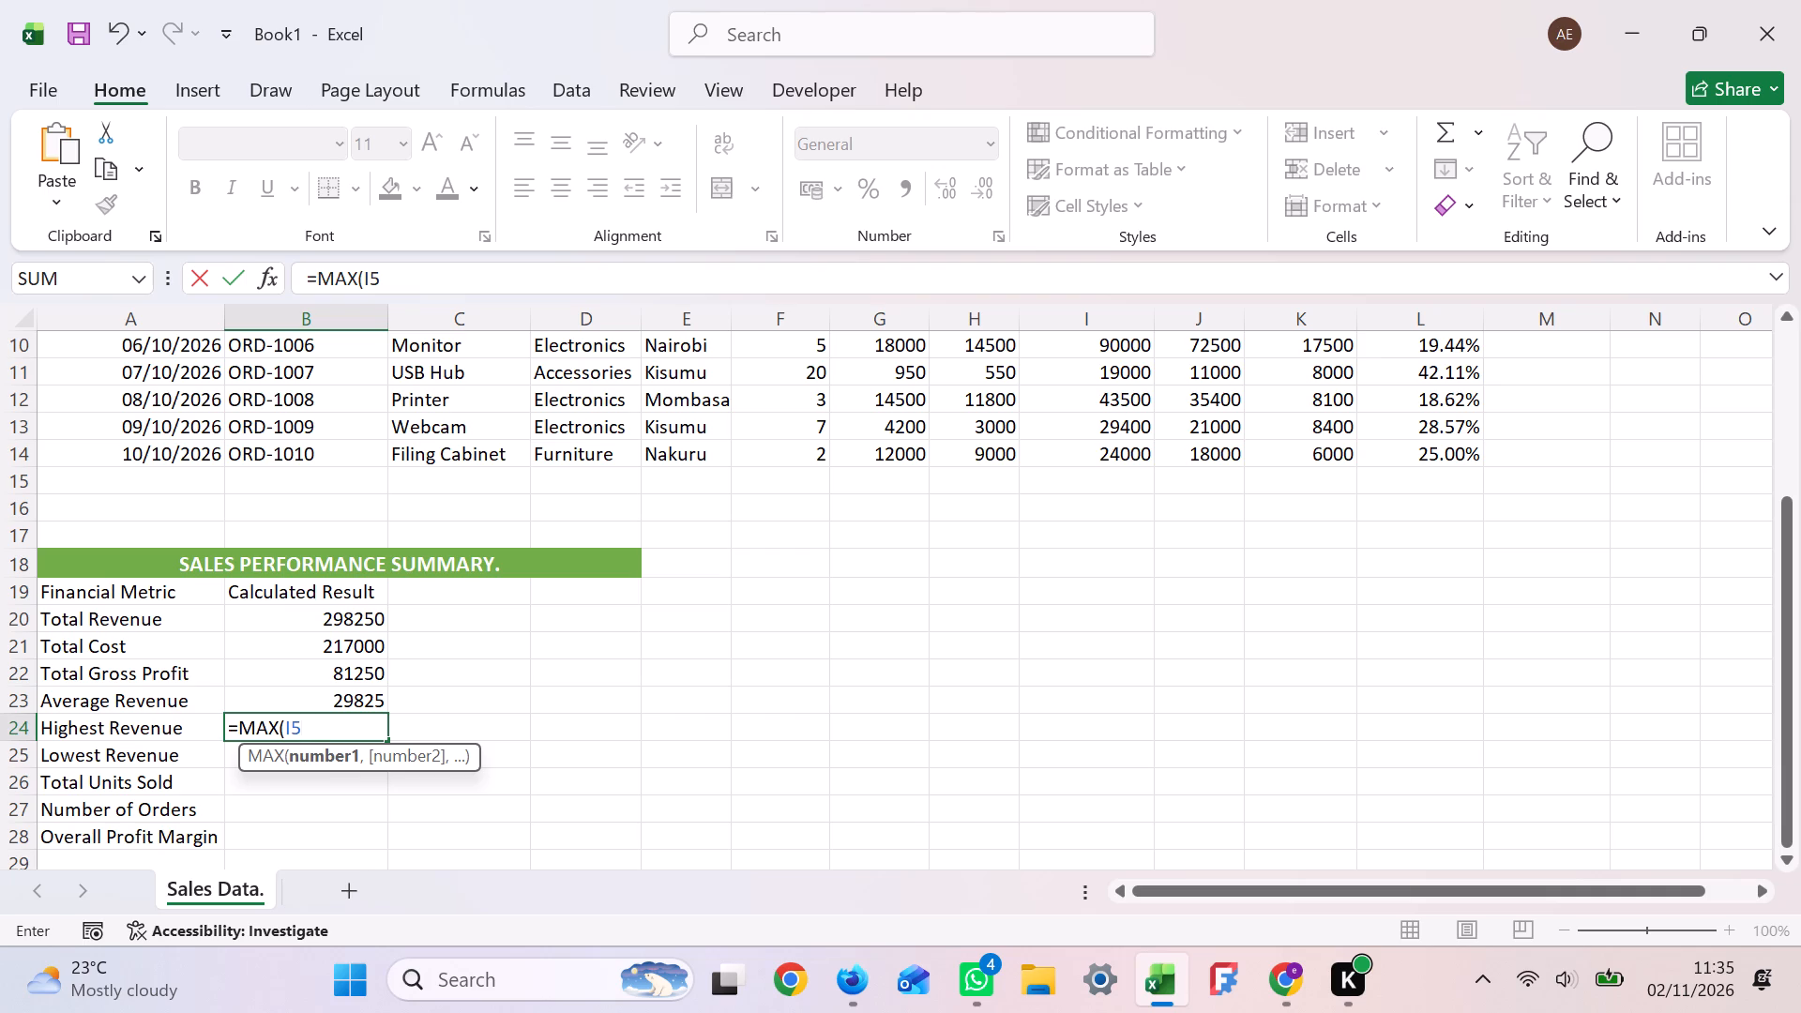
key("shift+colon")
key("i")
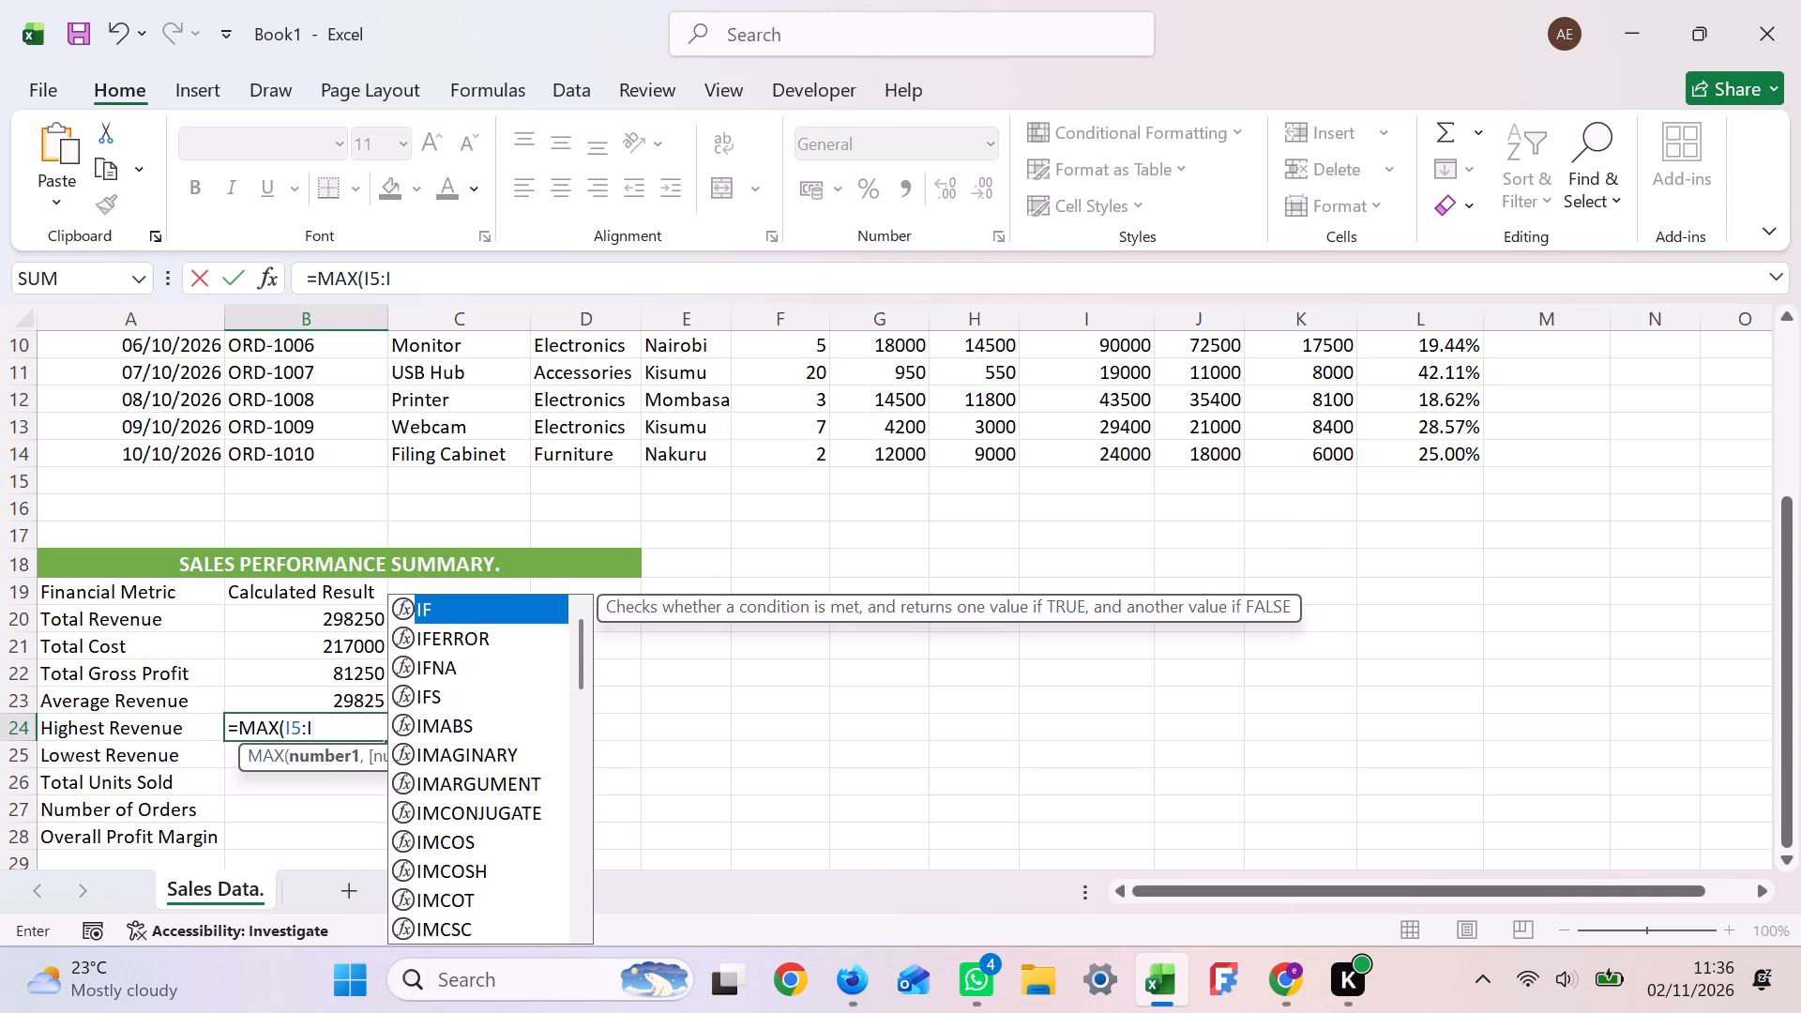
type("14")
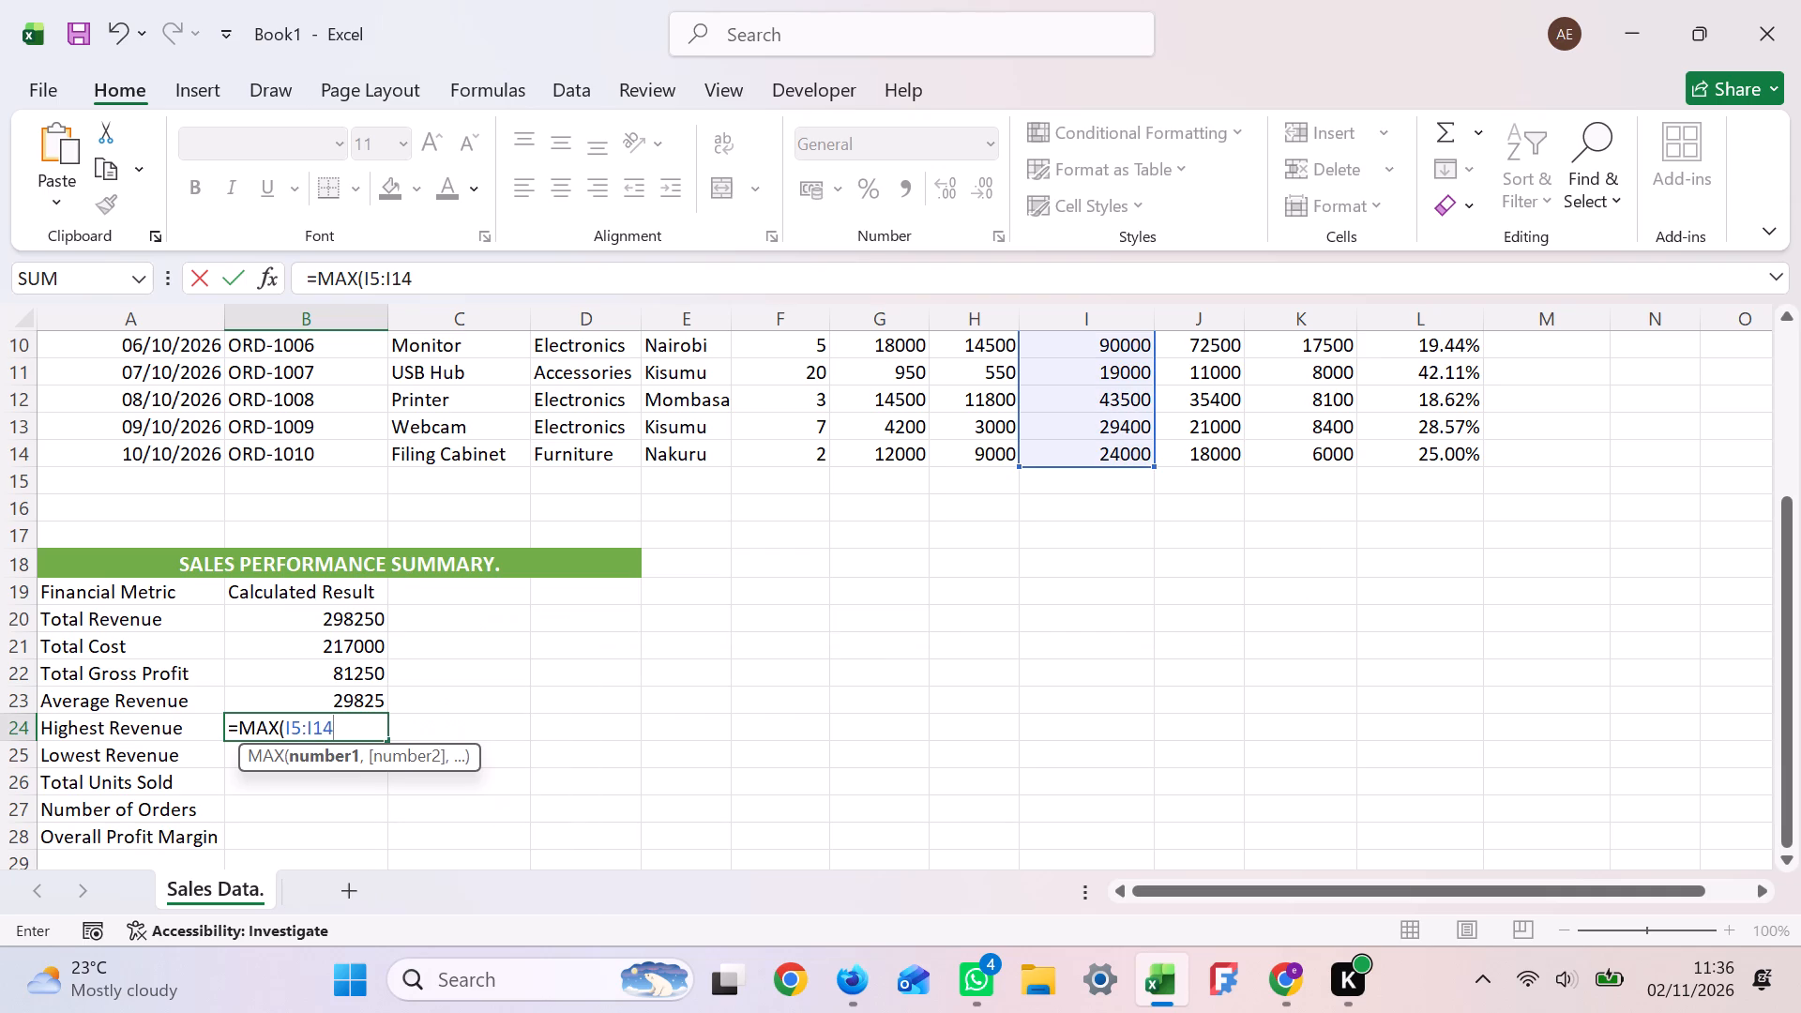
key("shift+parenright")
key("Return")
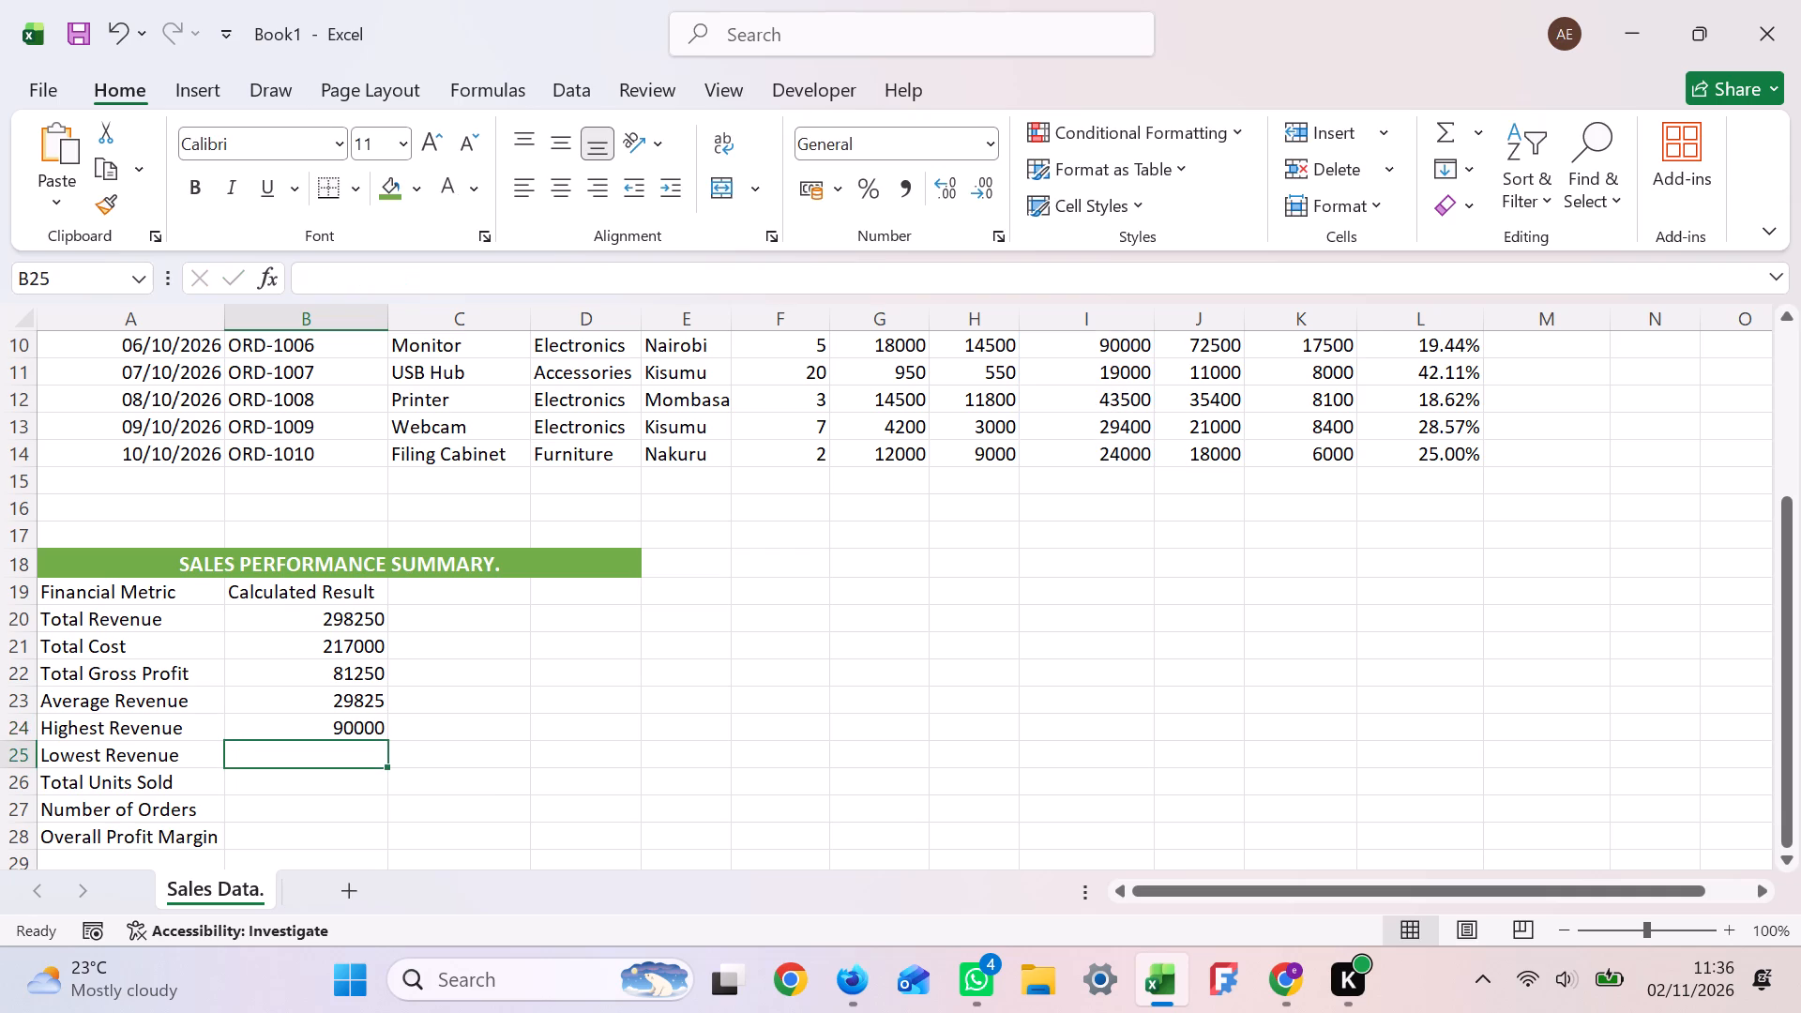
Calculate Lowest Revenue in cell B25 with the formula =MIN(I5:I14).
key("equal")
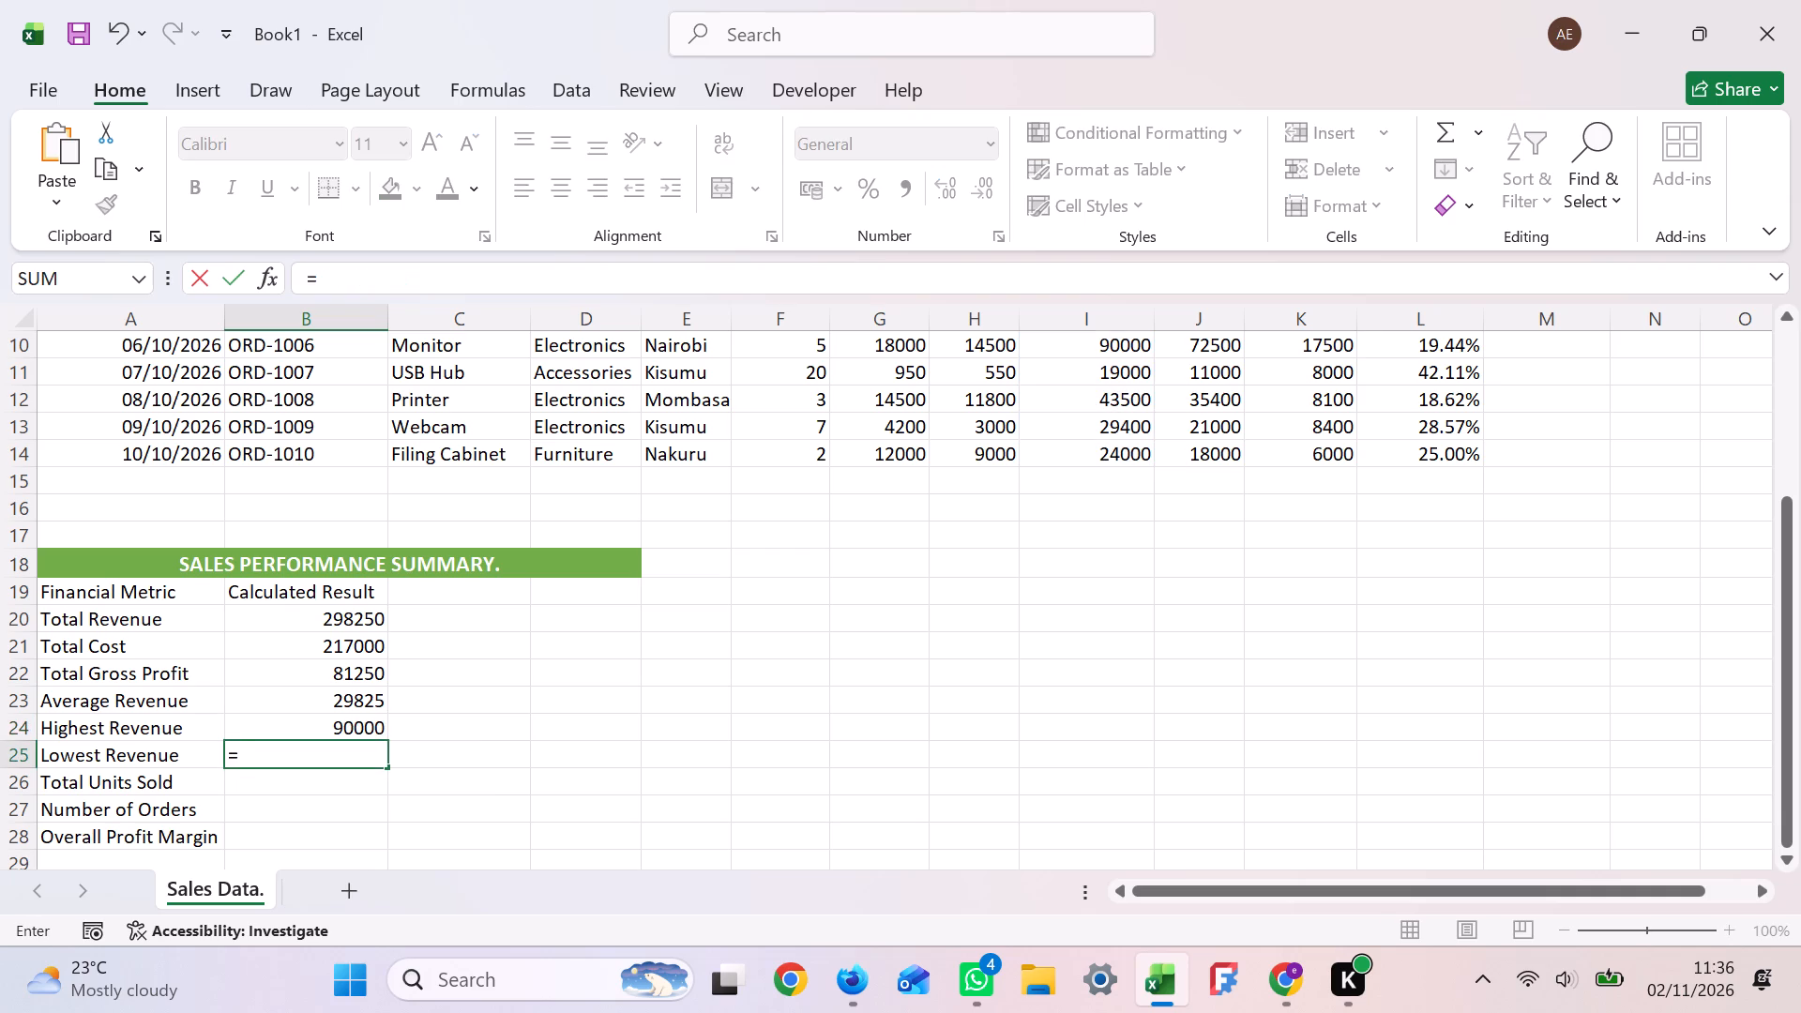
type("MI")
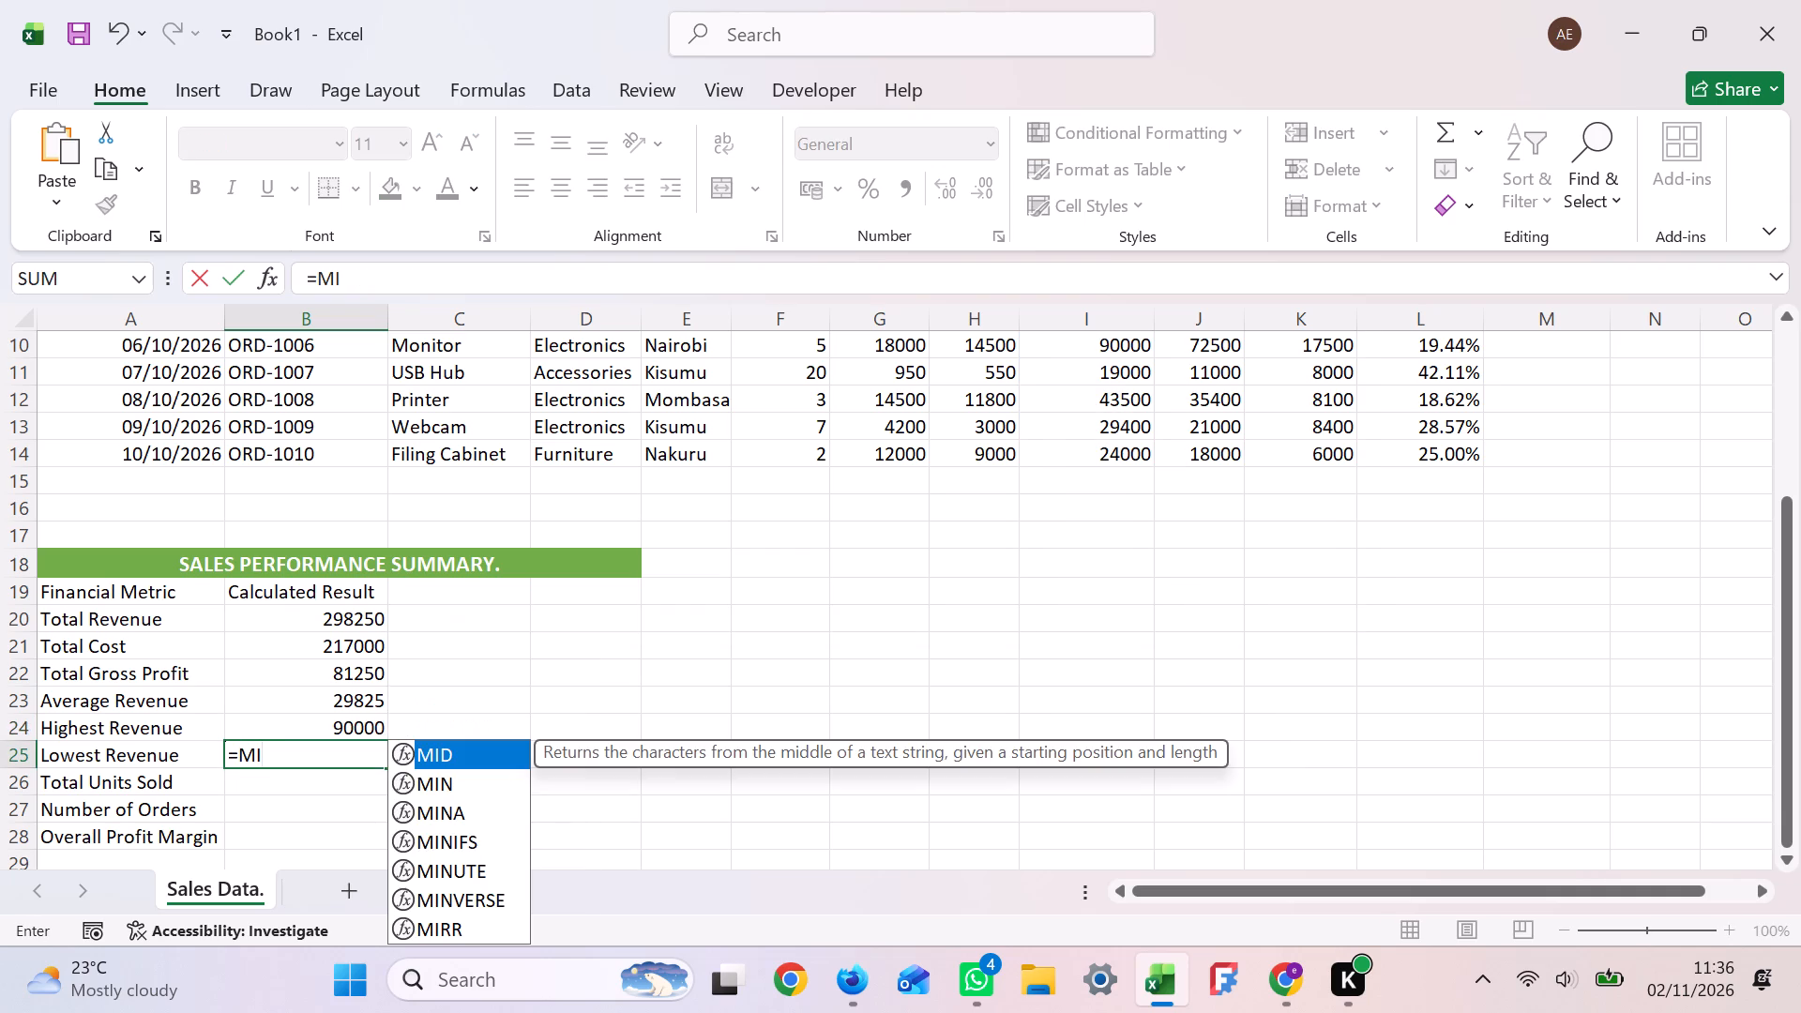
key("n")
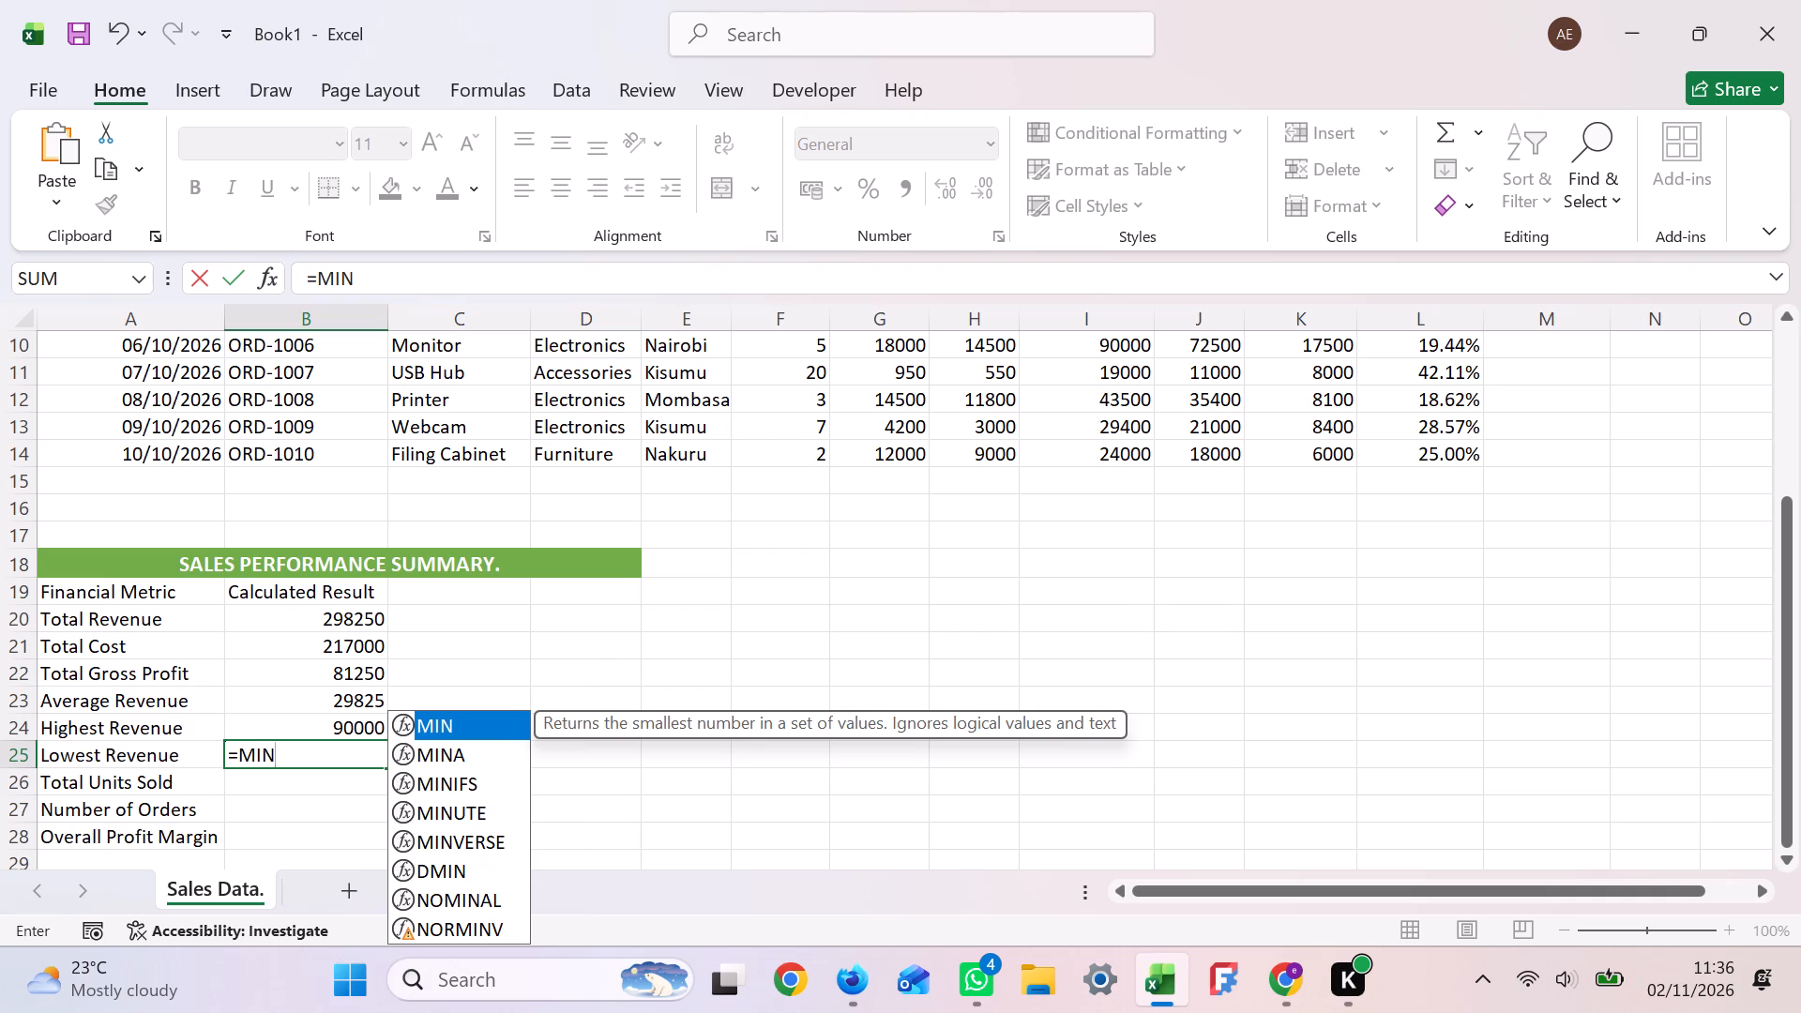
key("shift+parenleft")
key("i")
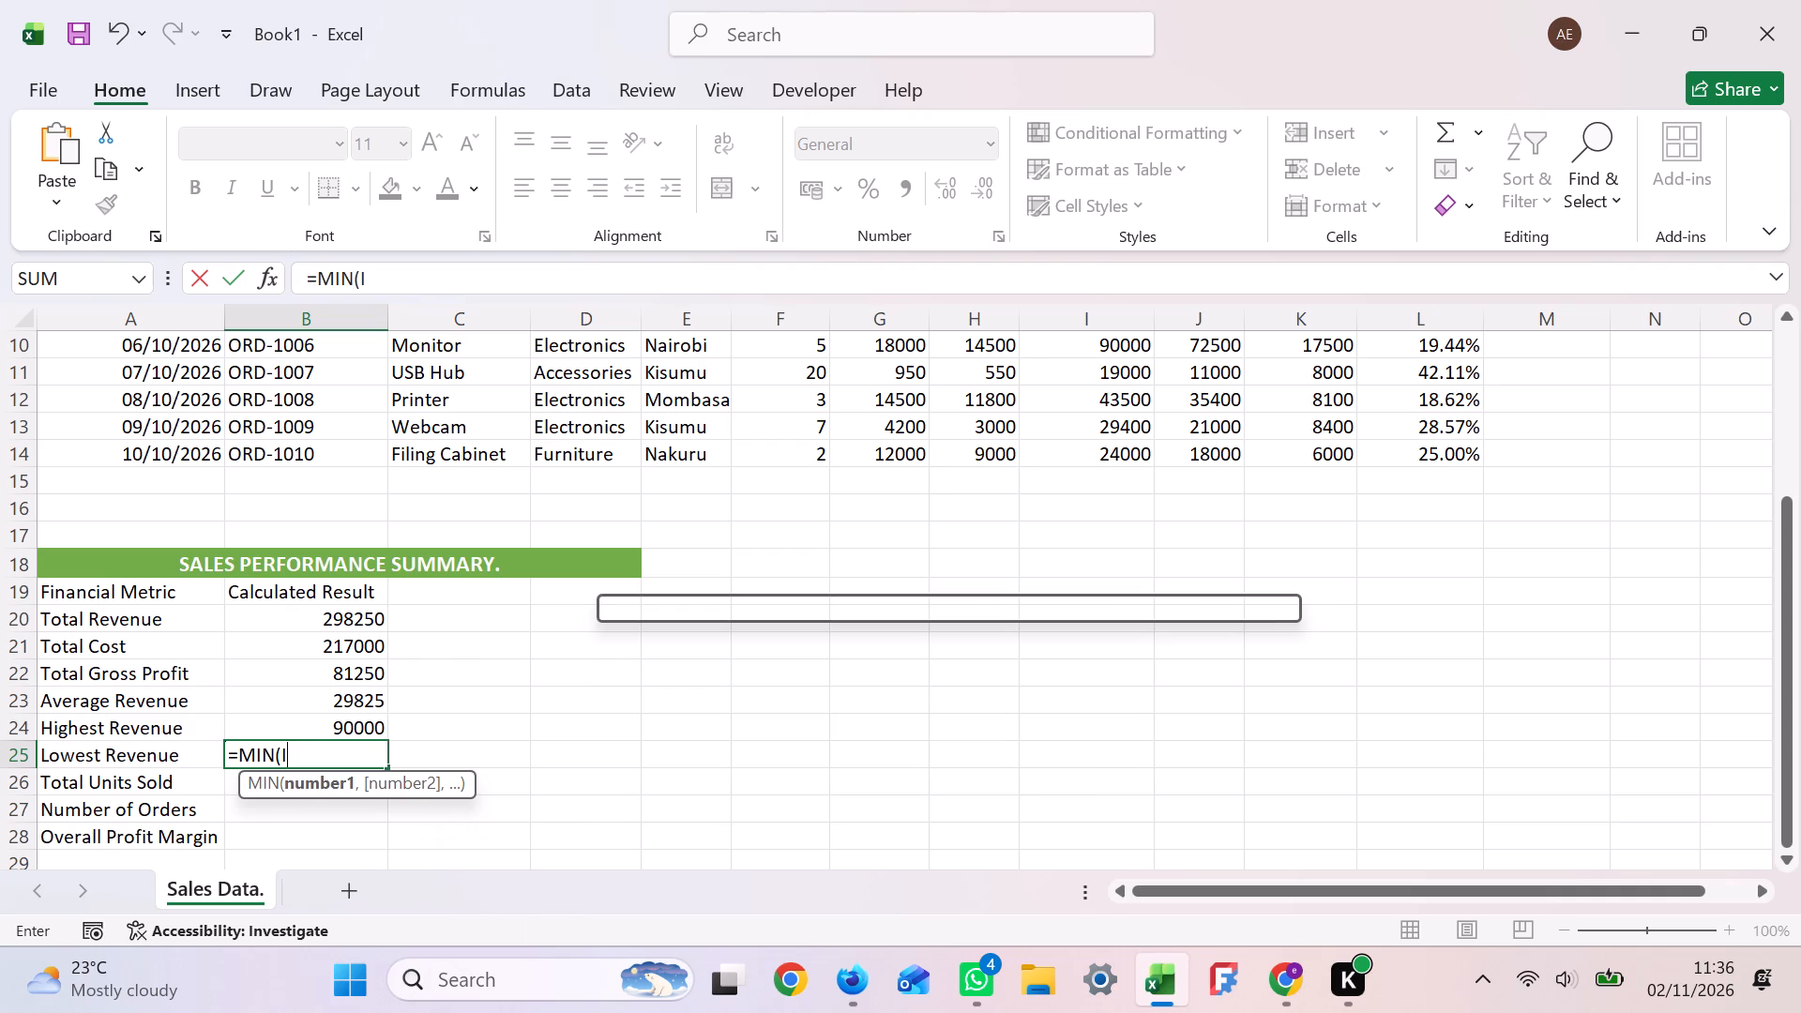
key("5")
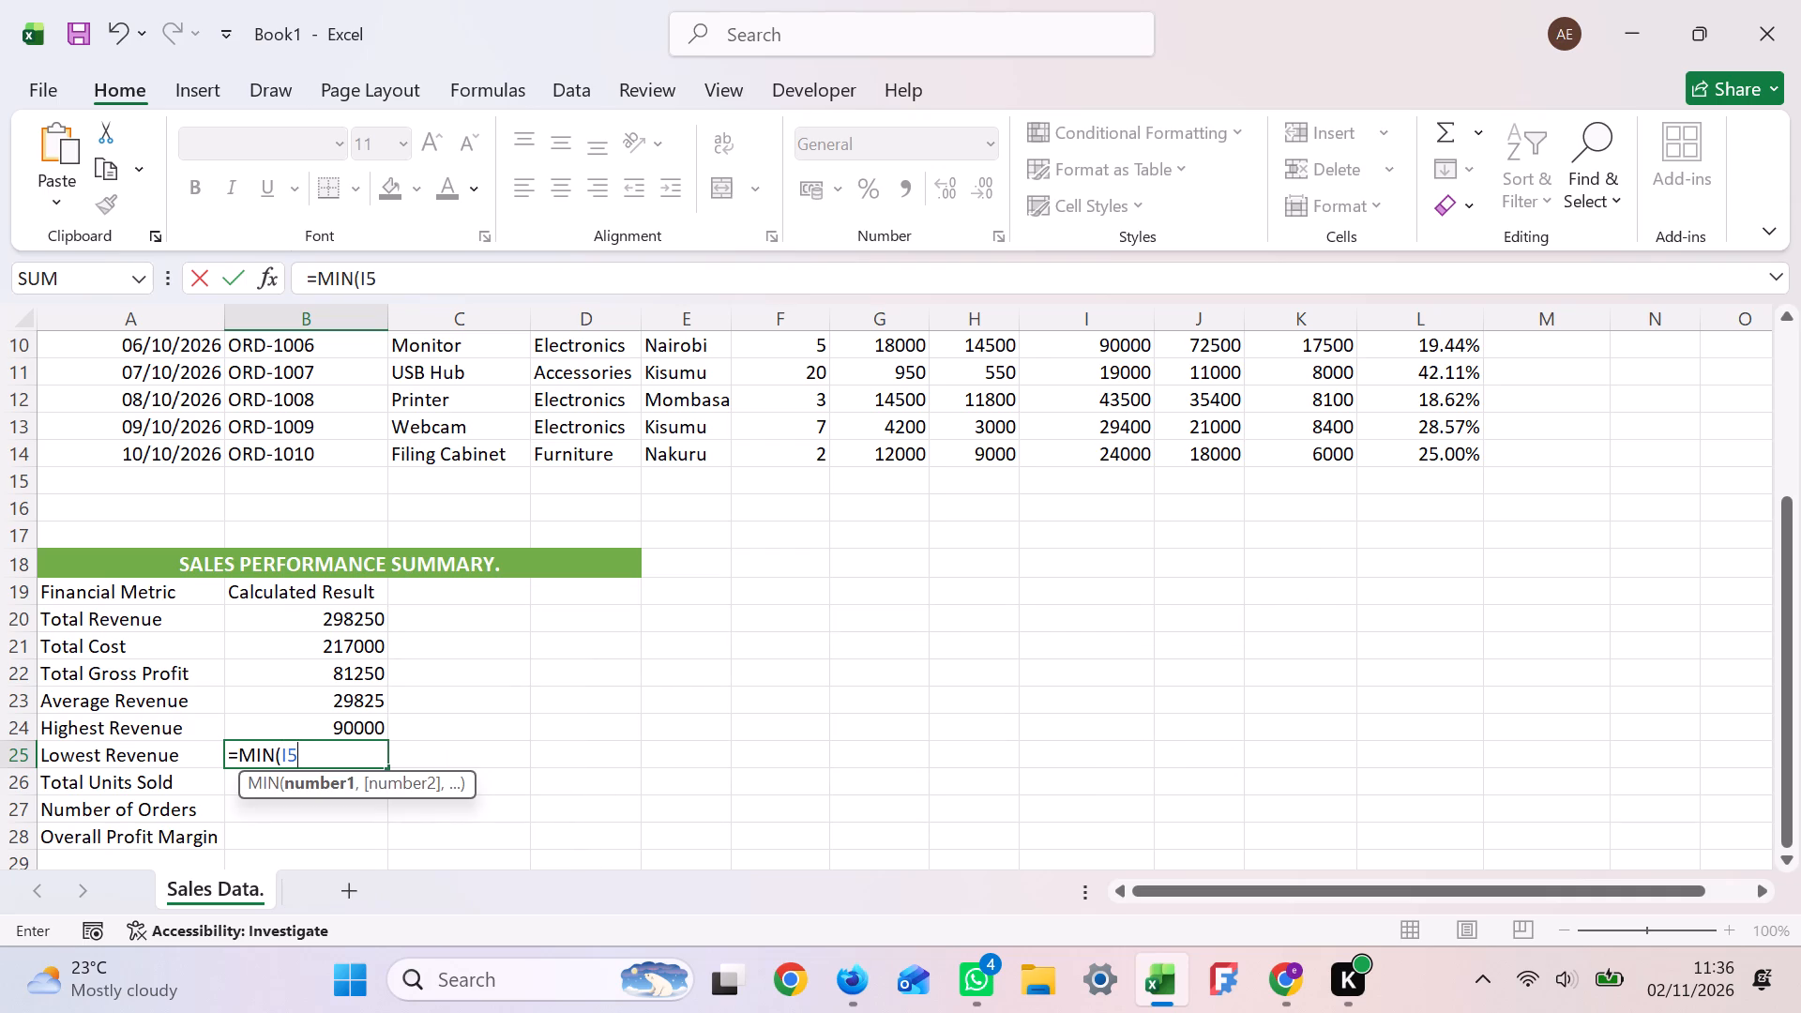
key("shift+colon")
key("i")
type("14")
key("shift+parenright")
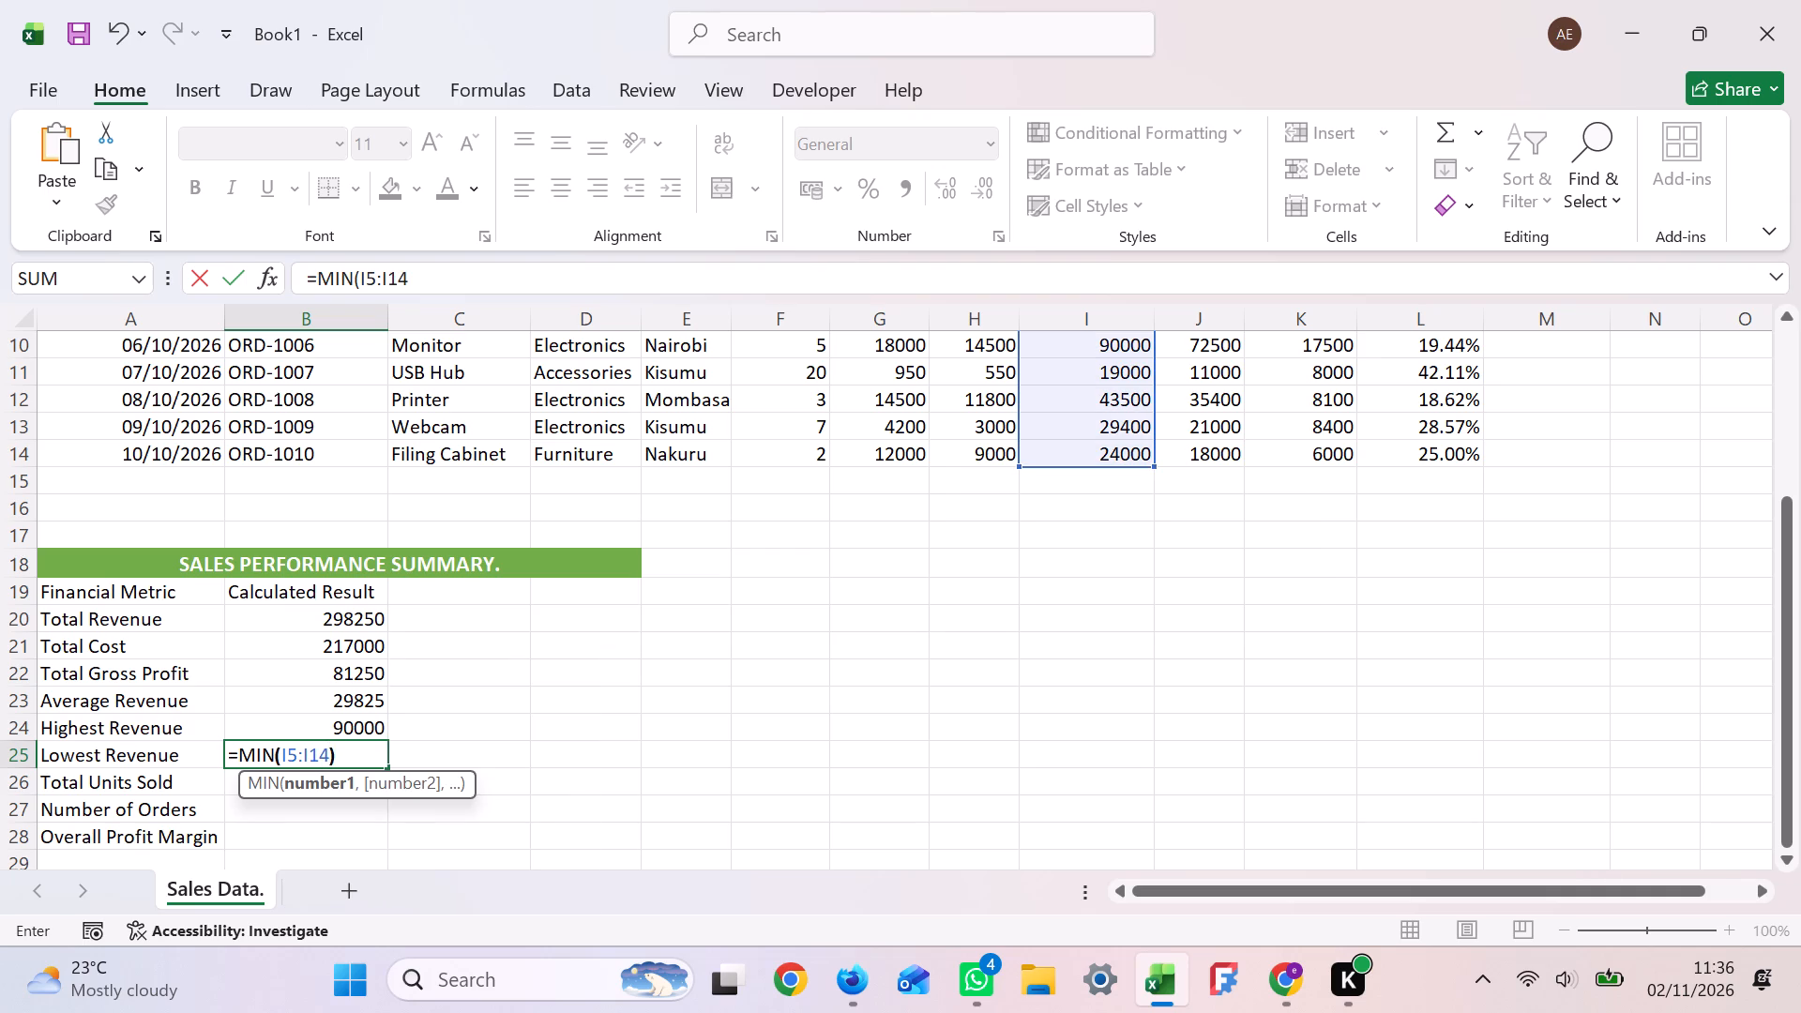
key("Return")
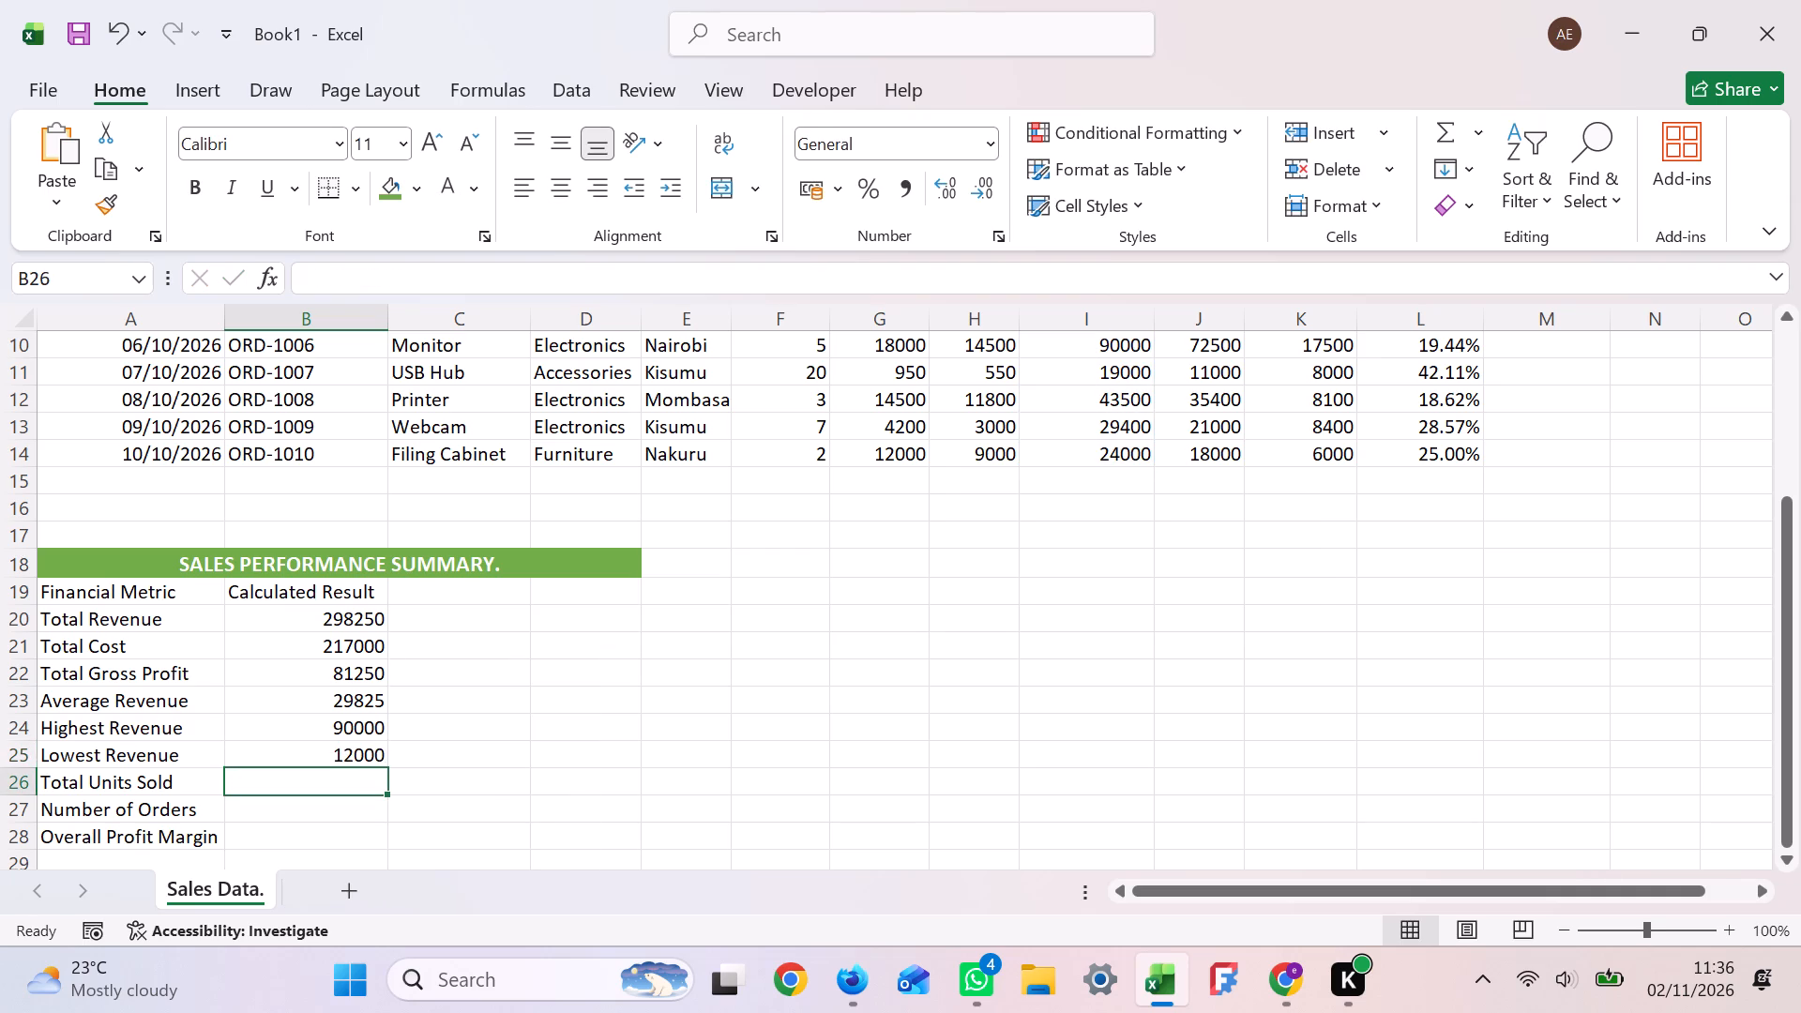
Calculate Total Units Sold in cell B26 with the formula =SUM(F5:F14).
left_click(326, 791)
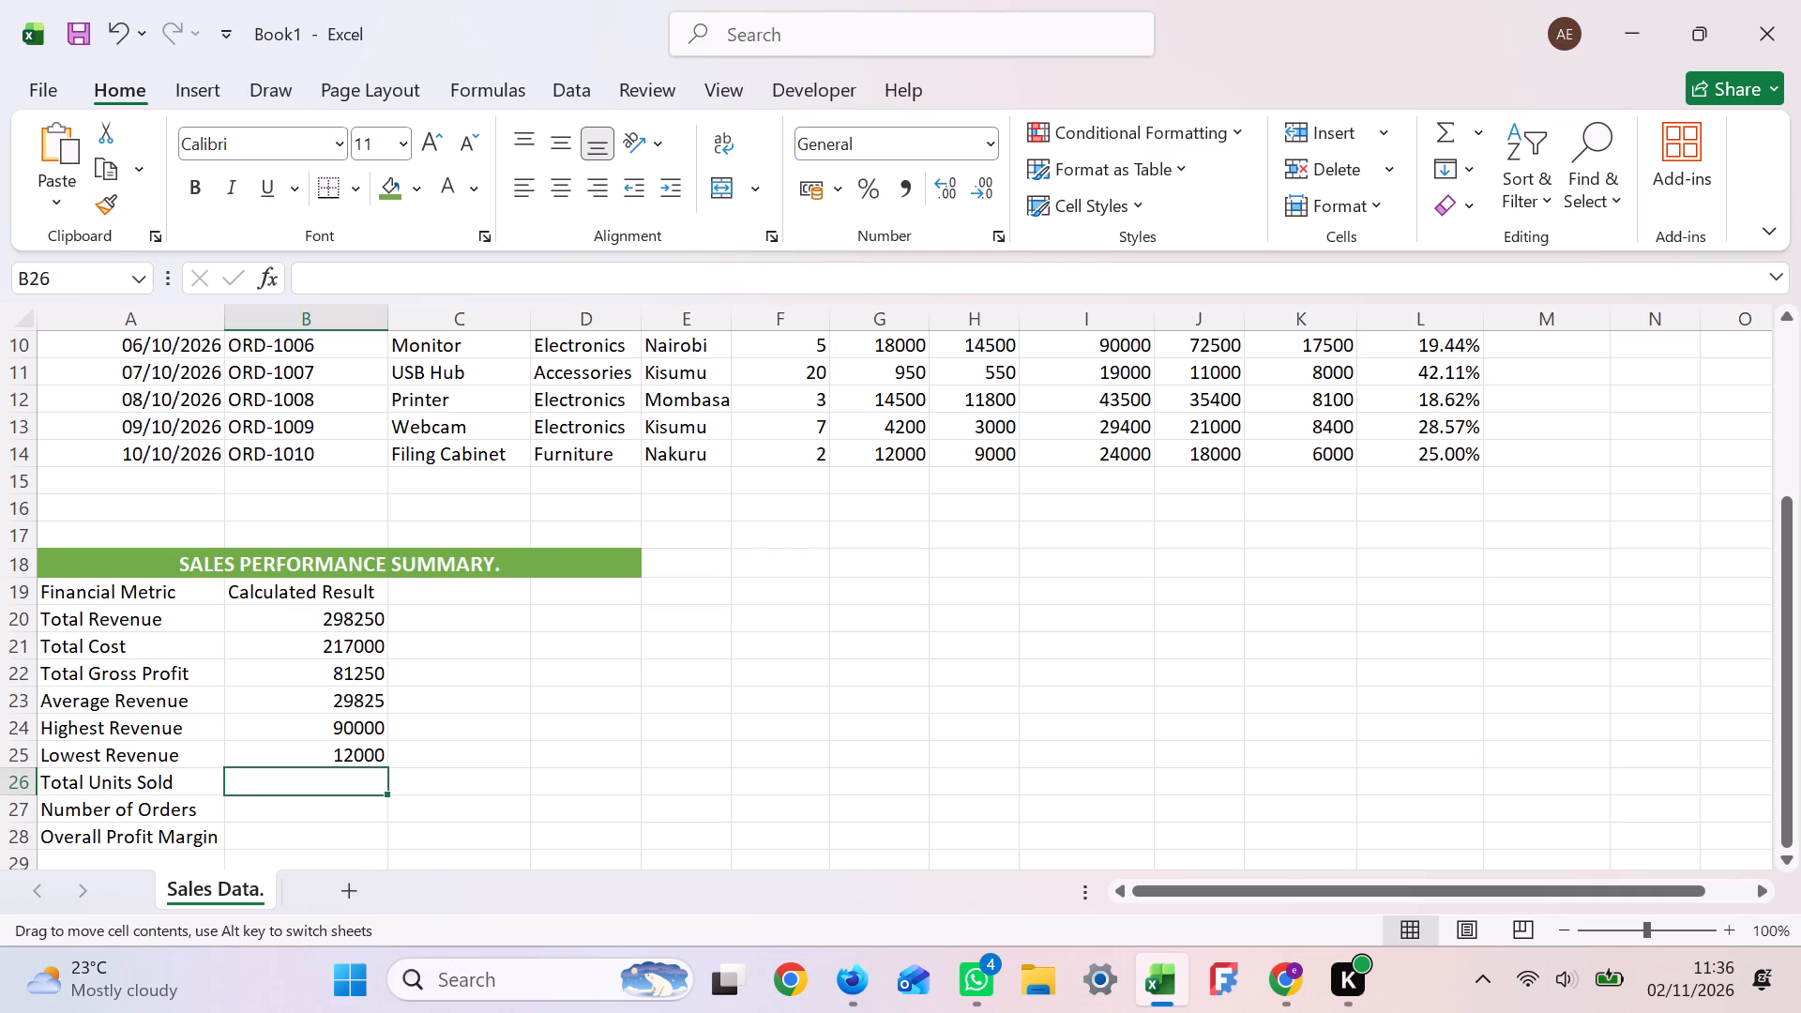
type("=S")
key("u")
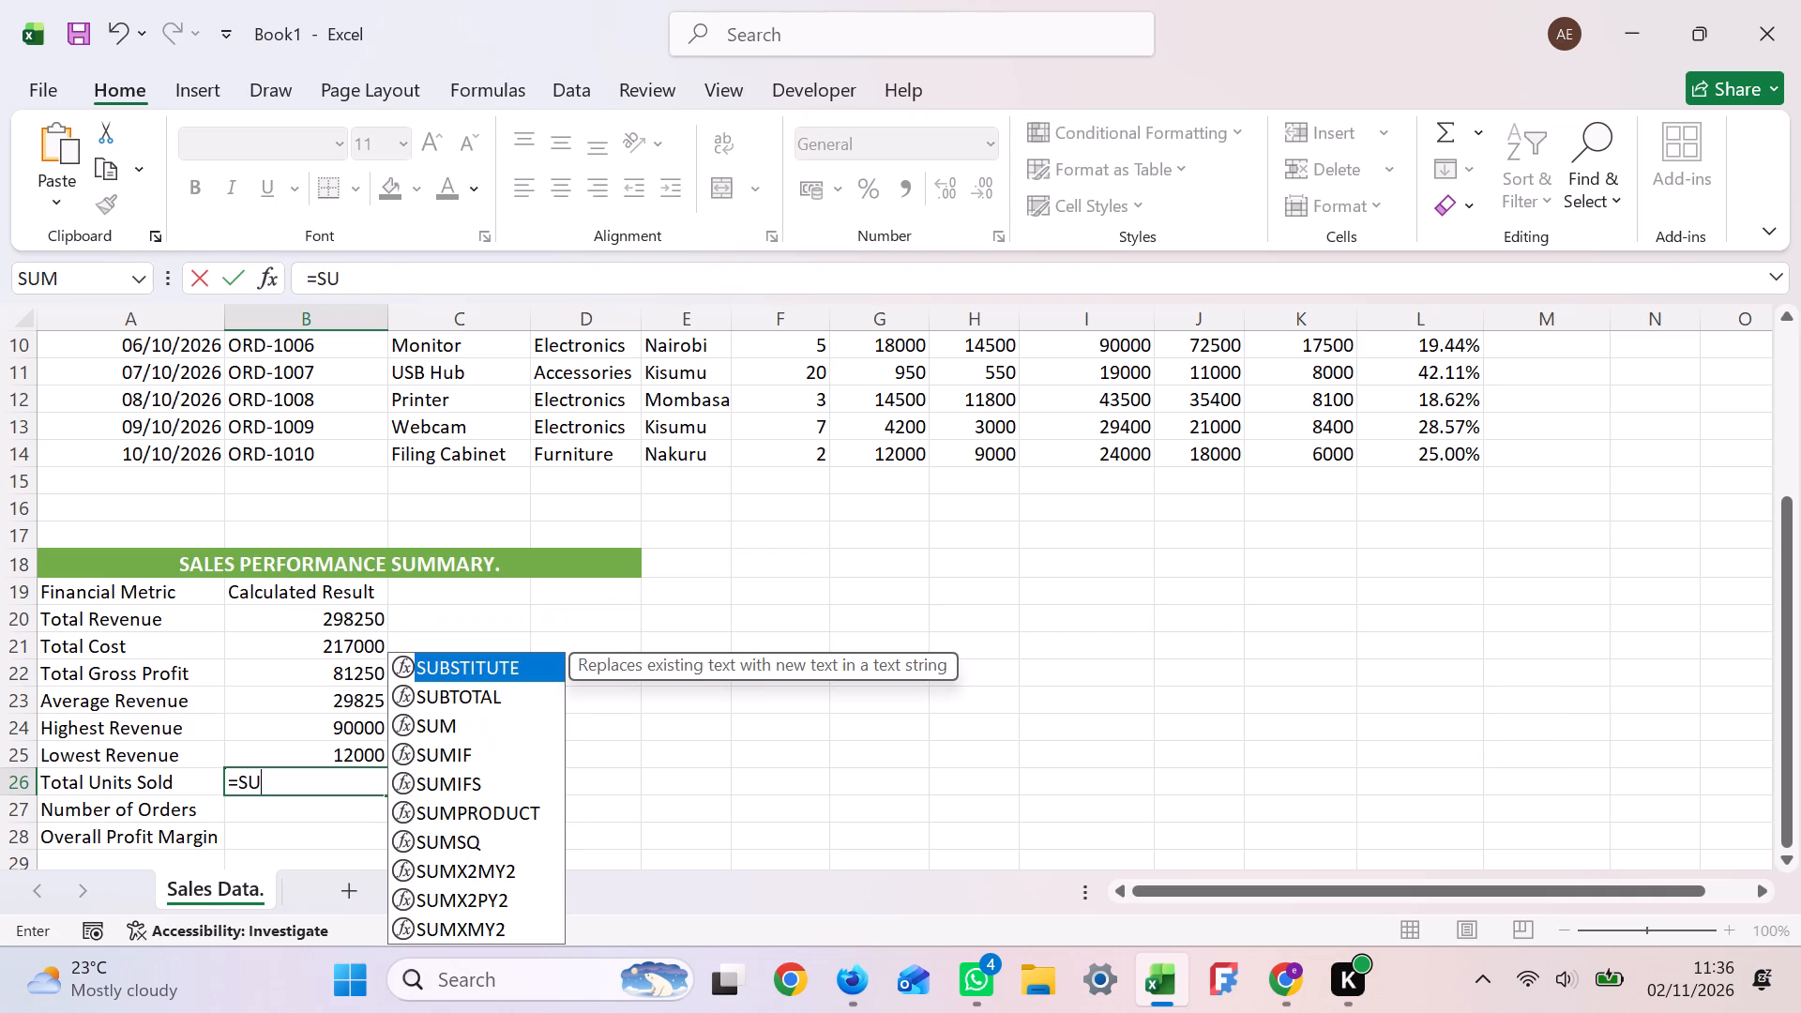
key("m")
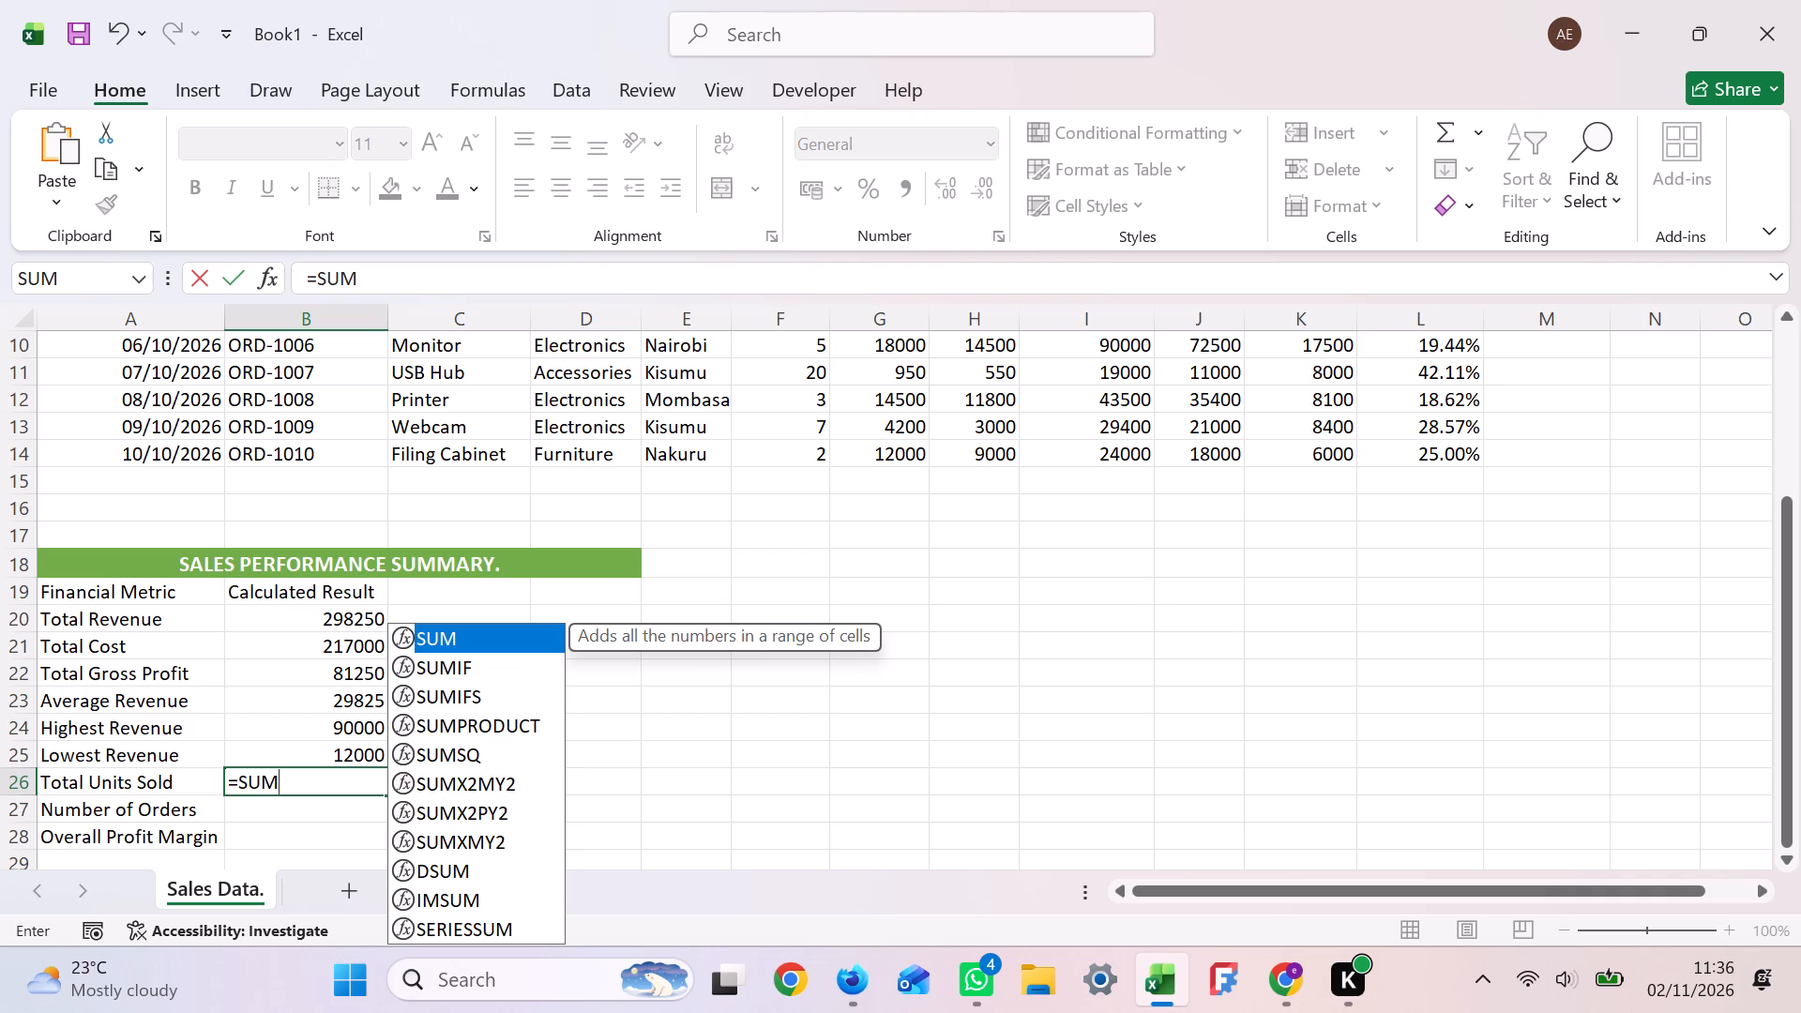
key("shift+parenleft")
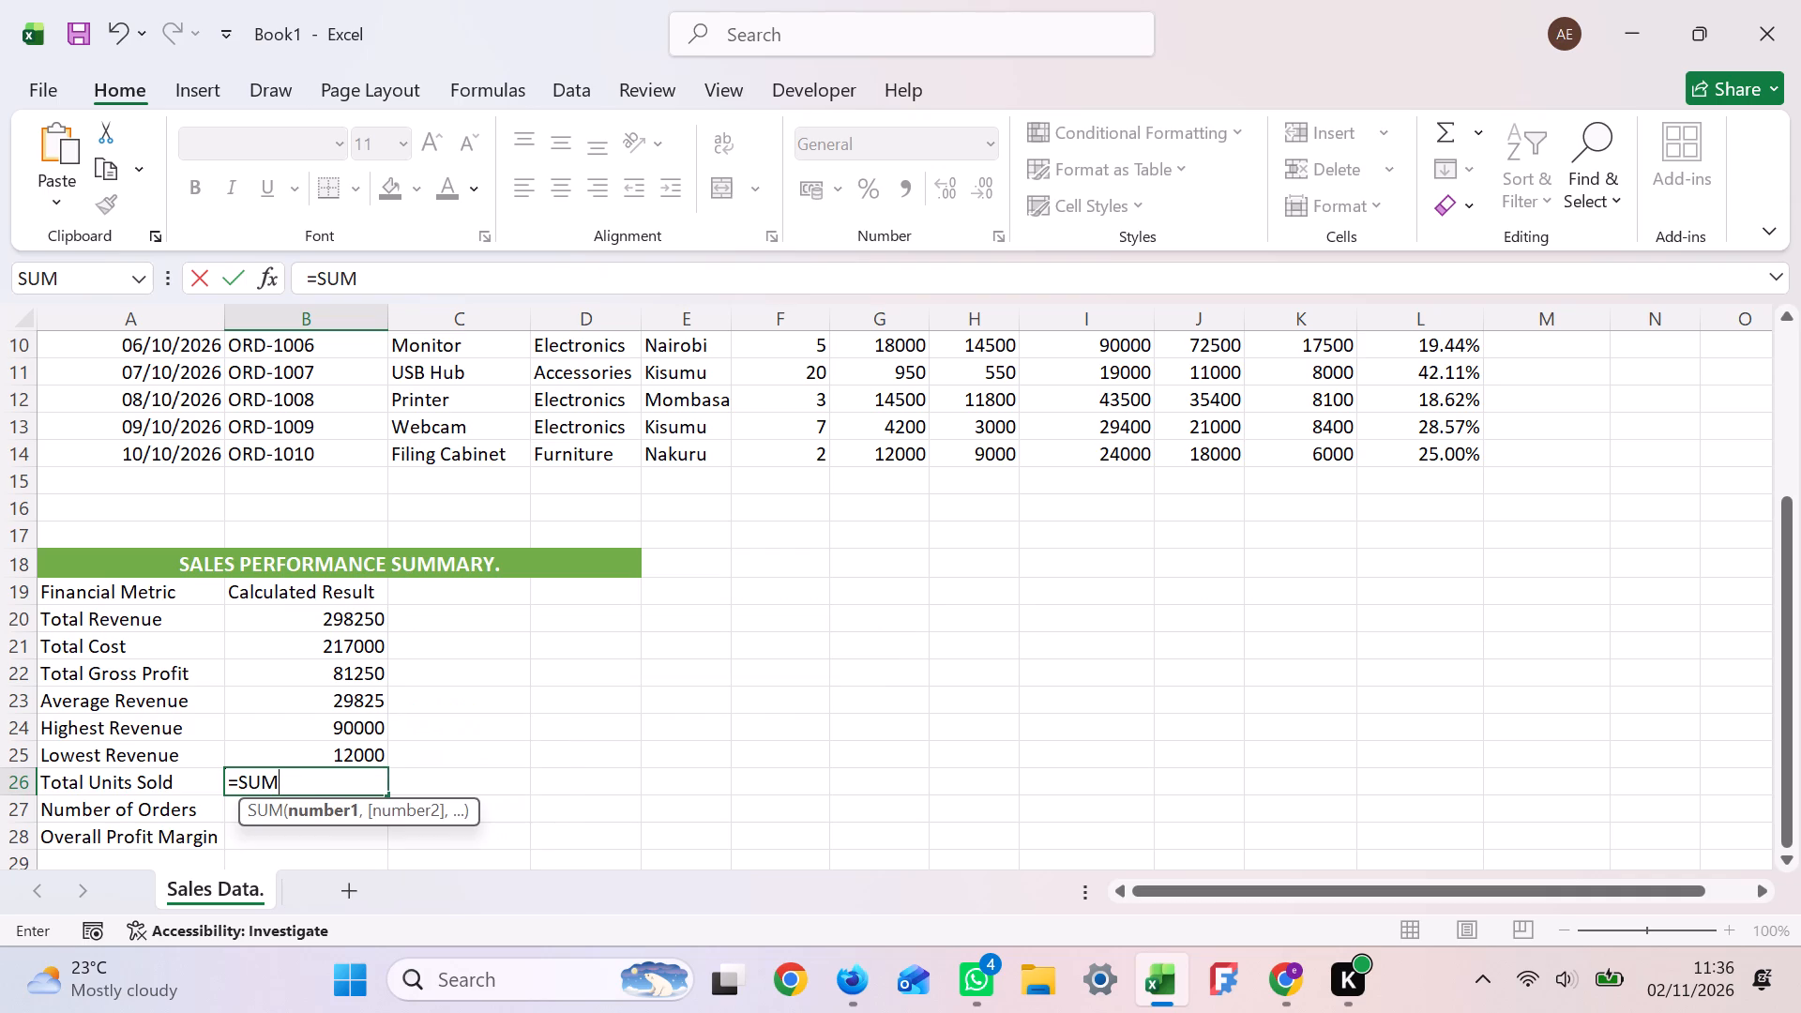
type("F5")
key("shift+colon")
key("f")
type("14")
key("shift+parenright")
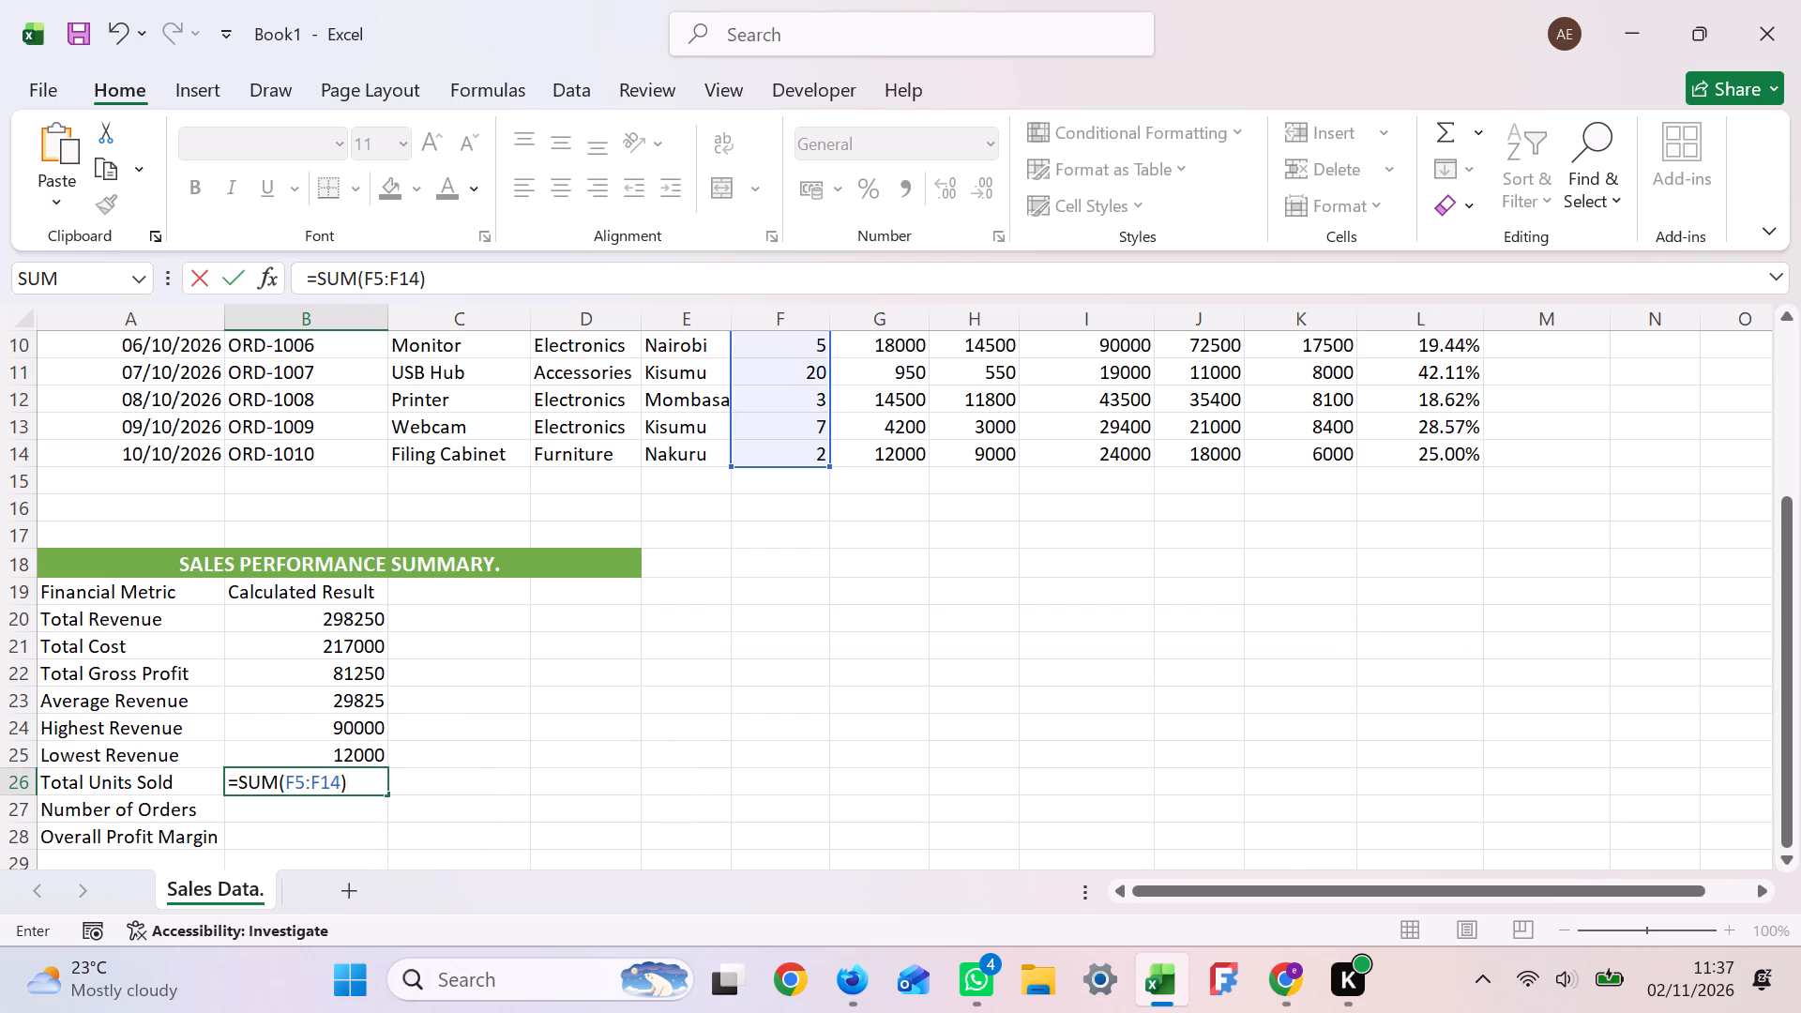
key("Return")
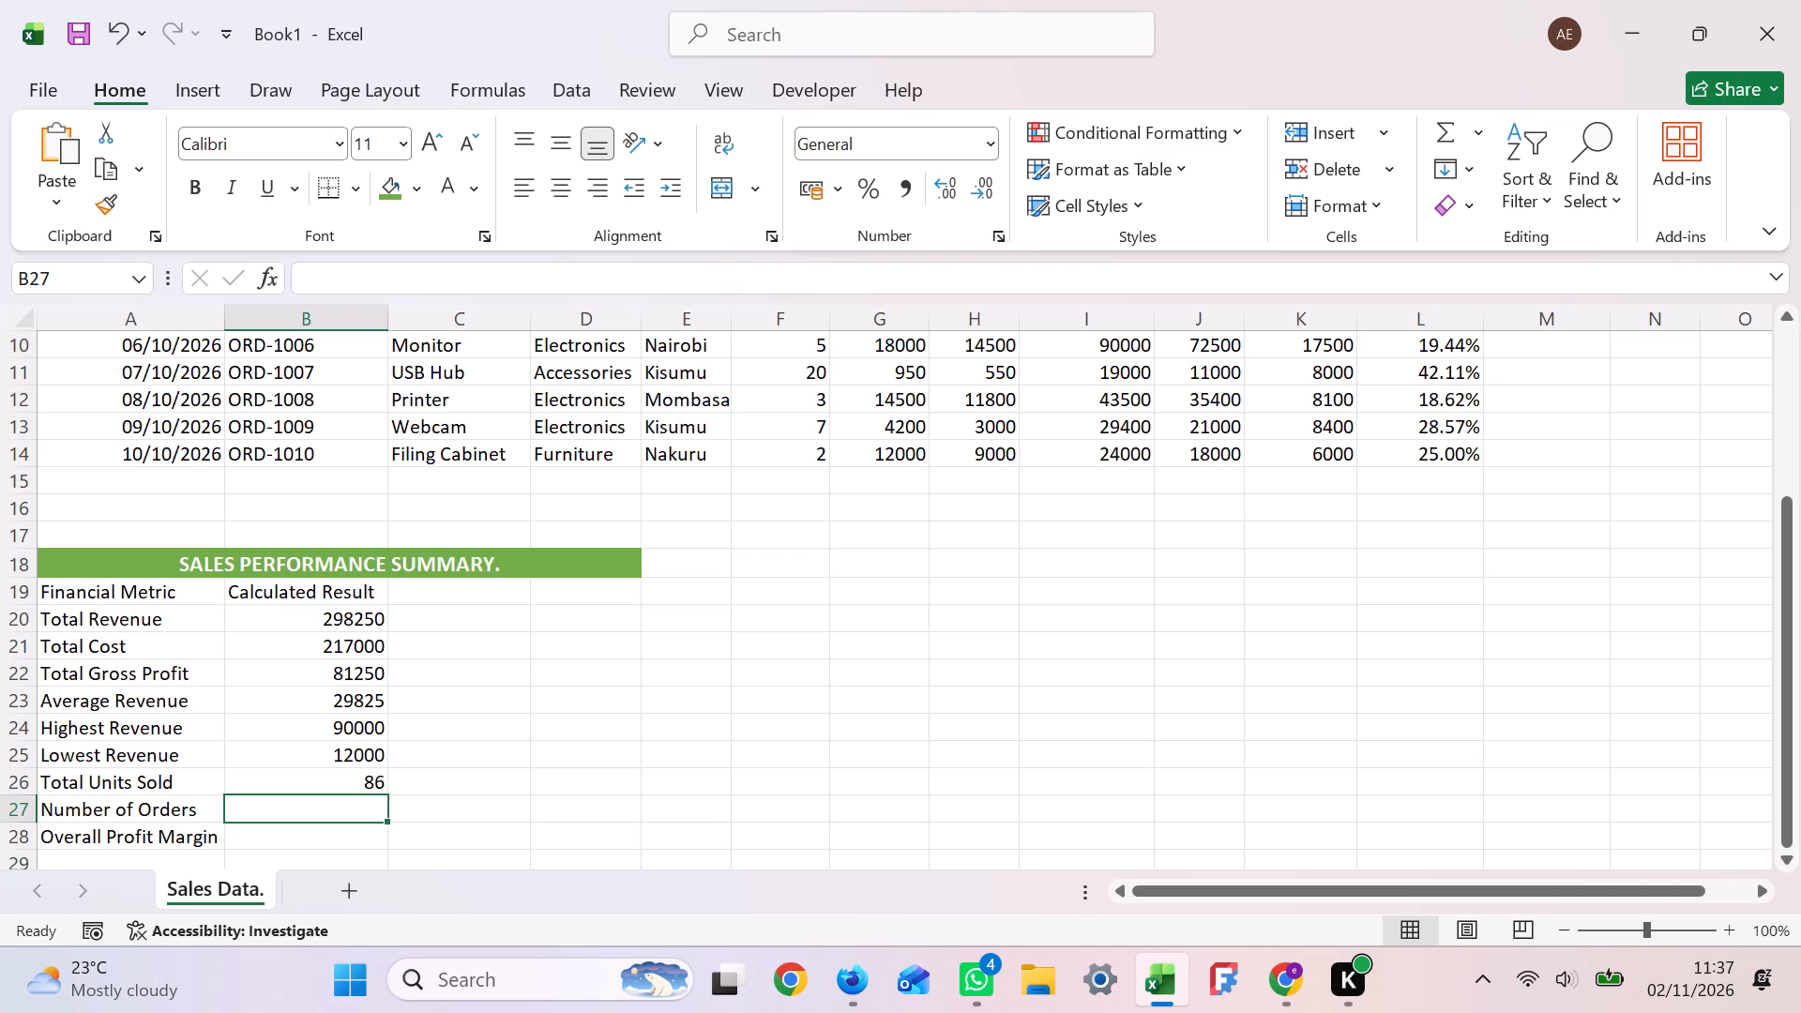
Calculate Number of Orders in cell B27 with the formula =COUNTA(B5:B14).
key("equal")
key("c")
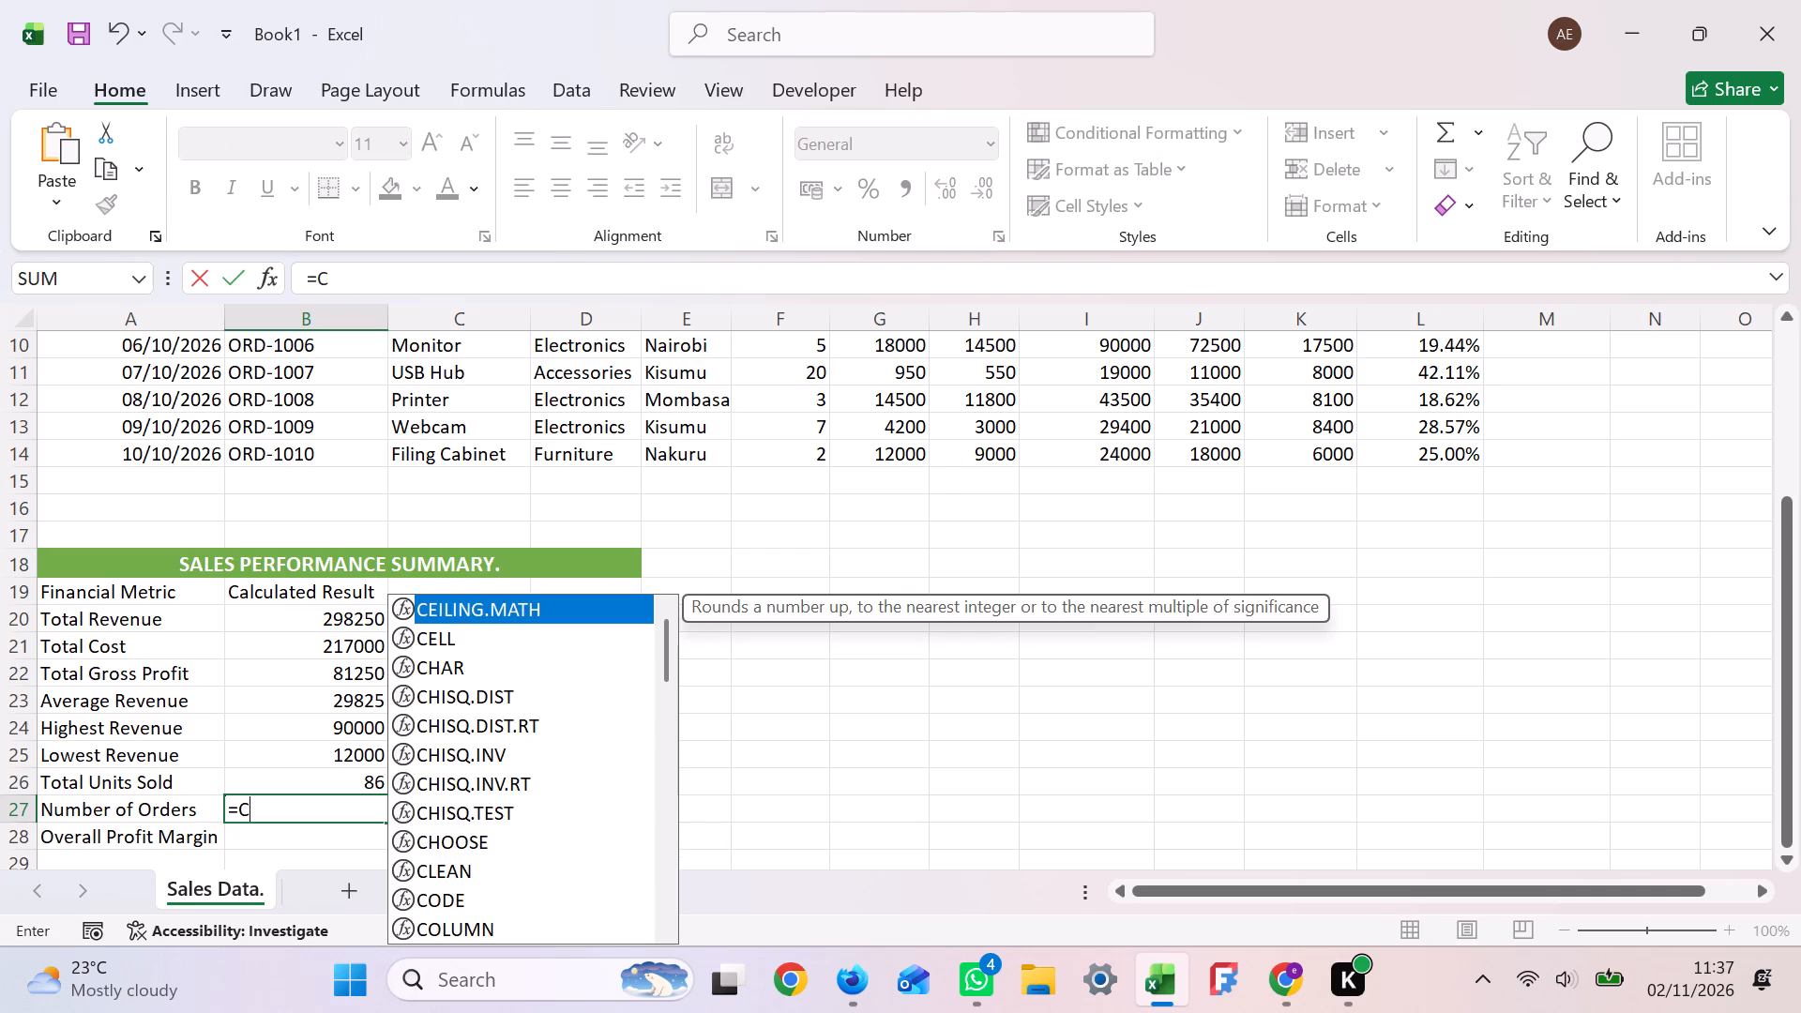
key("o")
type("UNT")
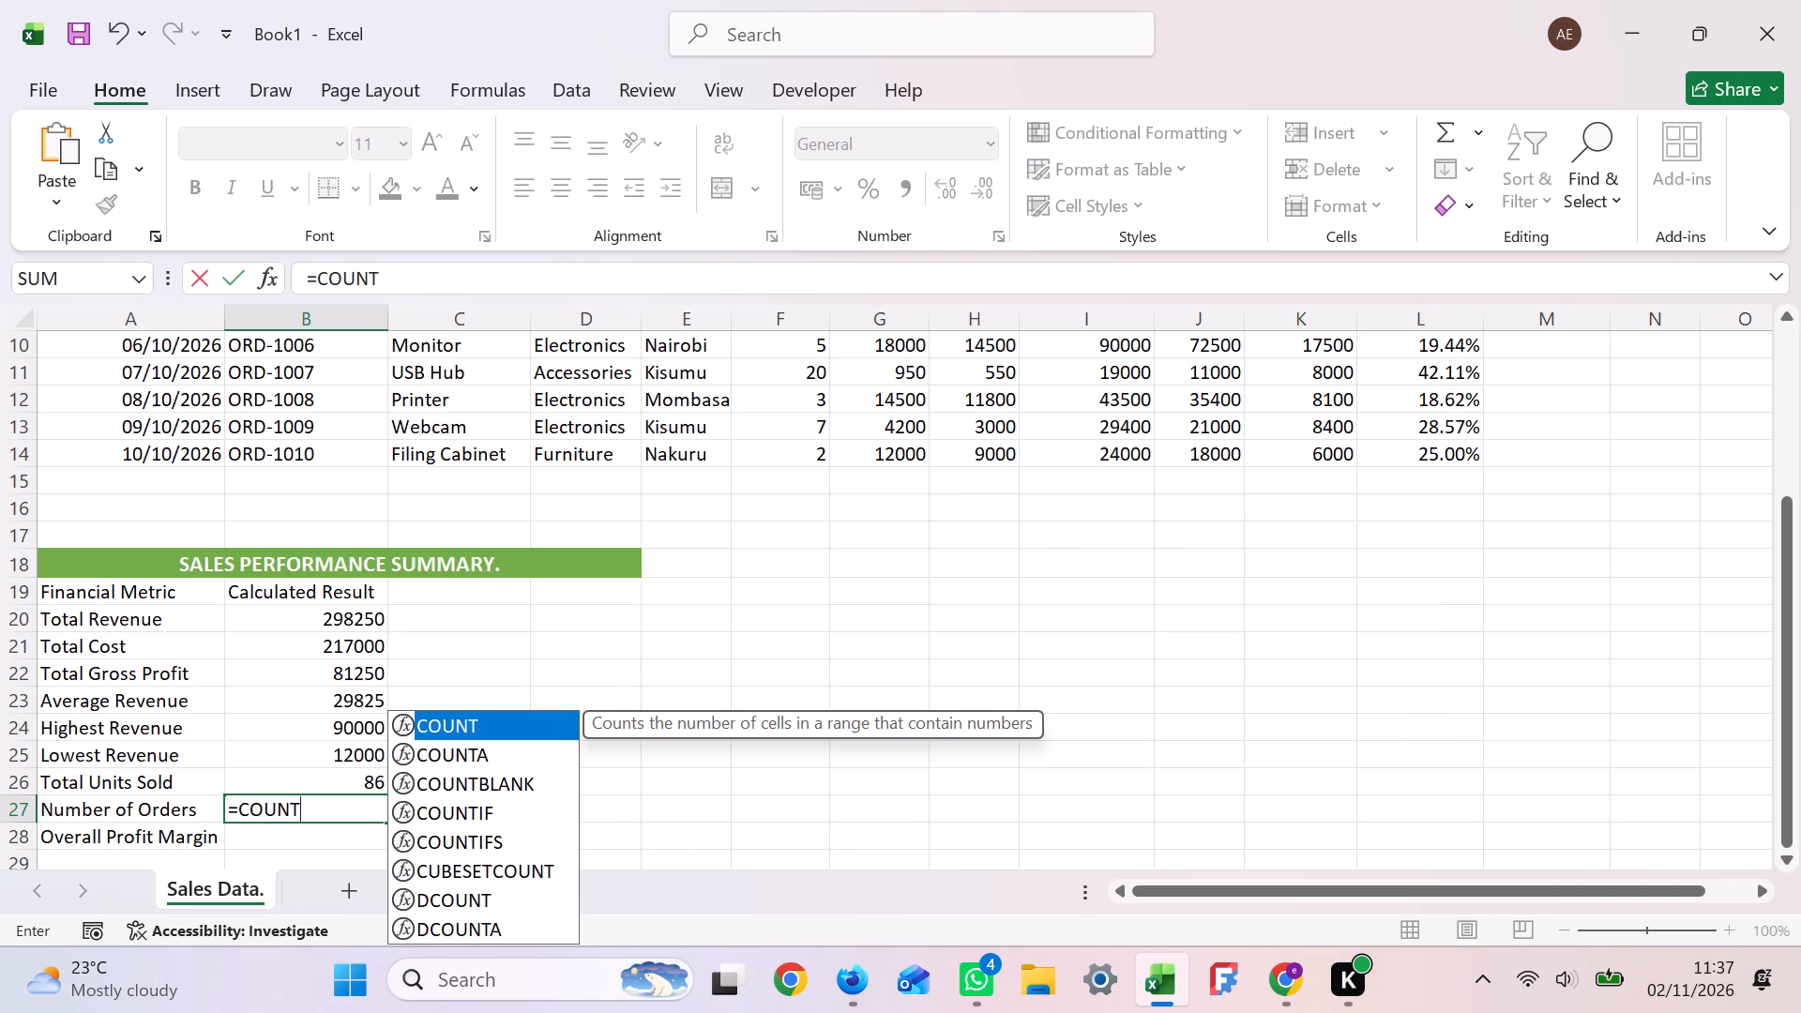
key("a")
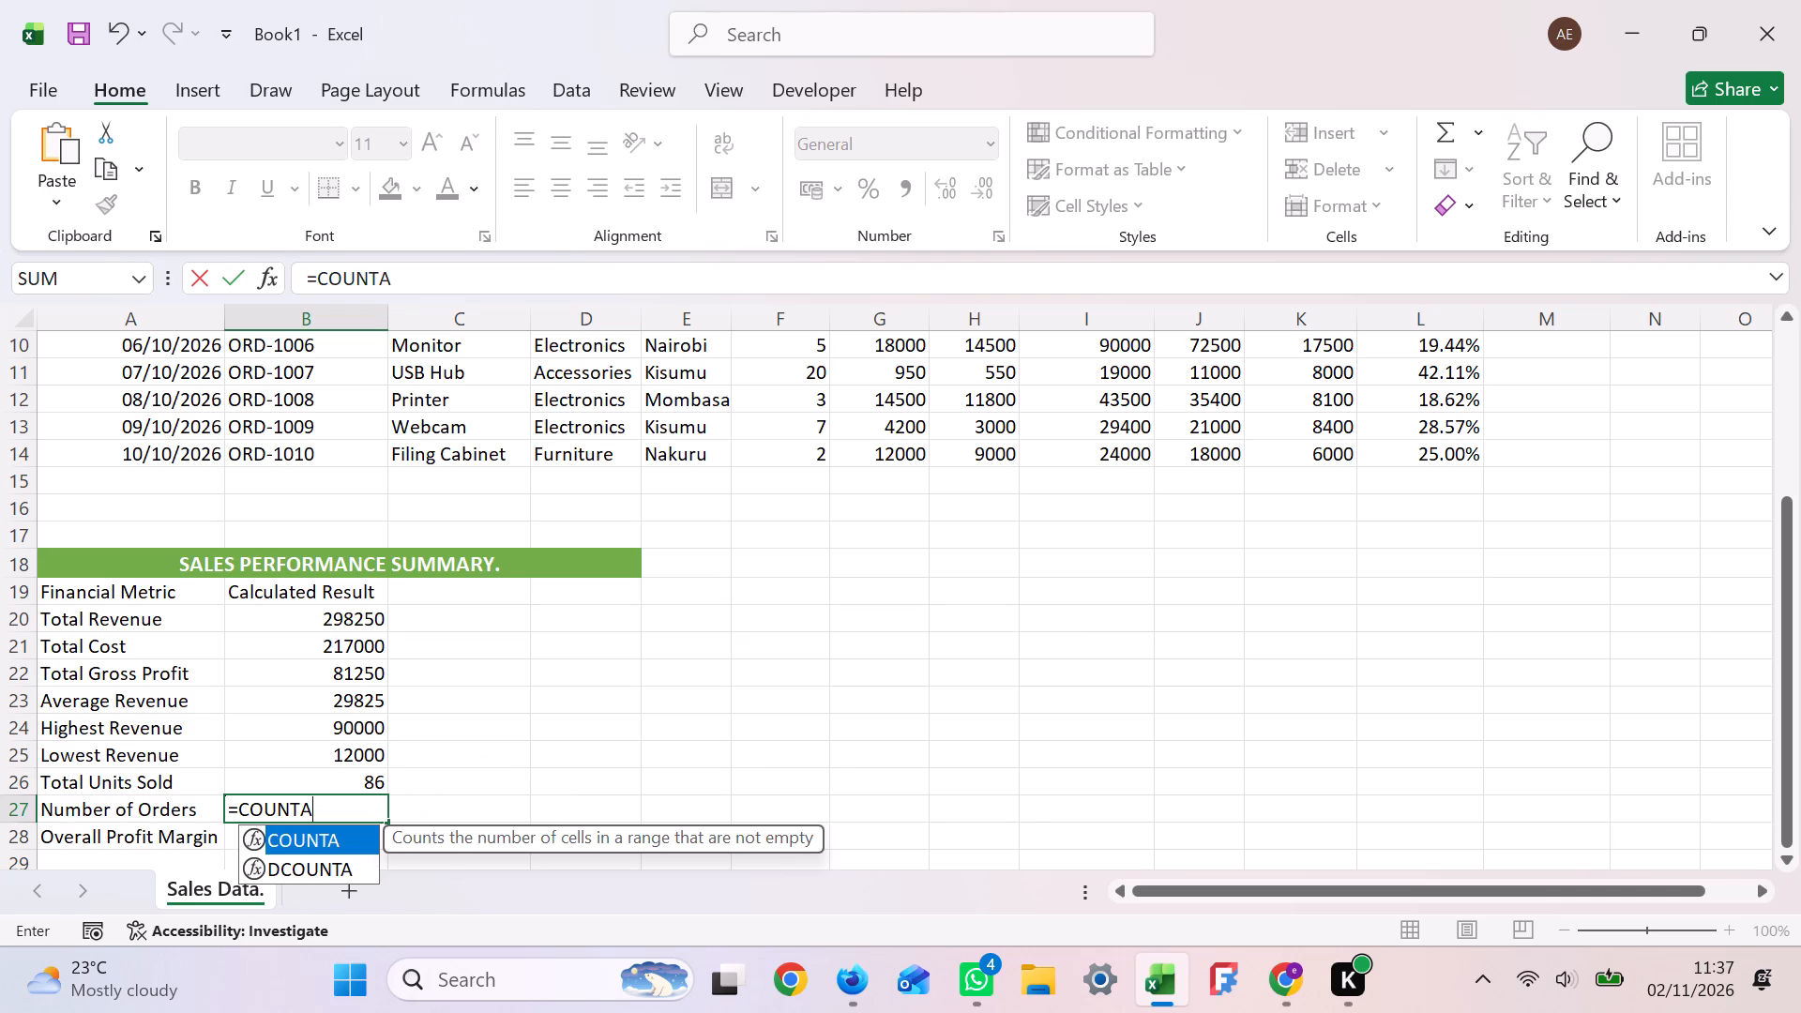
key("shift+parenleft")
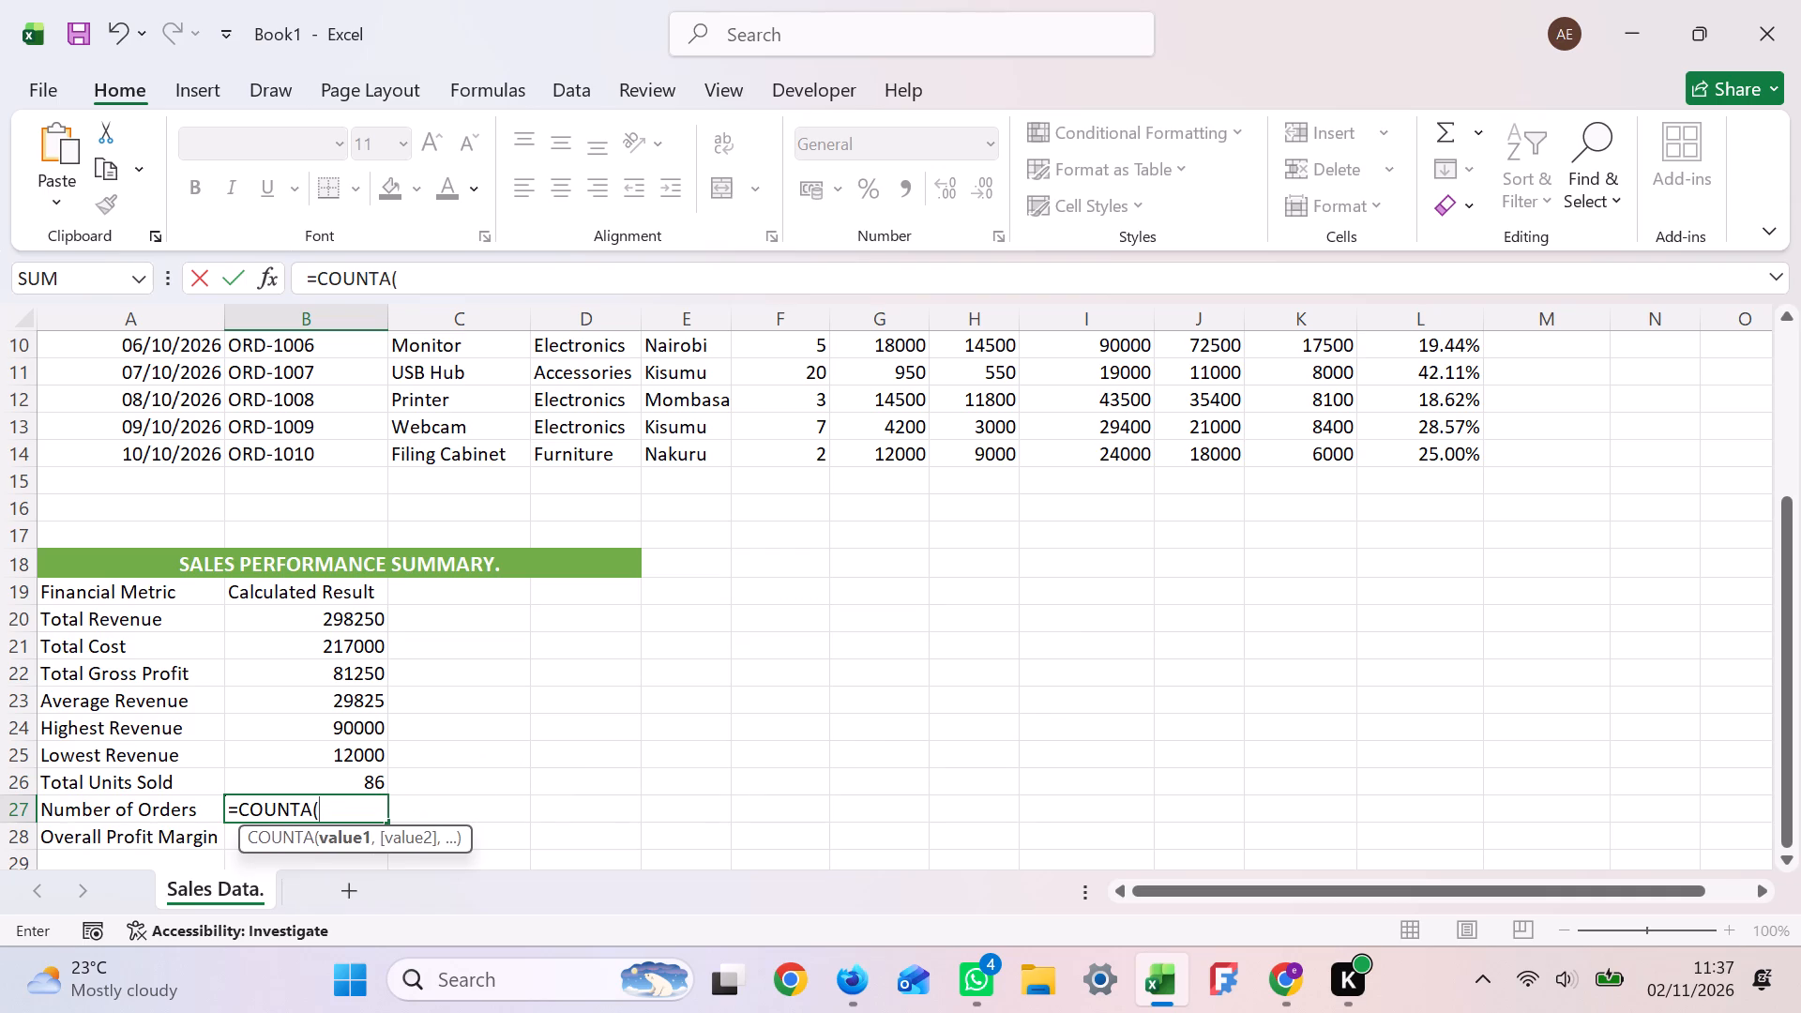
key("b")
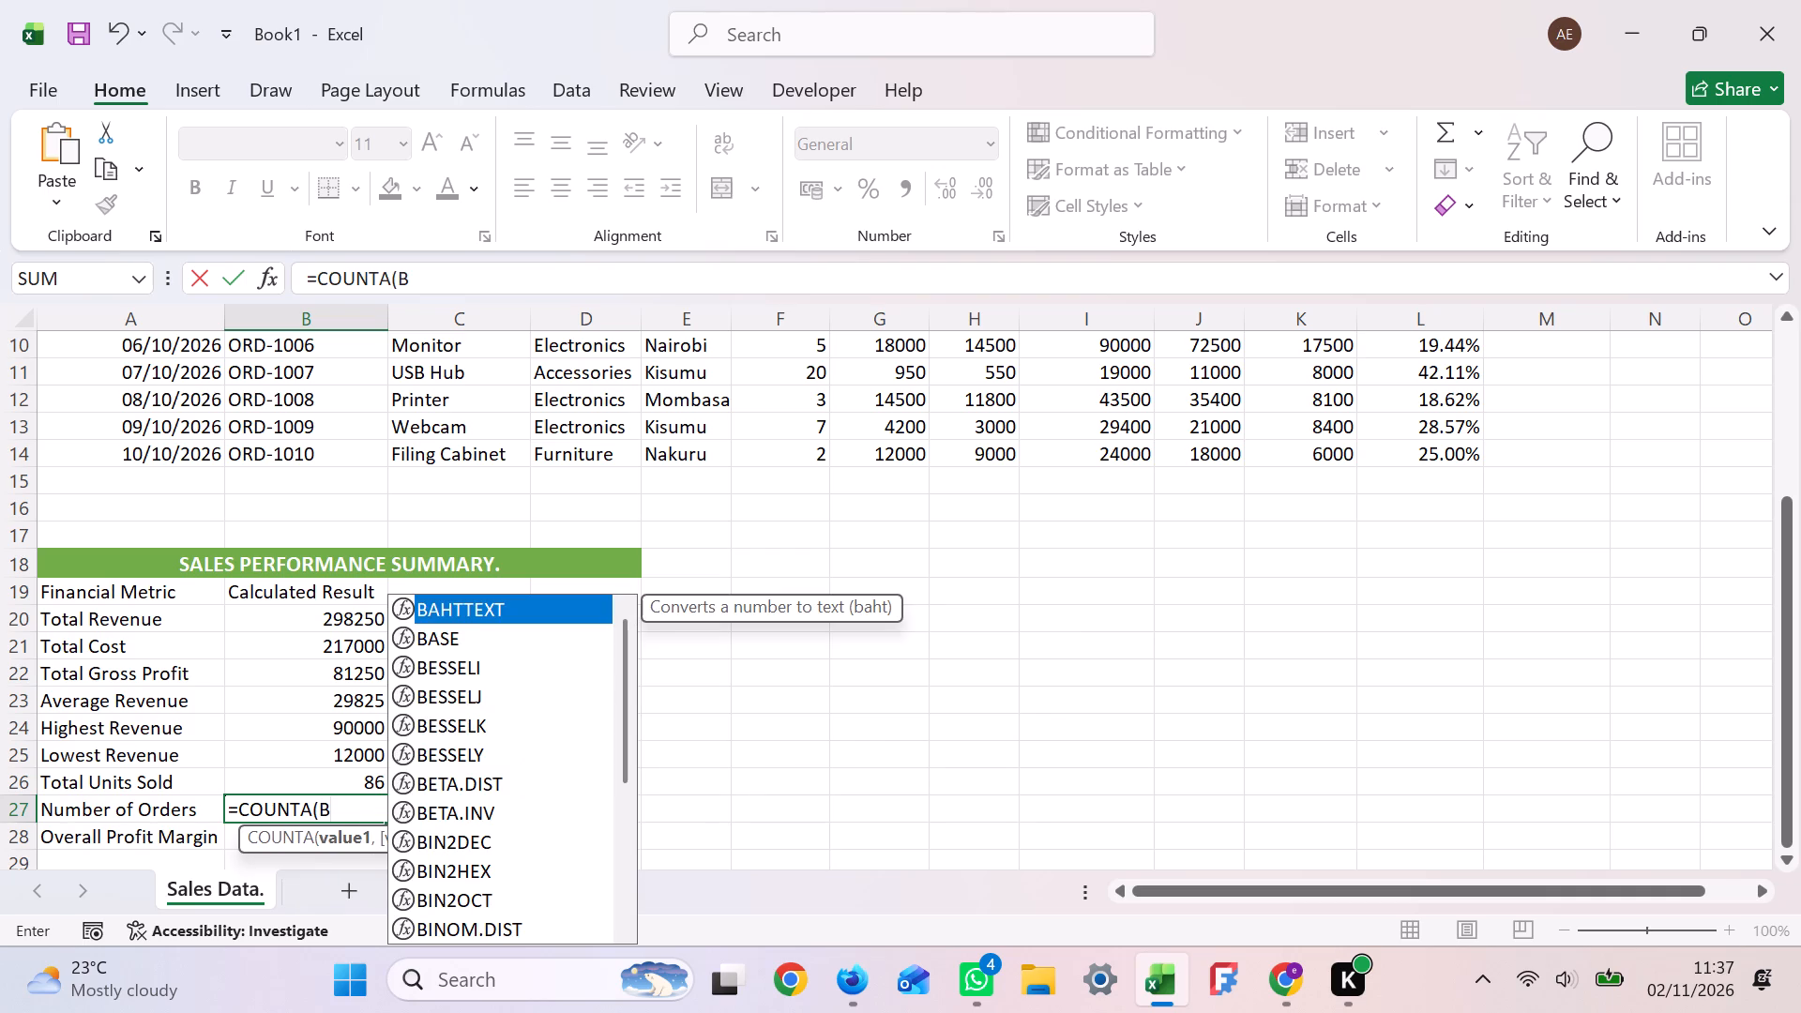
key("5")
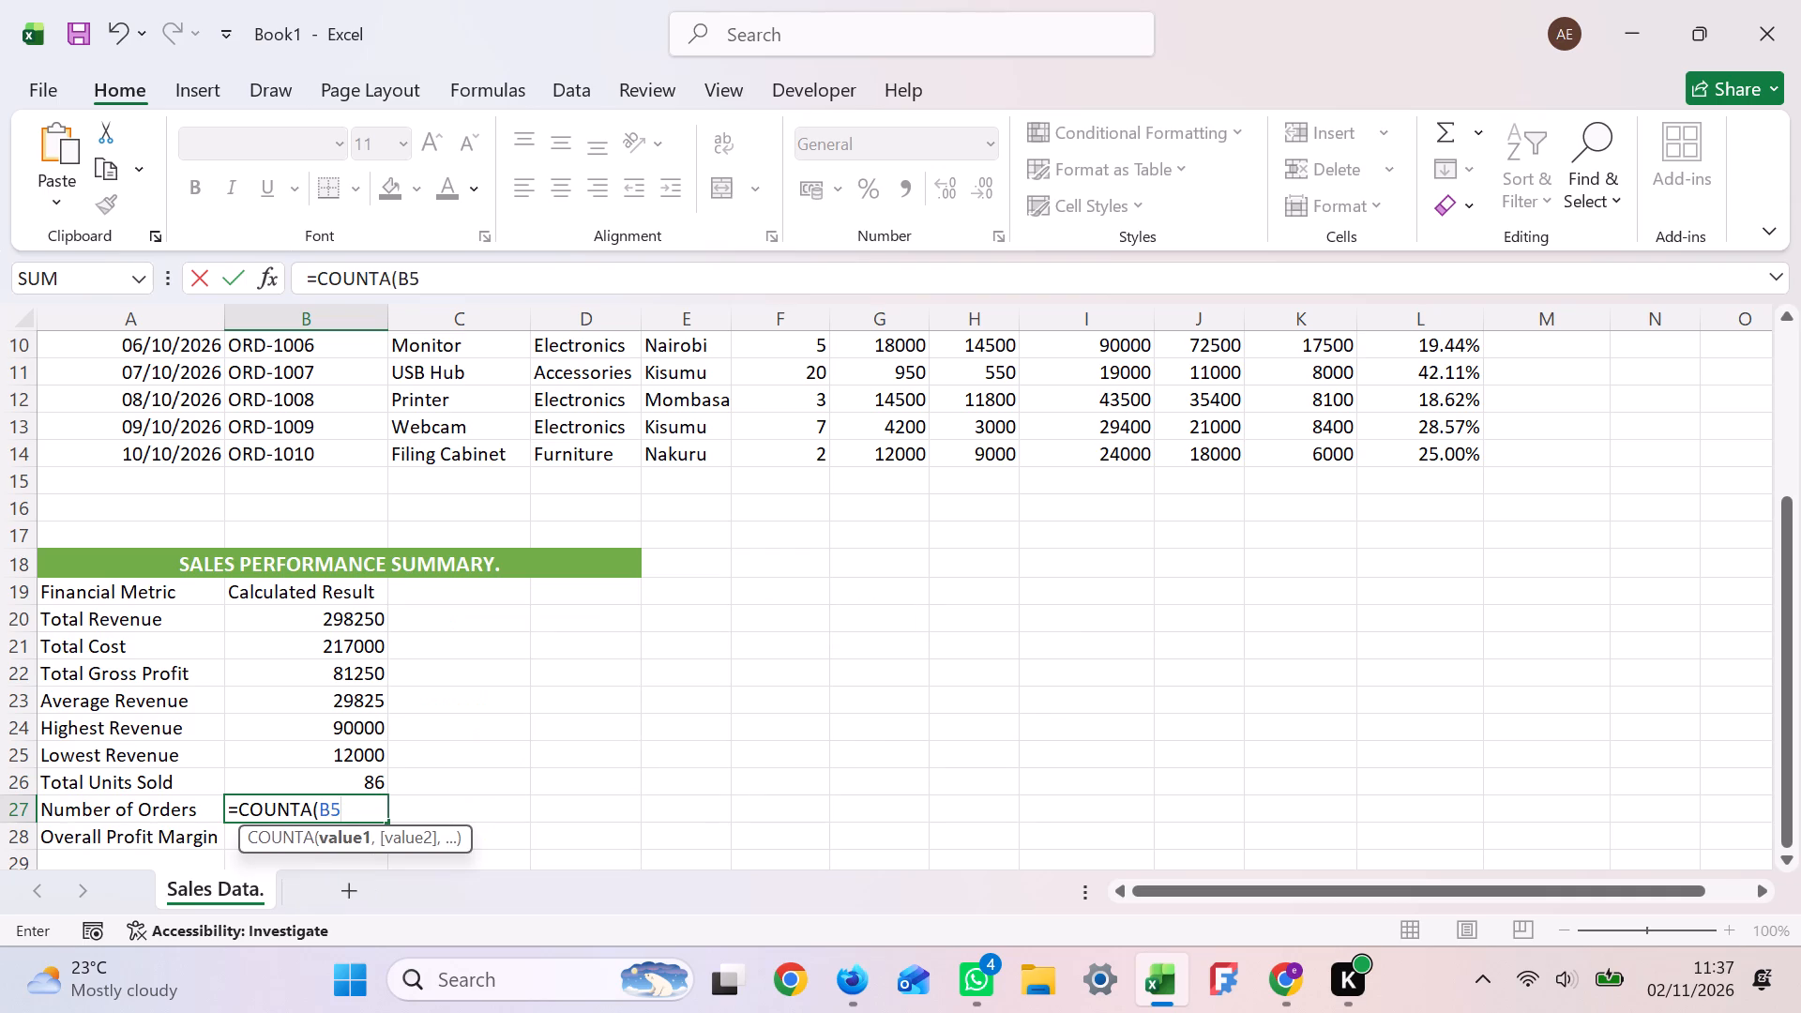
key("shift+colon")
key("b")
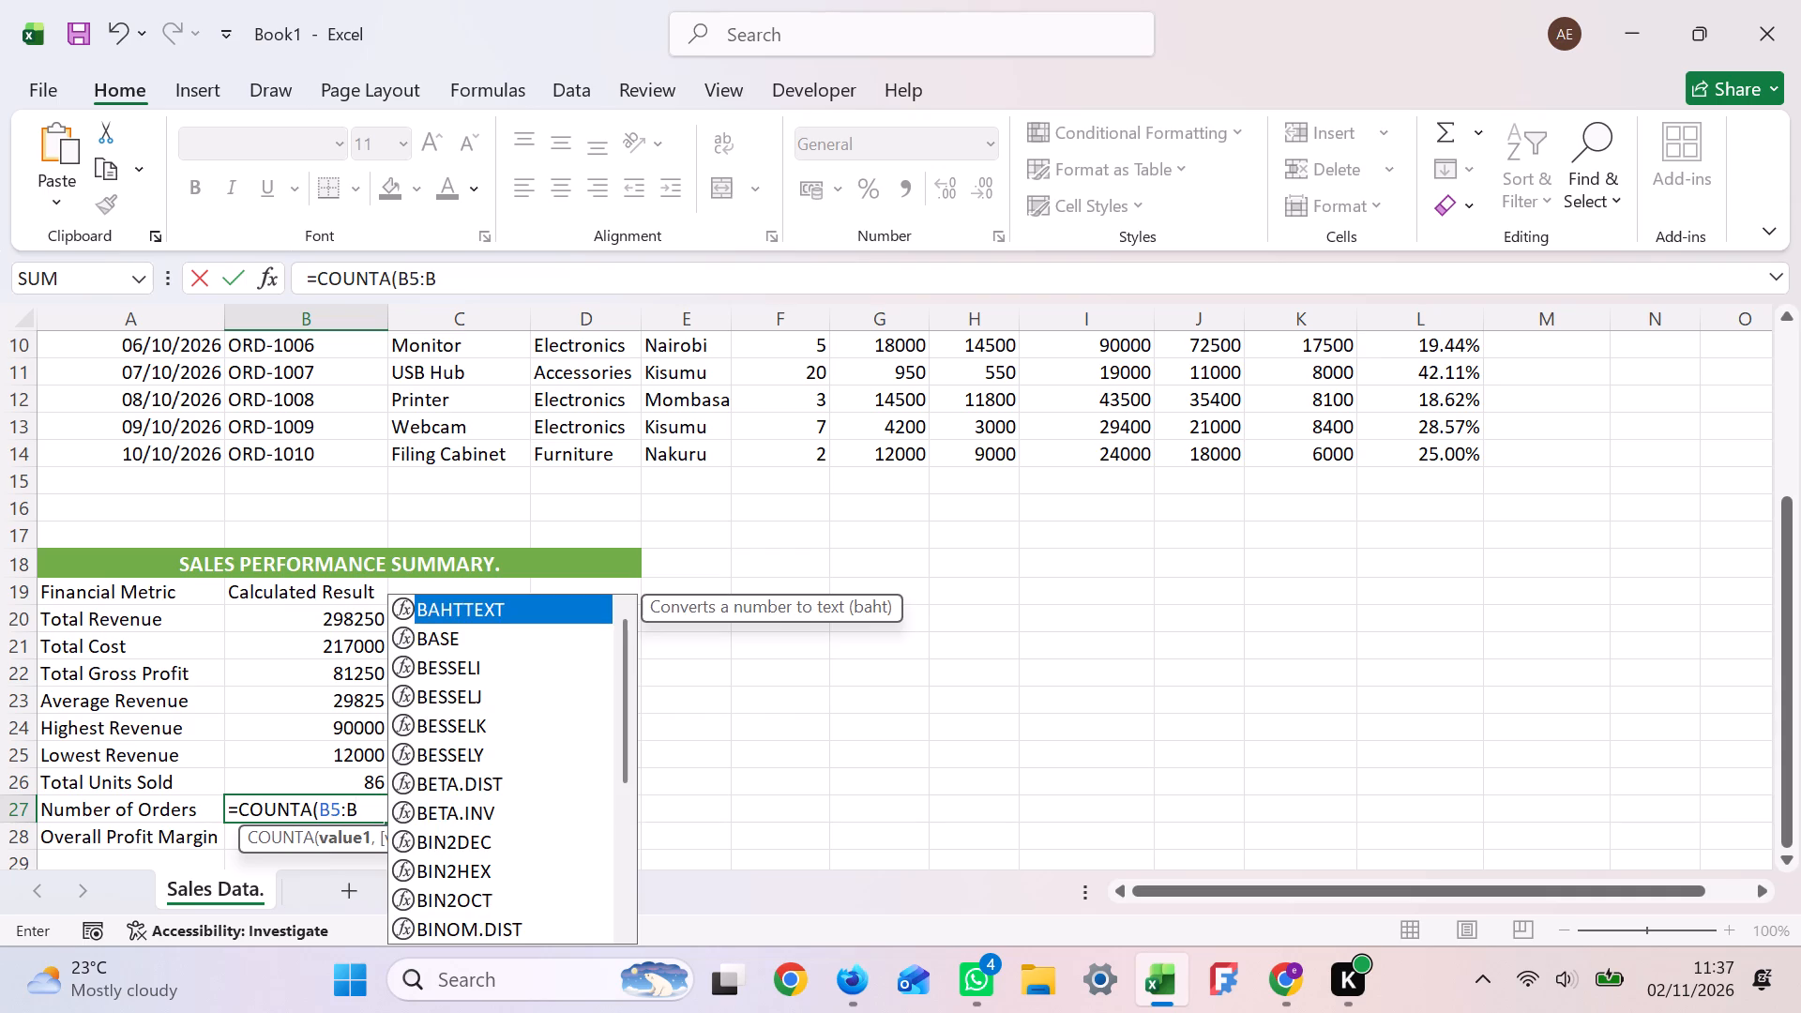
type("14")
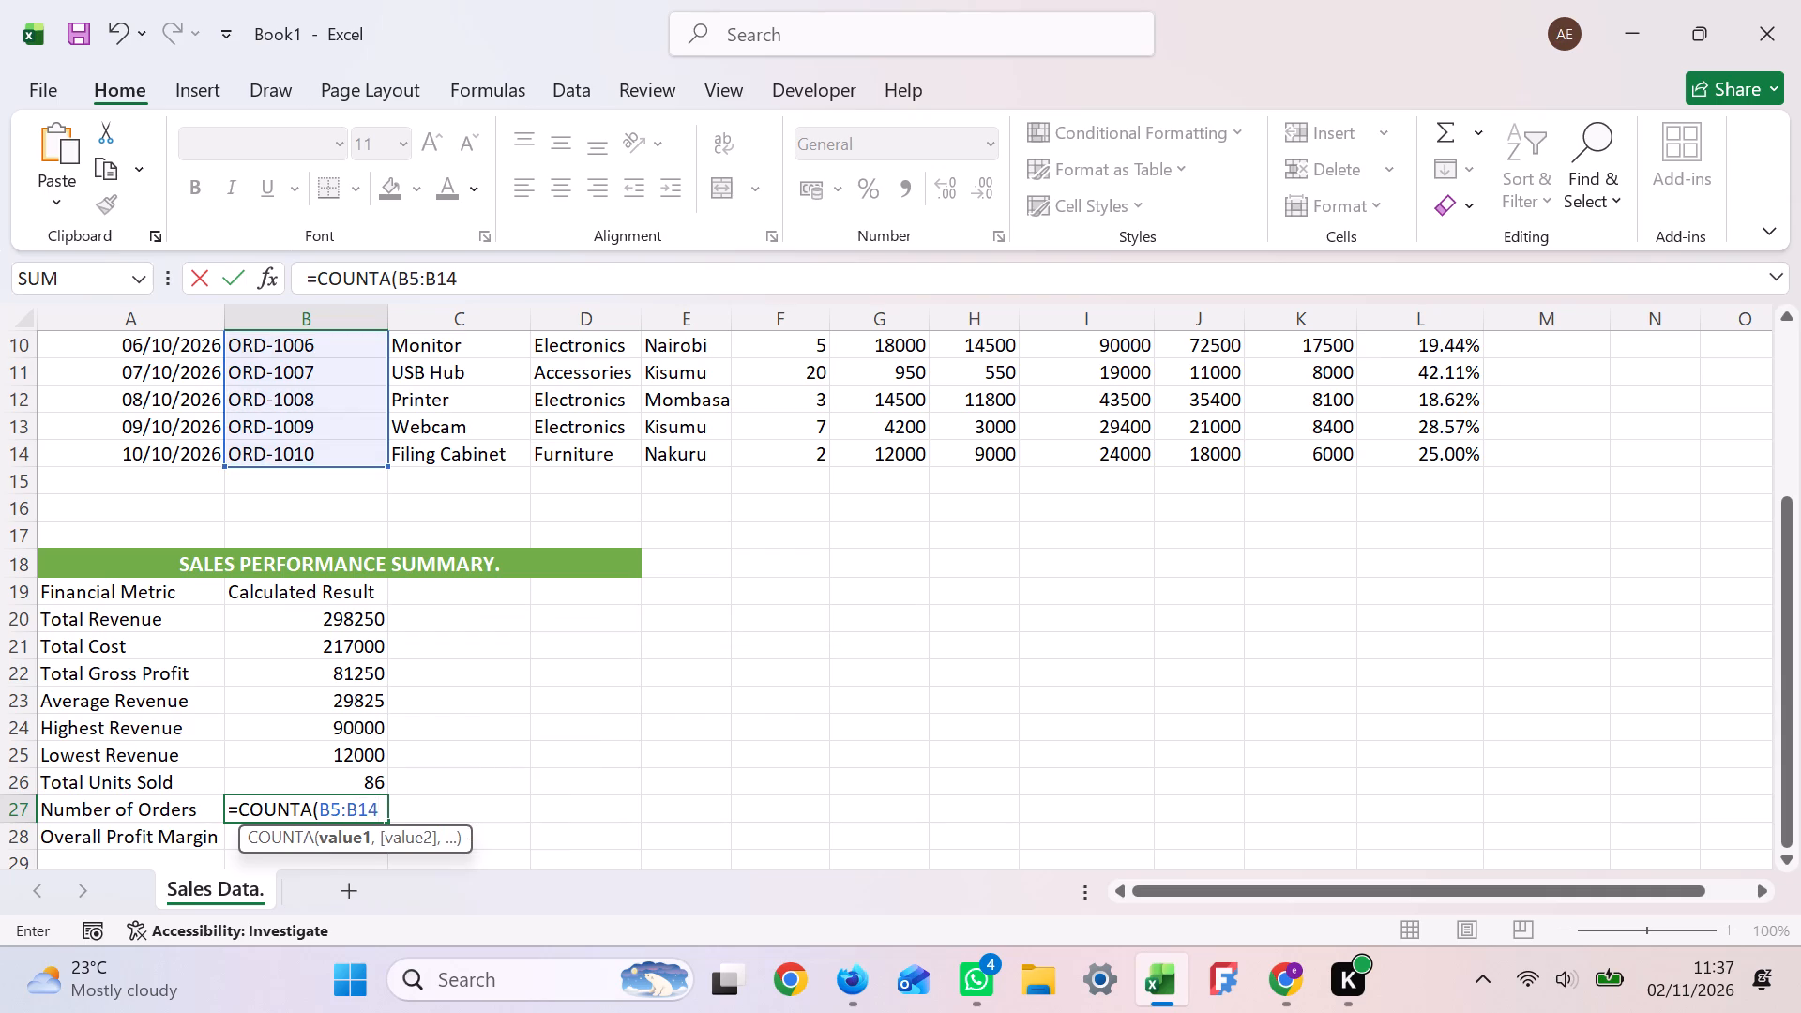
key("shift+parenright")
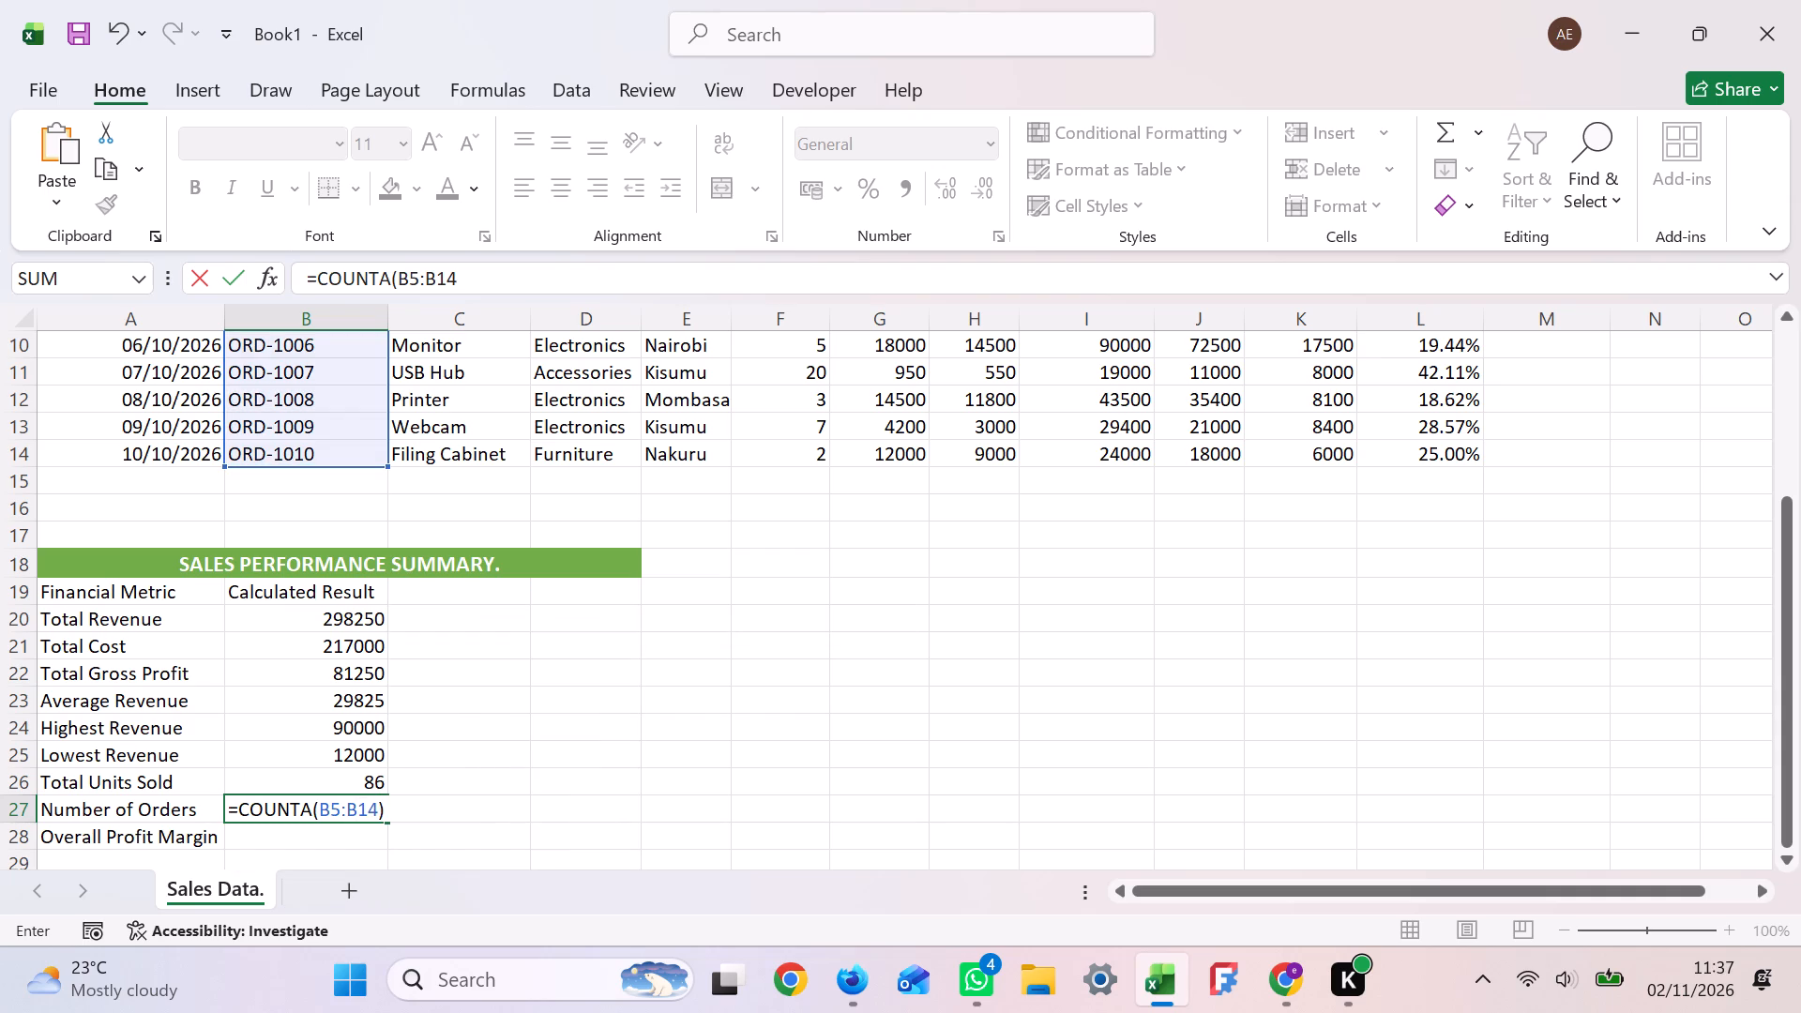
key("Return")
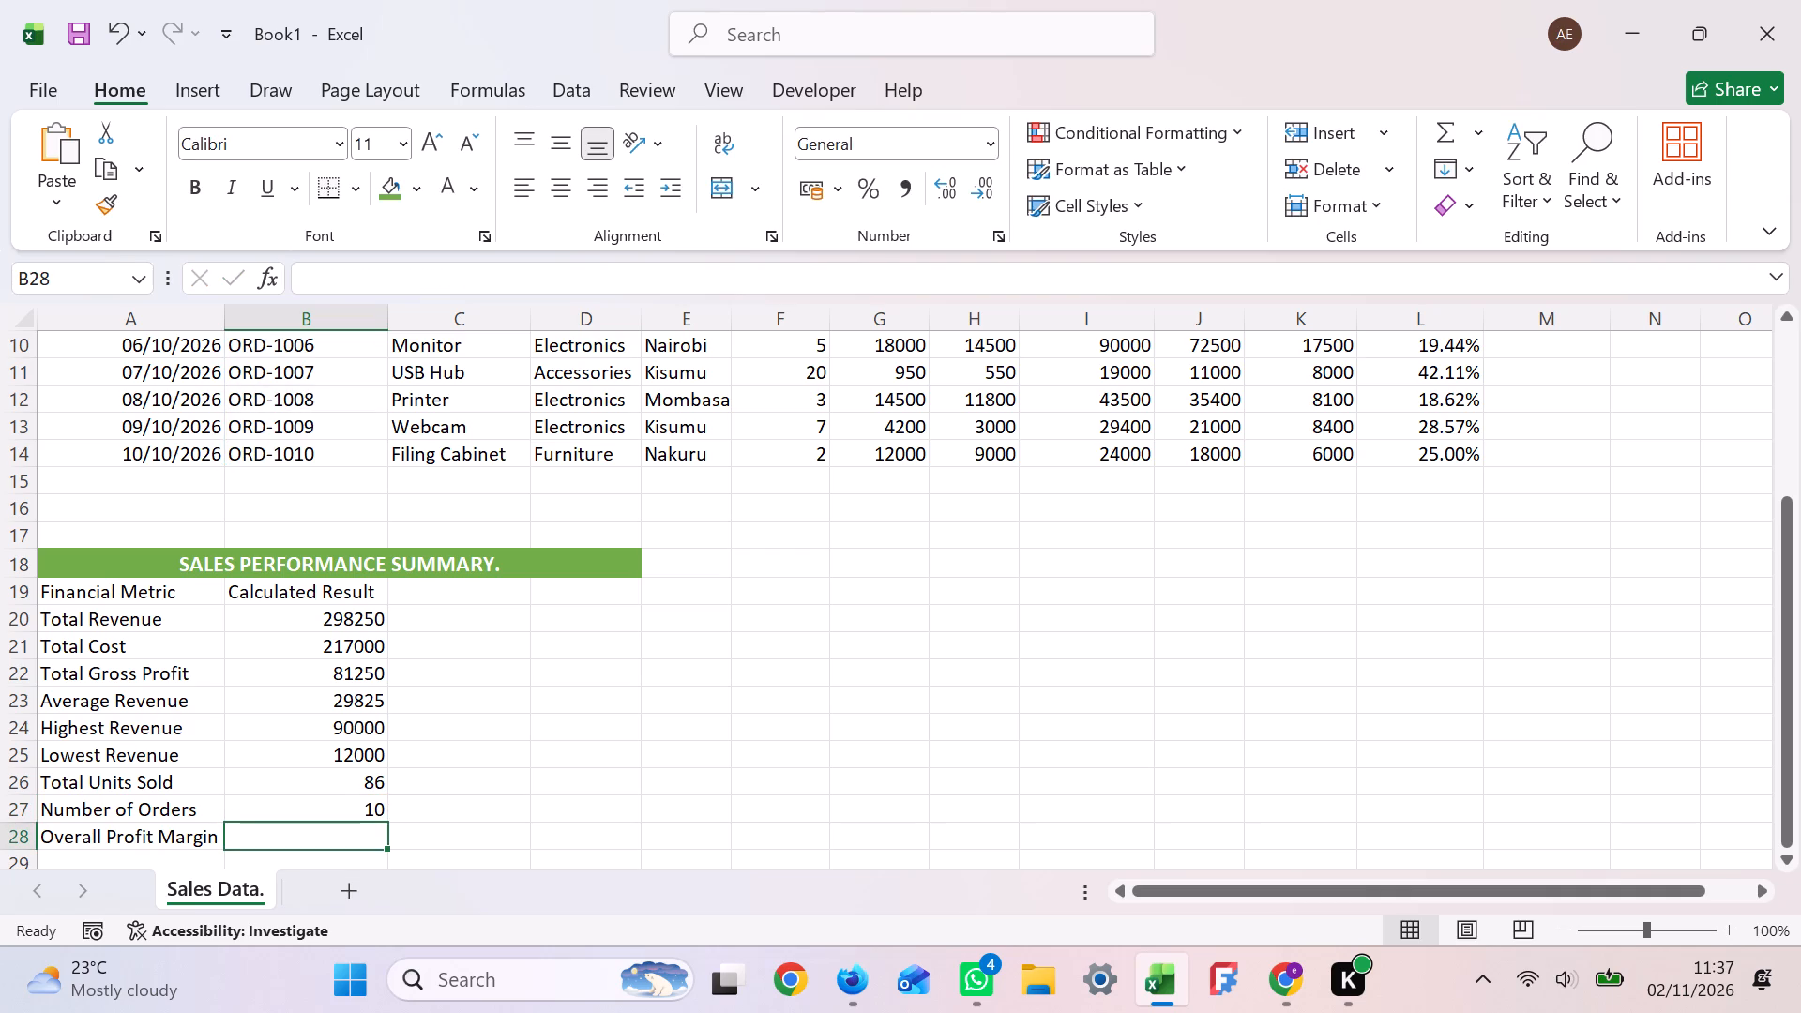
Calculate Overall Profit Margin in cell B28 with the formula =IFERROR(B22/B20,0).
key("equal")
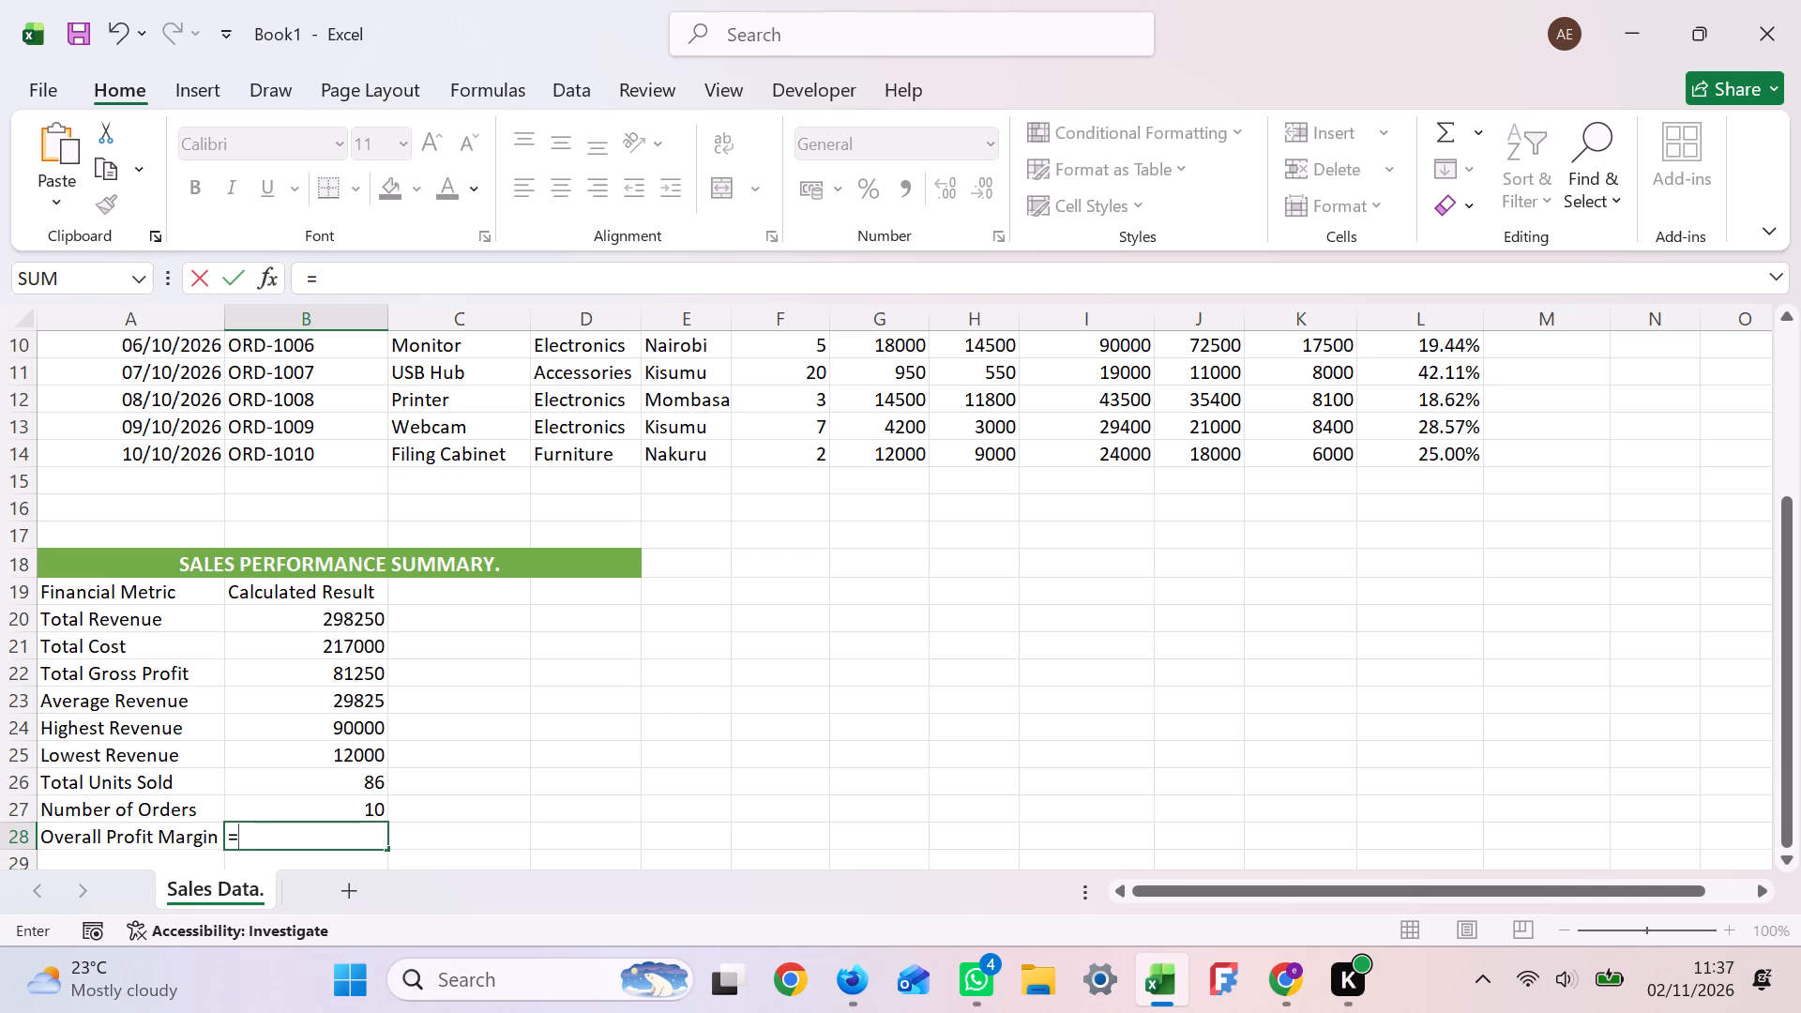
type("IFERR")
key("o")
key("r")
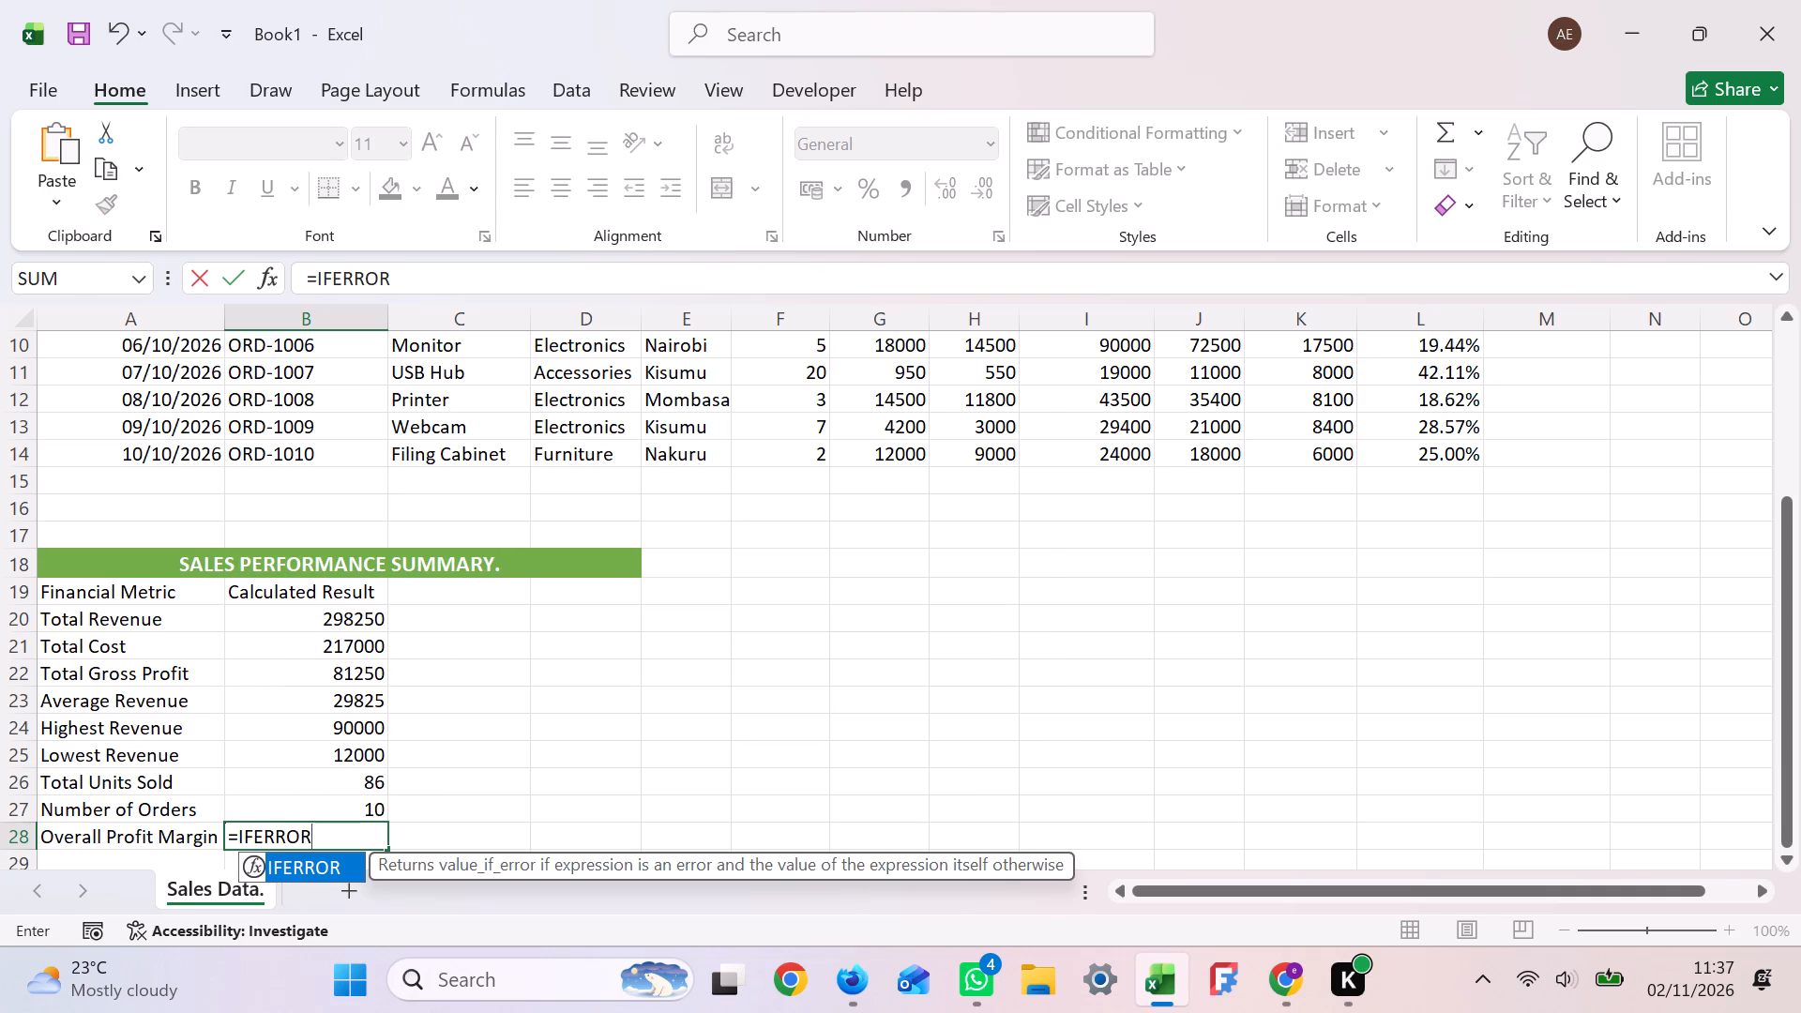
key("shift+parenleft")
key("b")
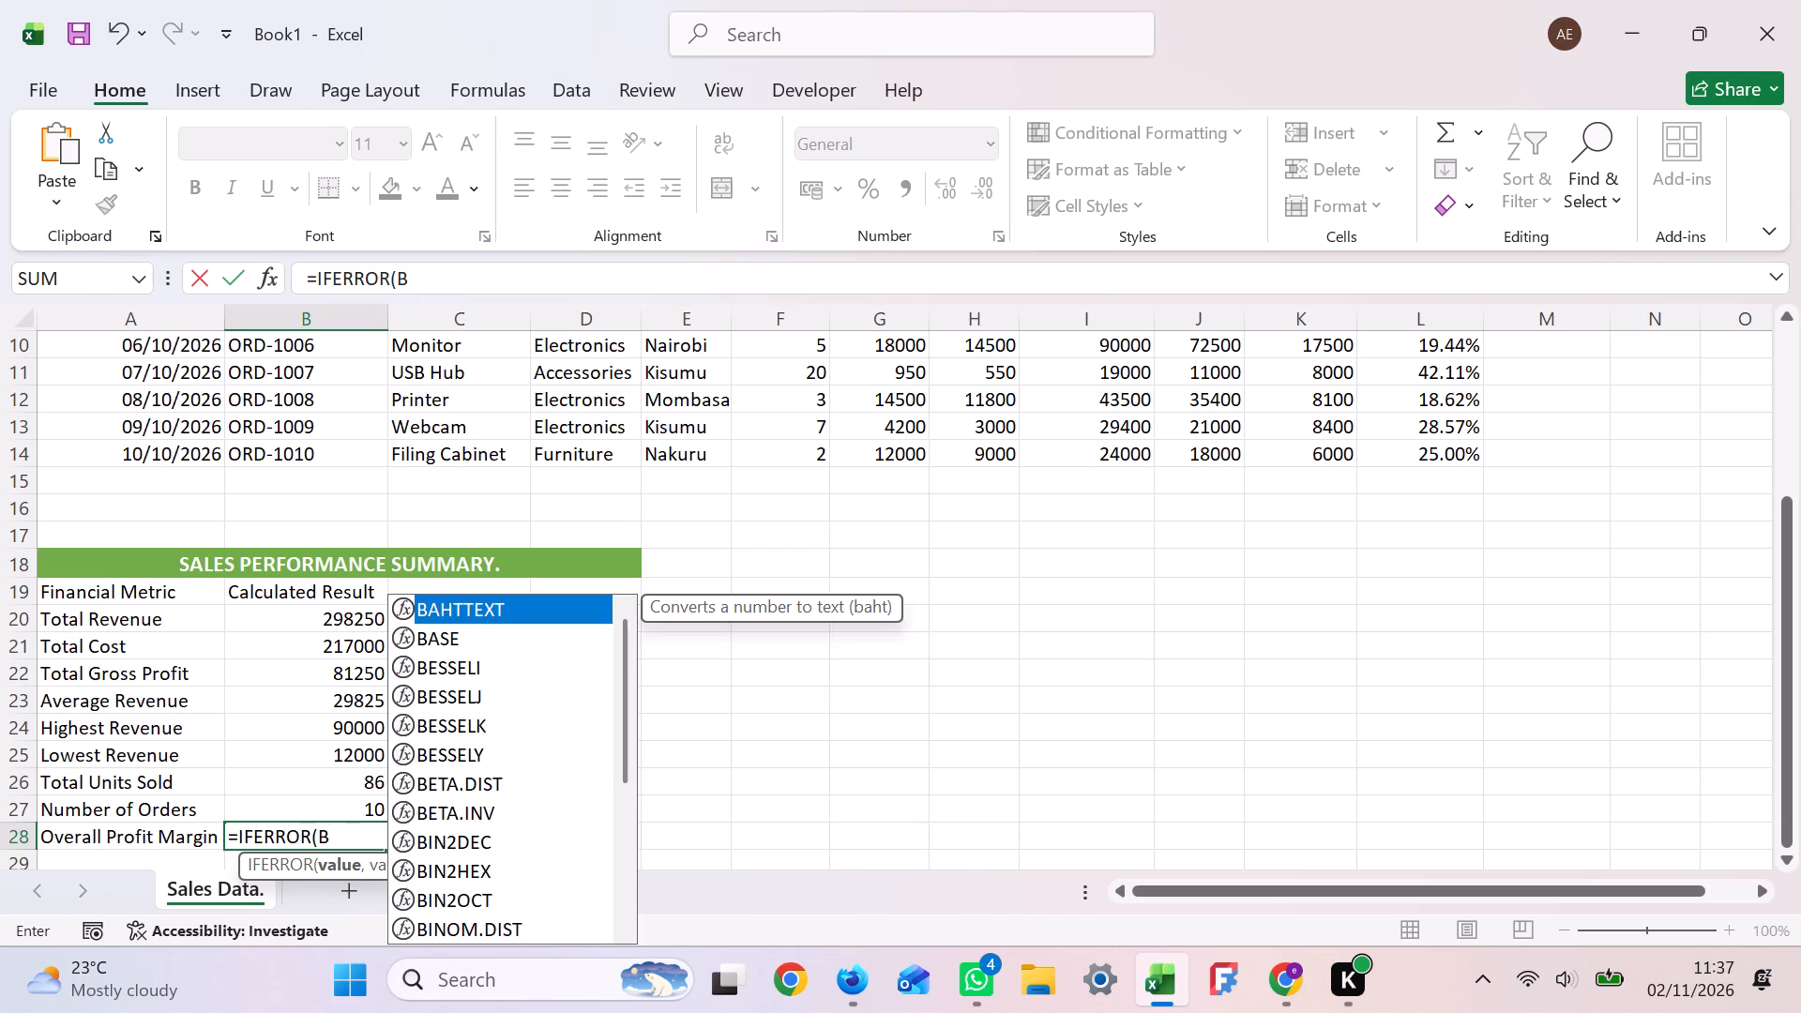
type("22")
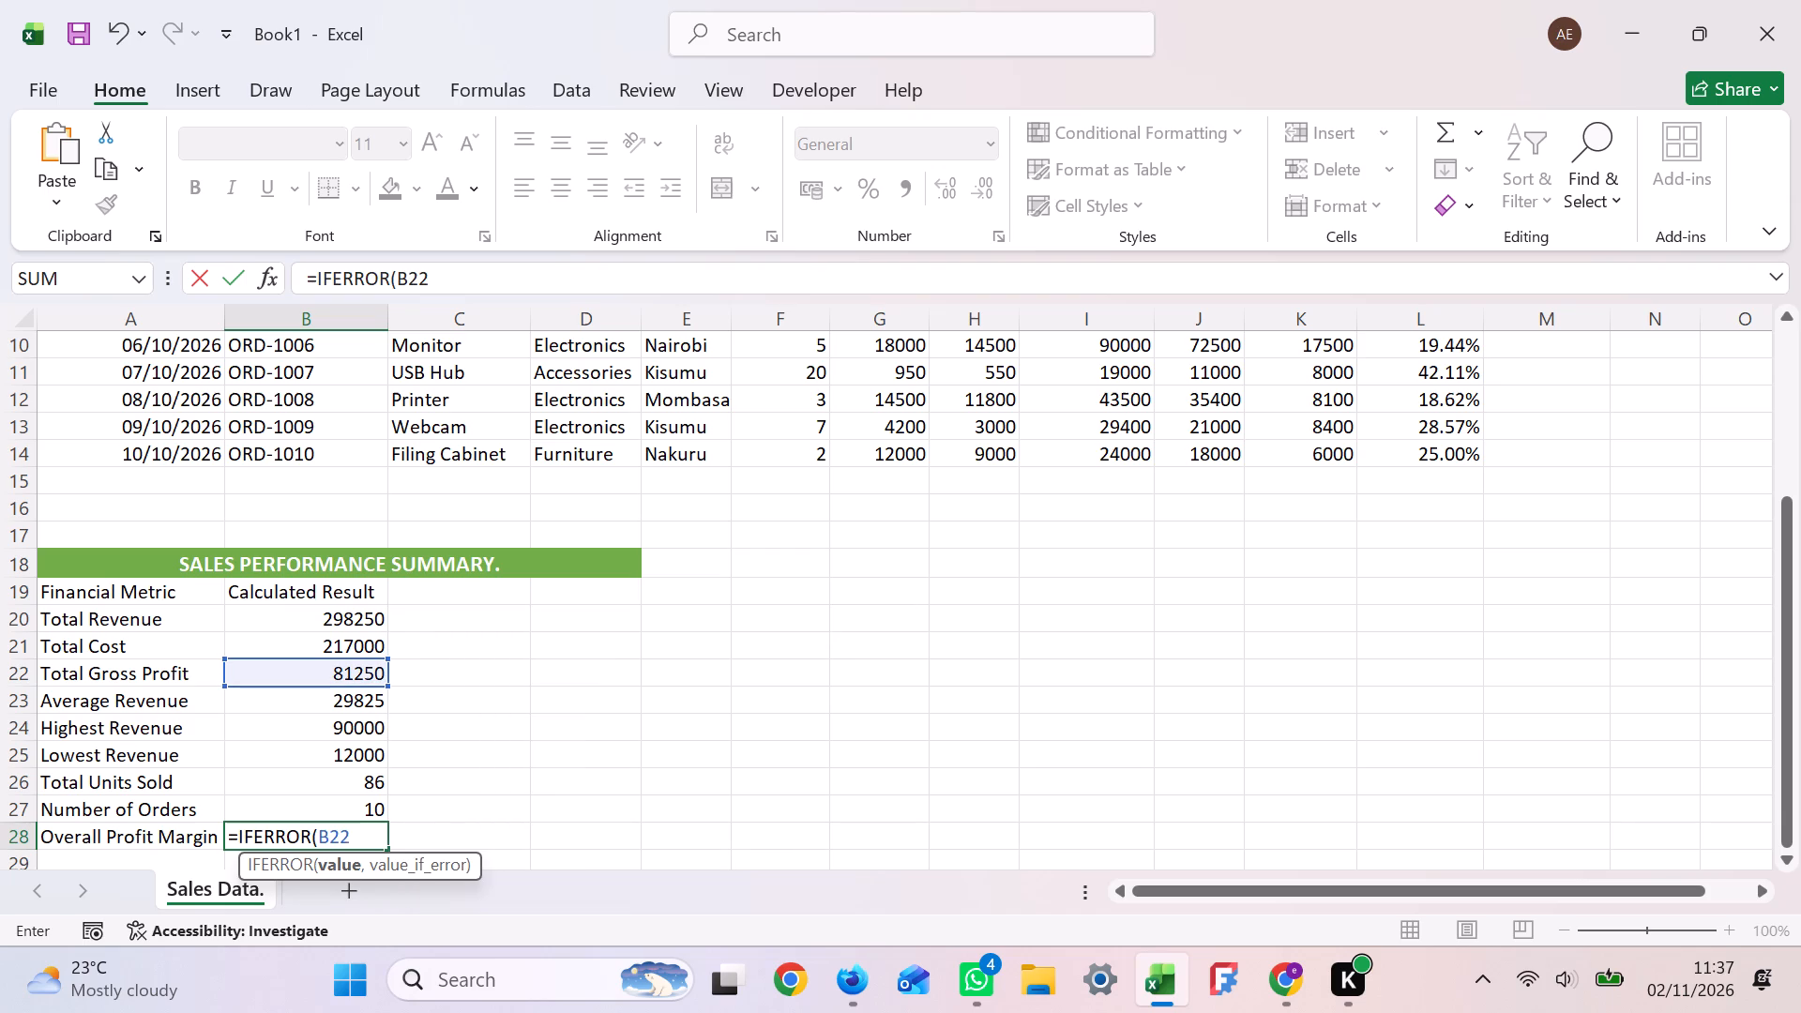
key("slash")
key("b")
key("2")
key("0")
key("comma")
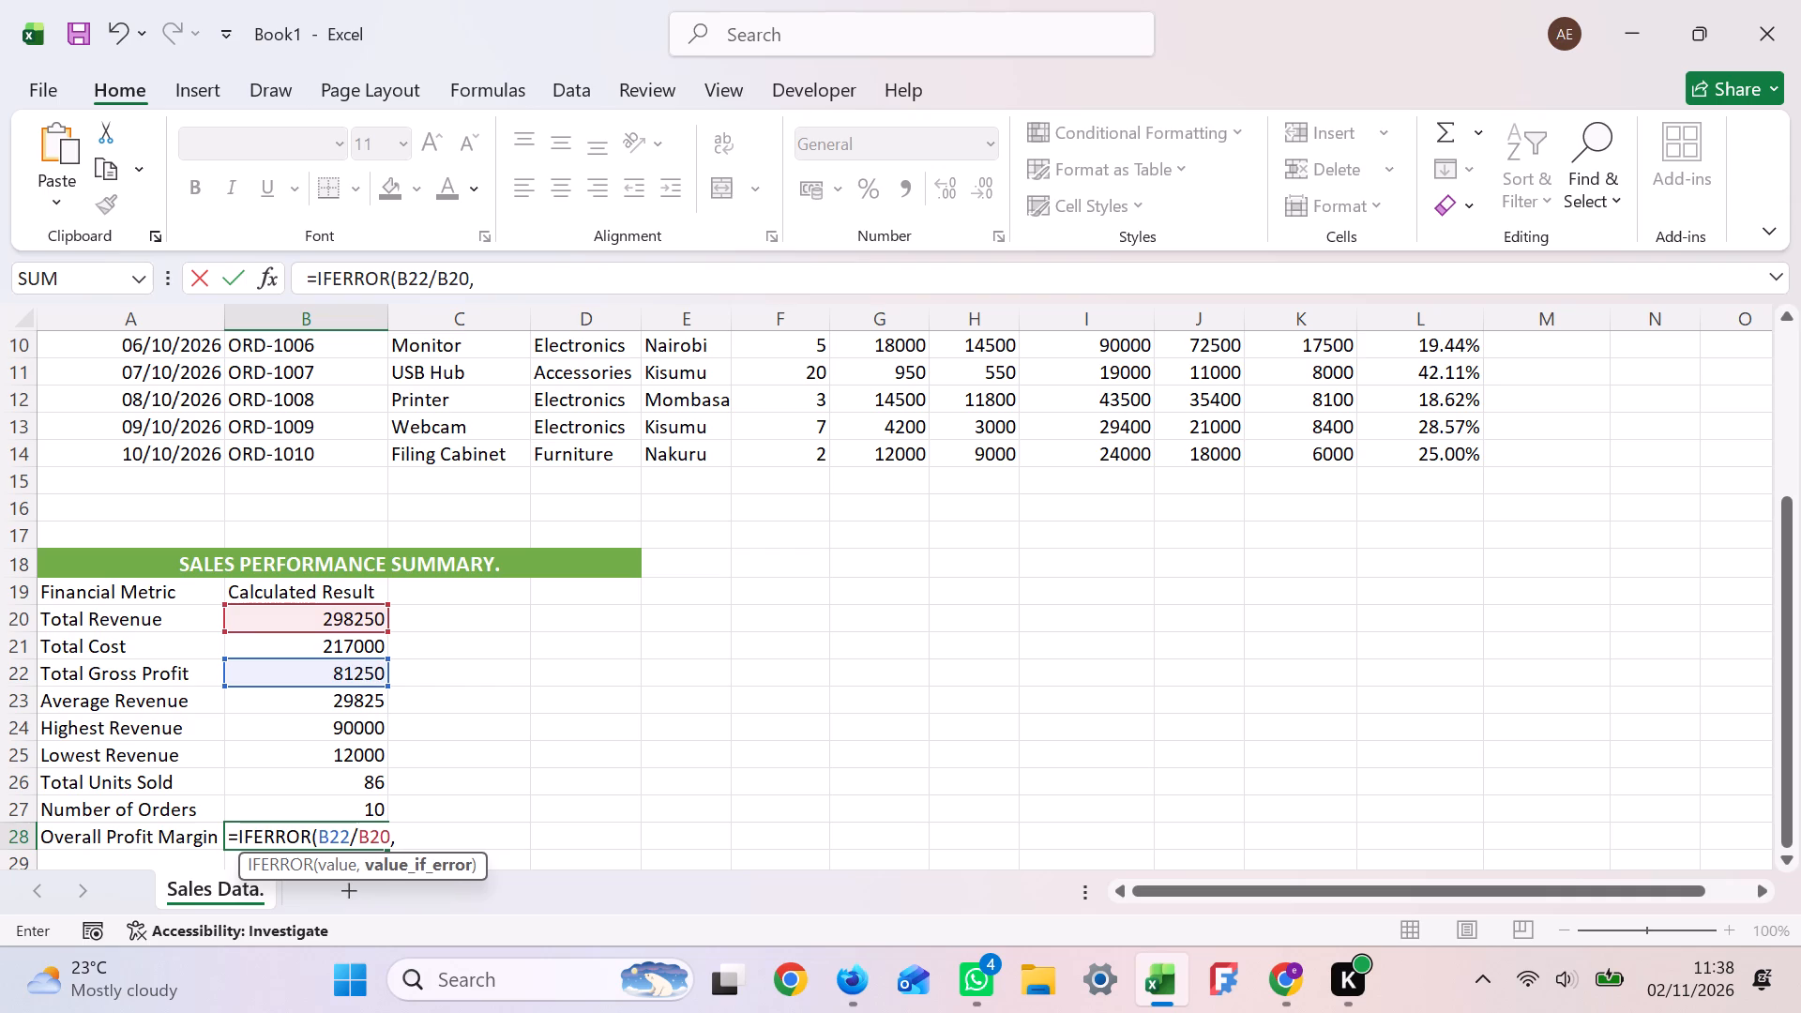
key("0")
key("shift+parenright")
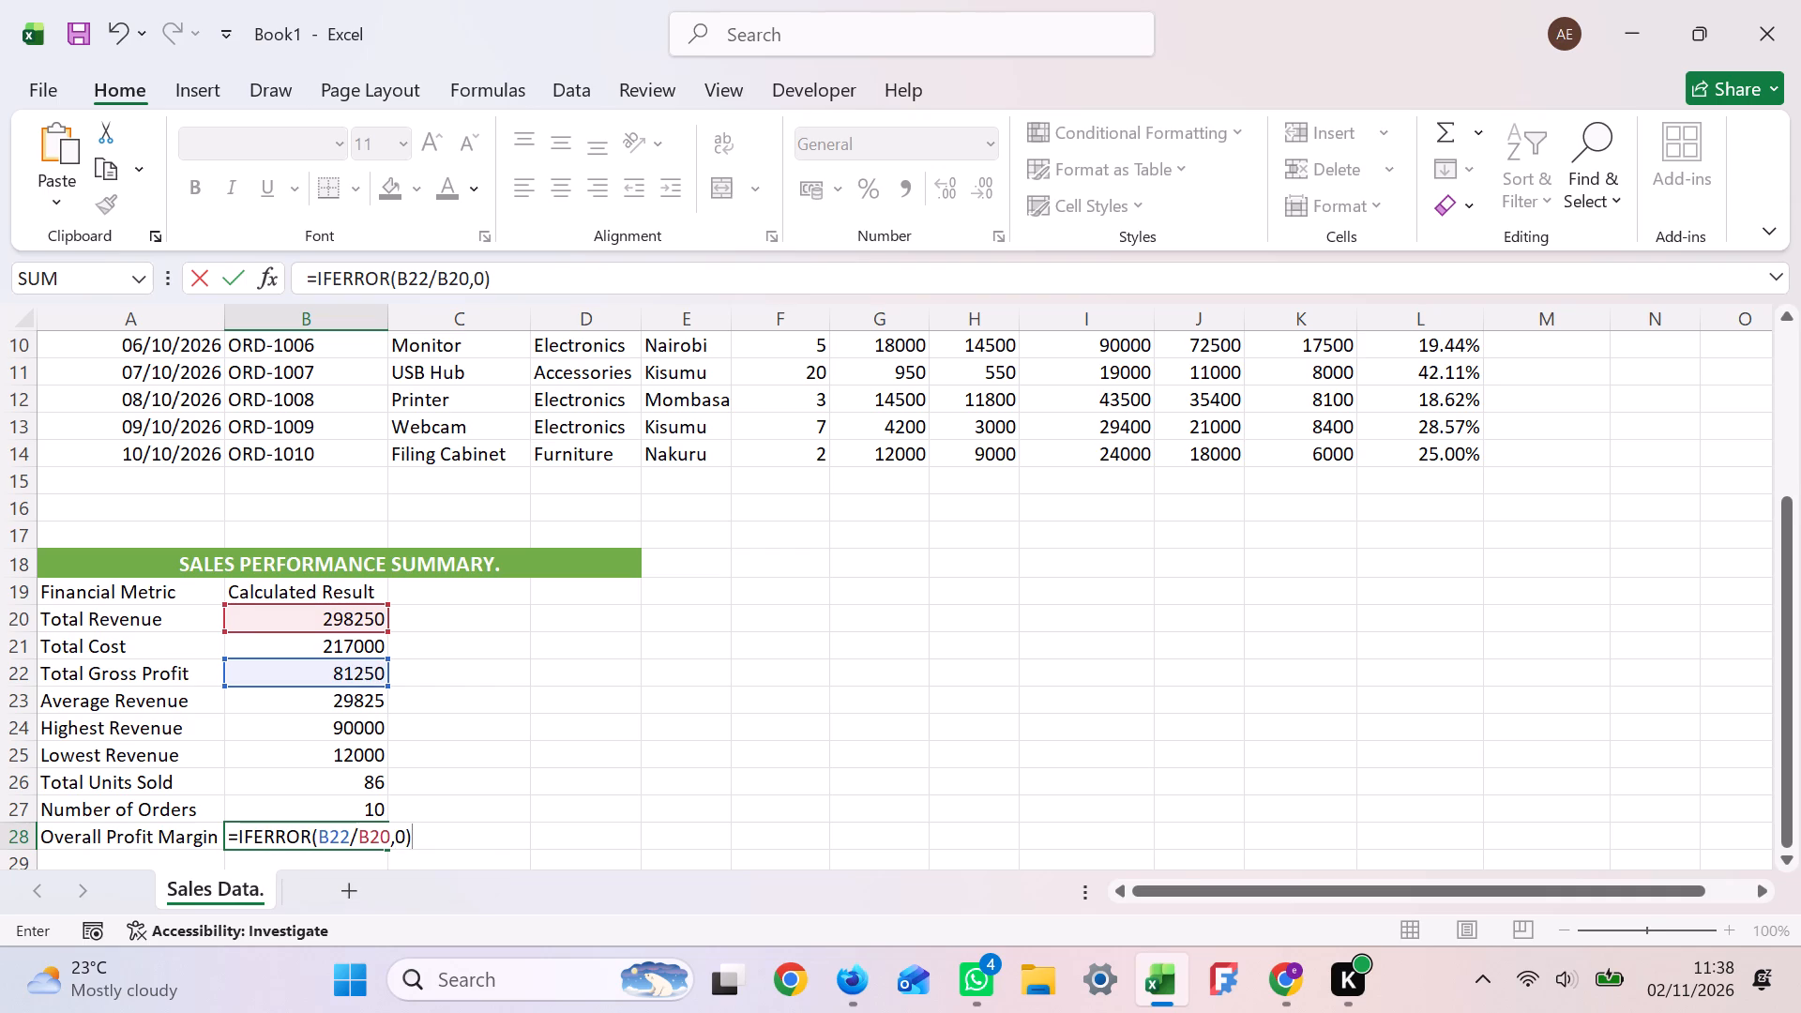
key("Return")
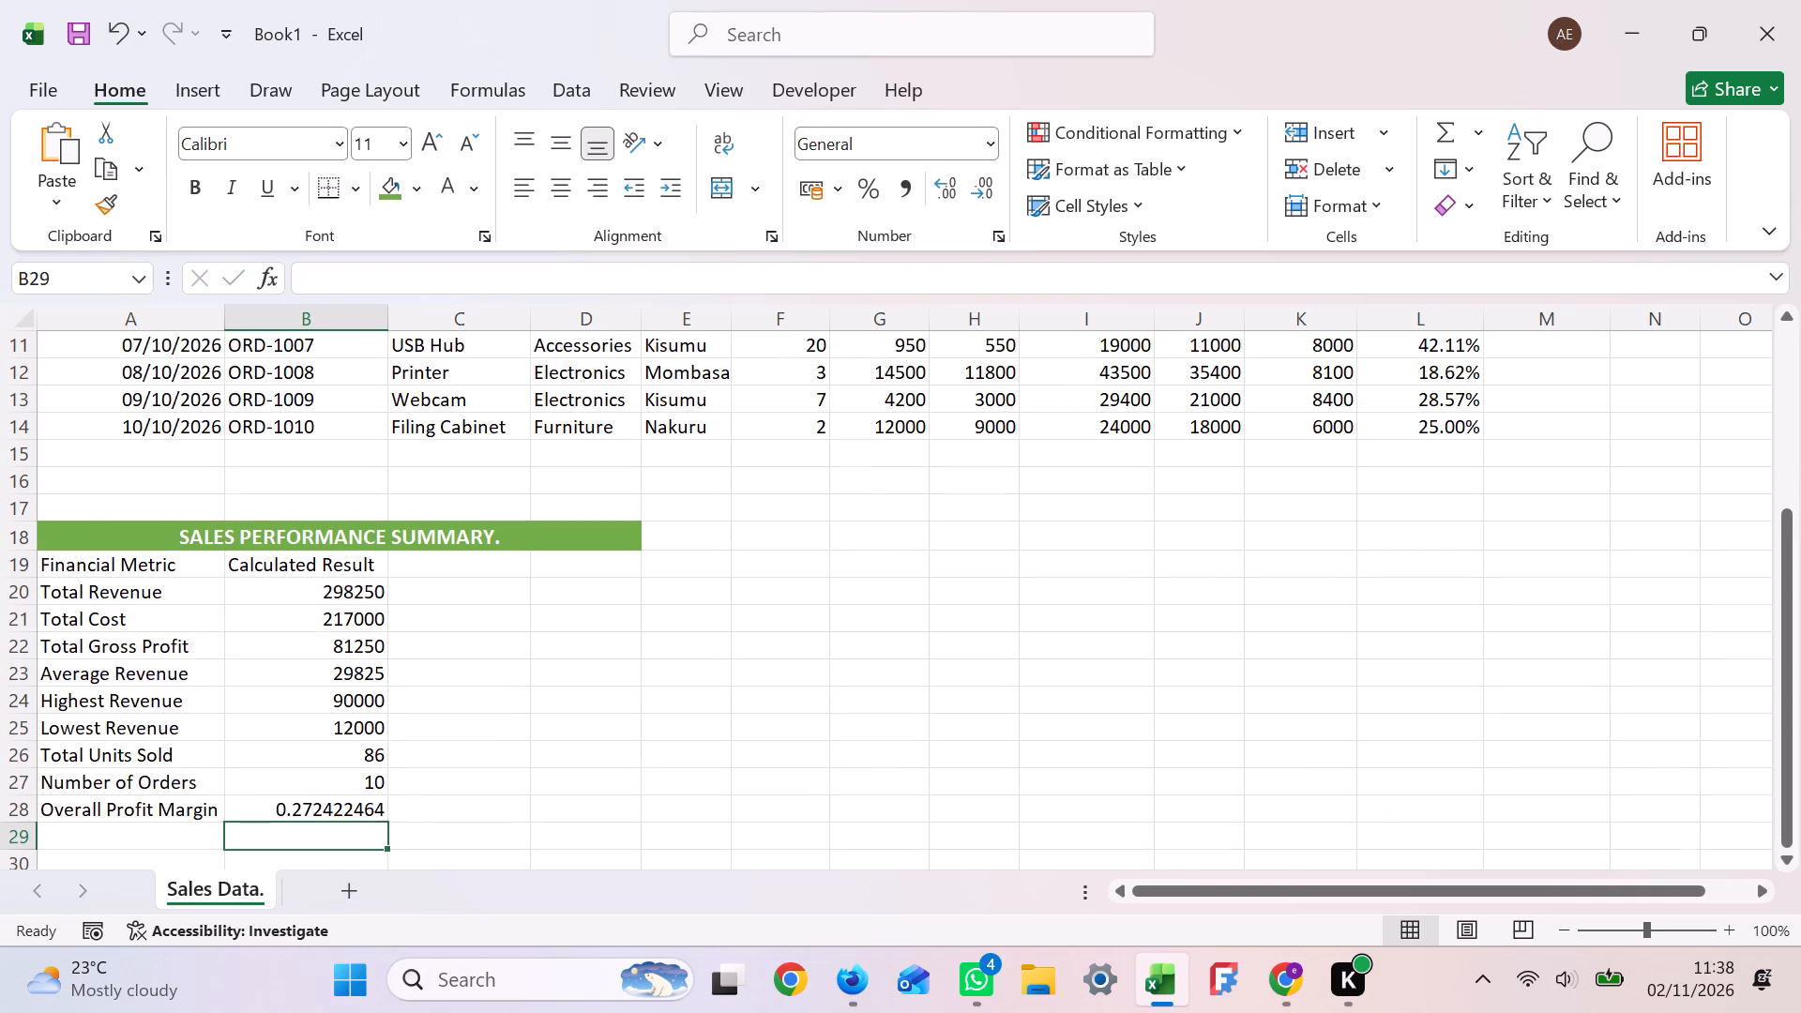
Format the Overall Profit Margin result in B28 as a percentage with two decimal places.
left_click(338, 816)
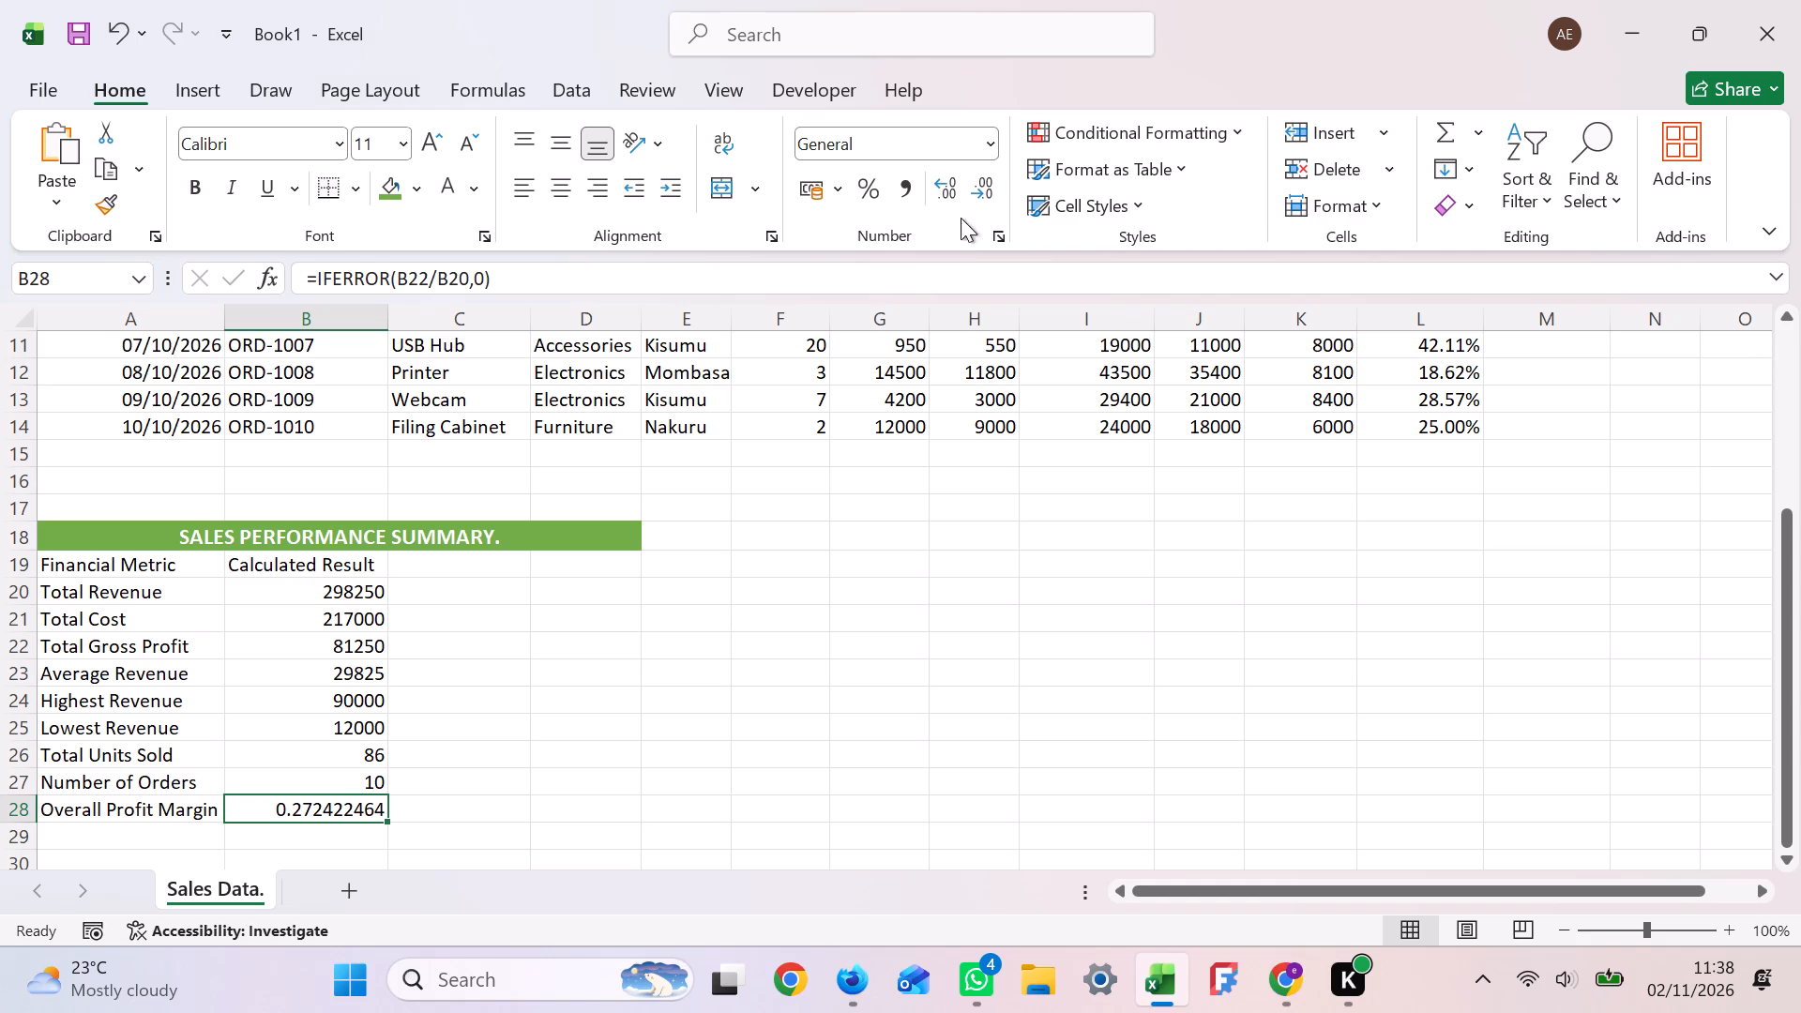
left_click(869, 184)
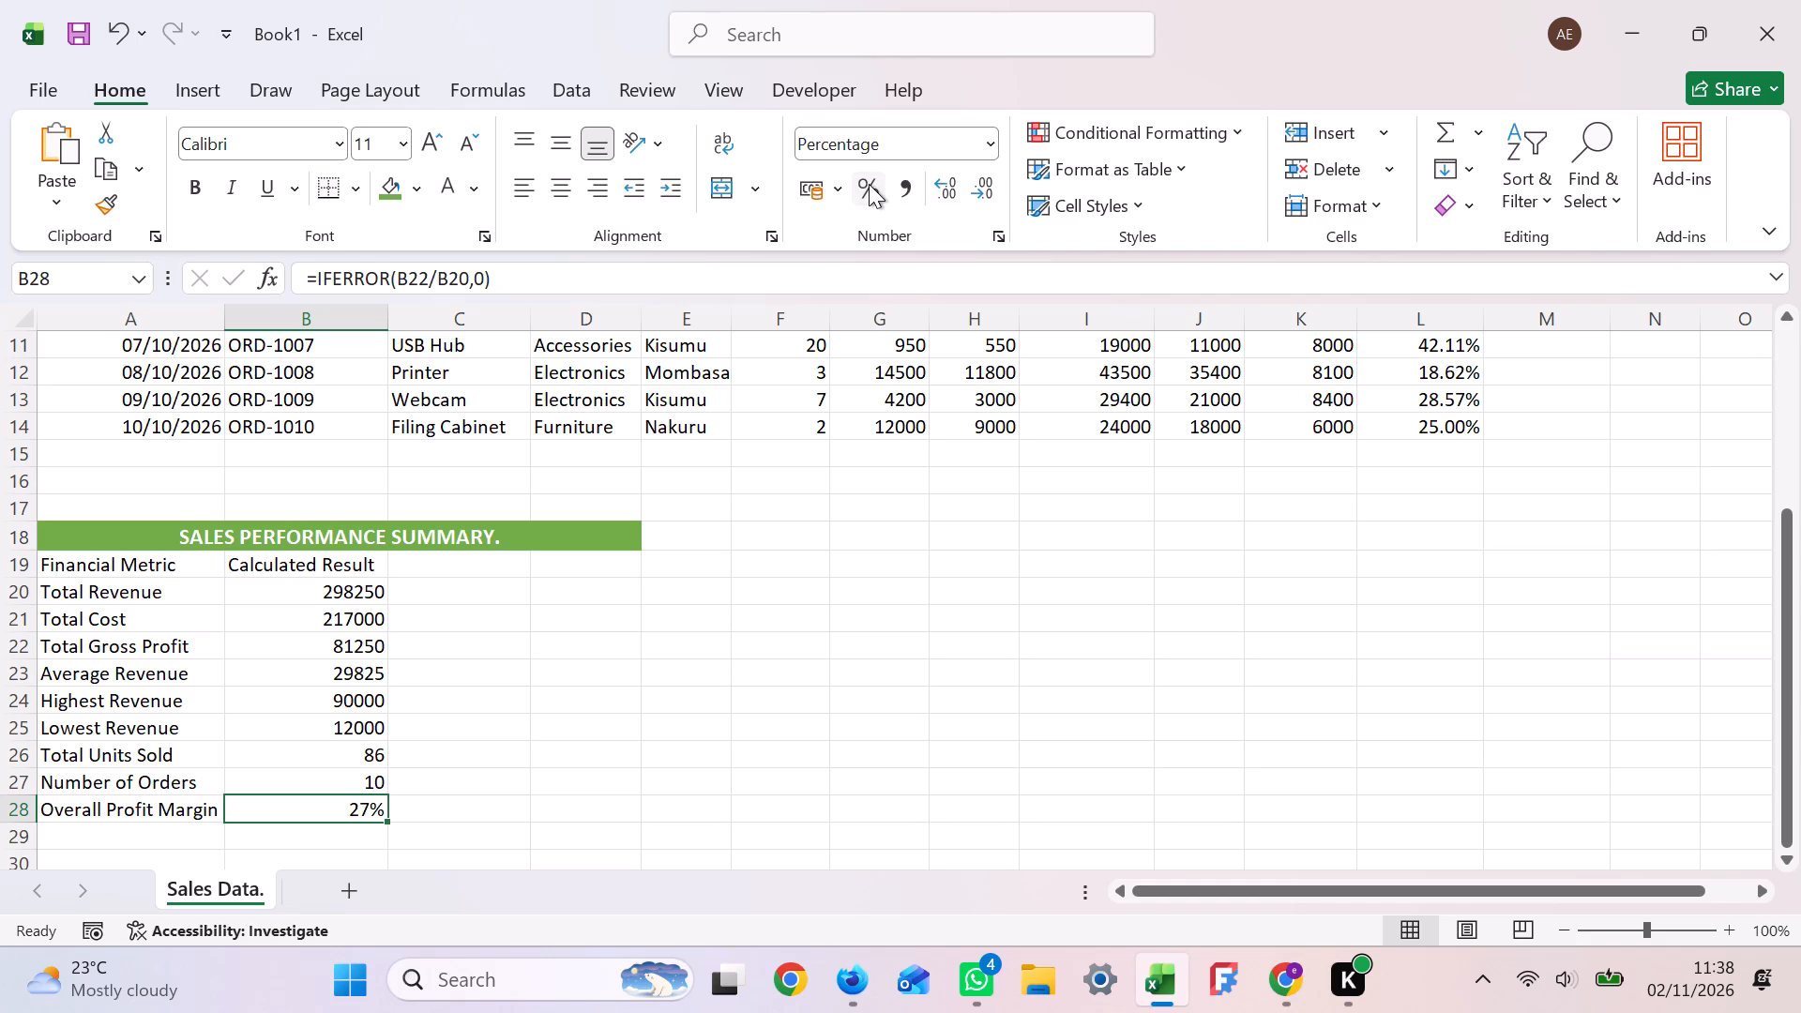
left_click(948, 189)
left_click(948, 189)
Format the price, cost, revenue and profit values in G5:K14 with thousands separators and two decimal places.
left_click(109, 264)
key("BackSpace")
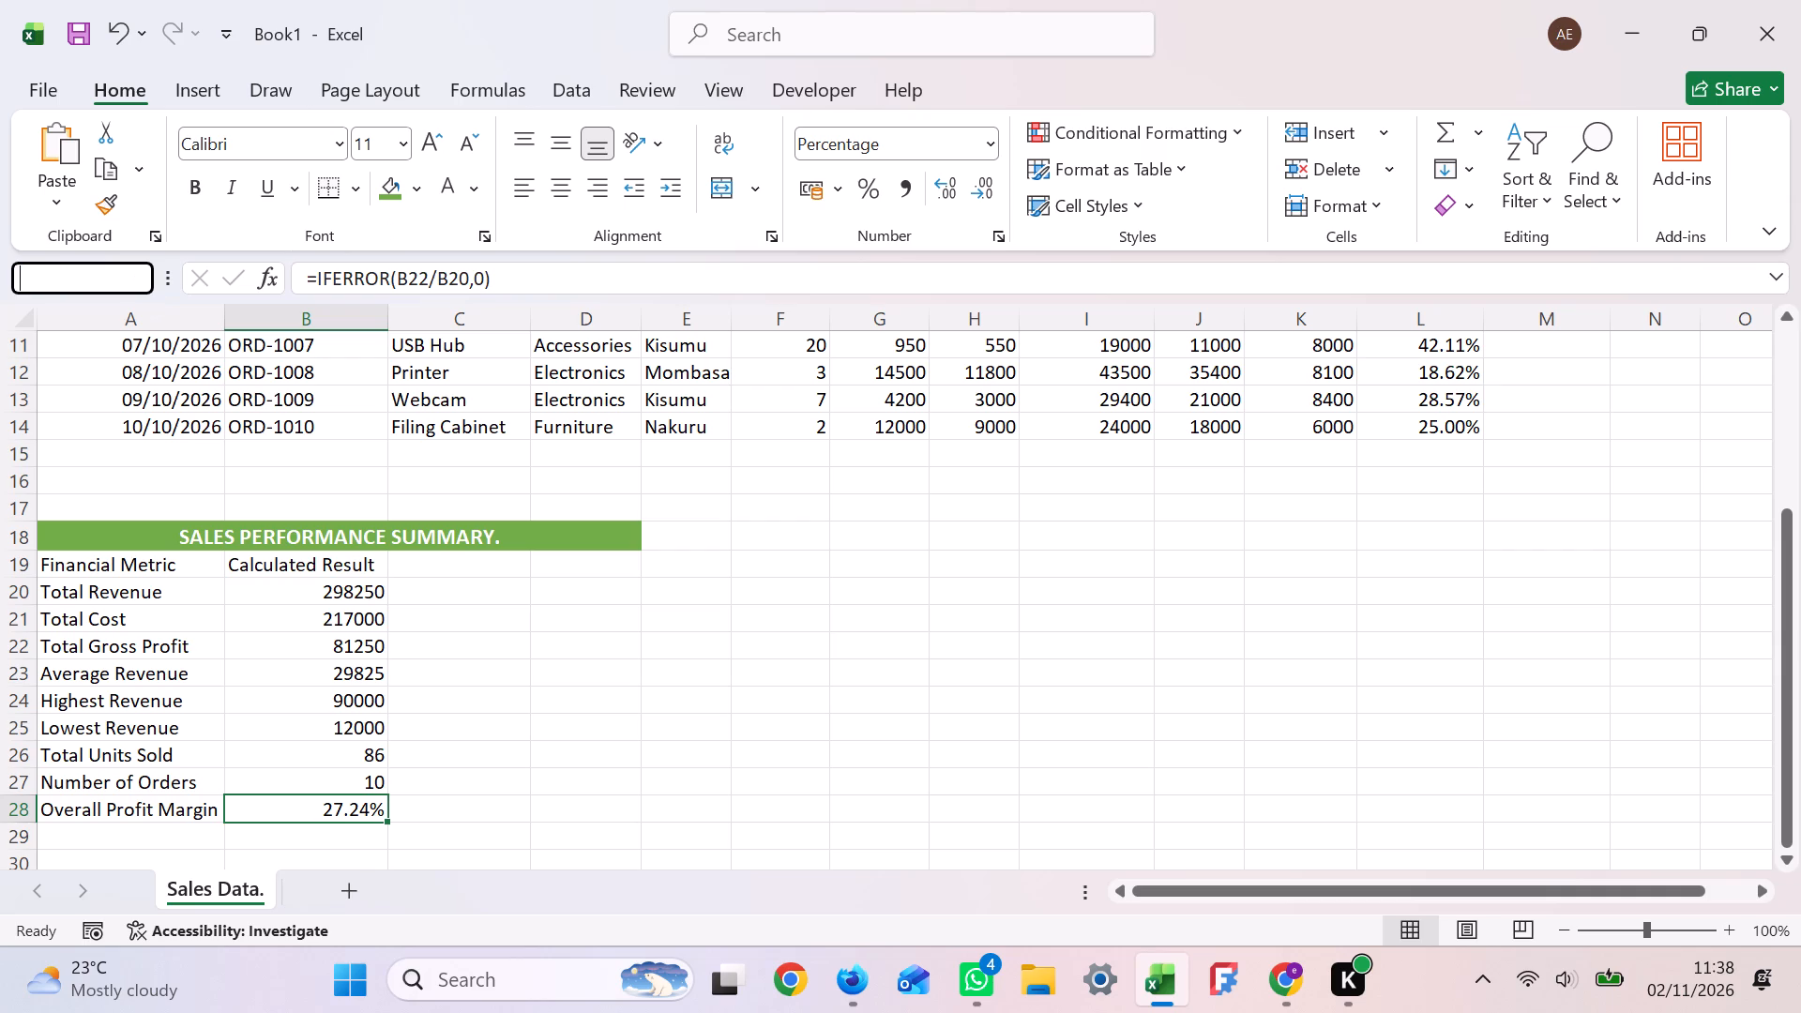
key("g")
key("5")
key("shift+colon")
key("k")
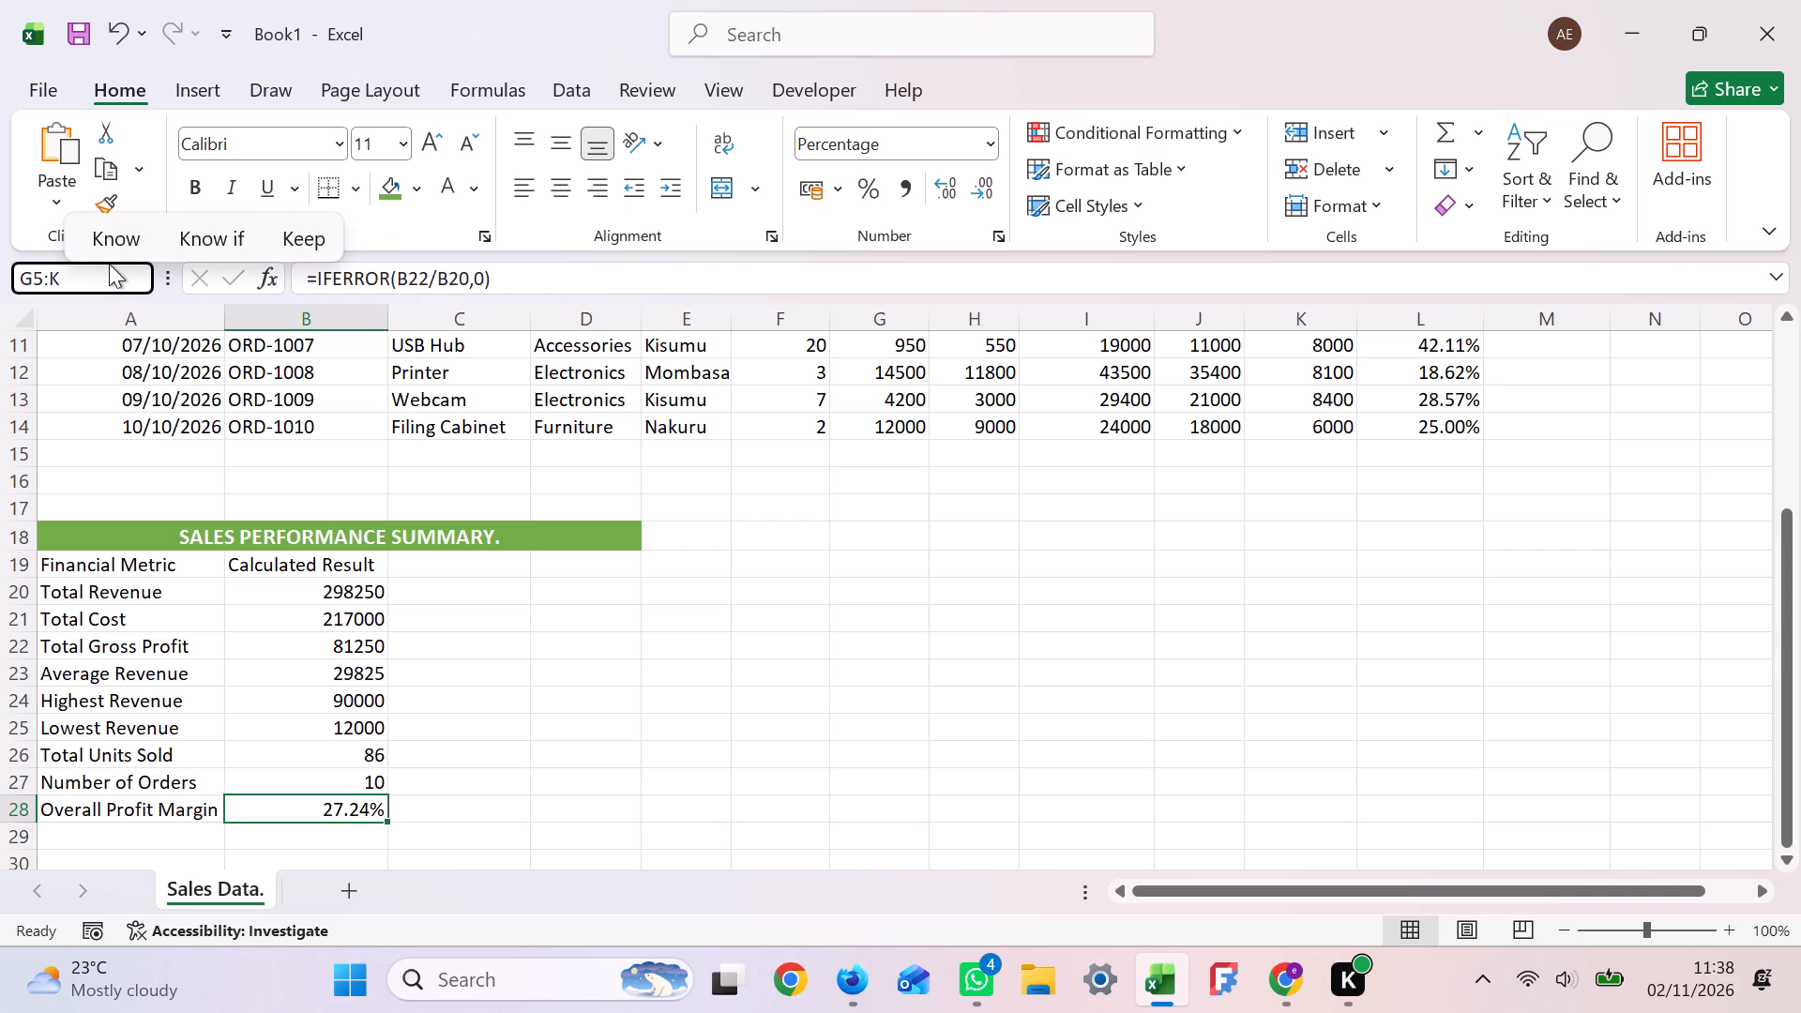
key("1")
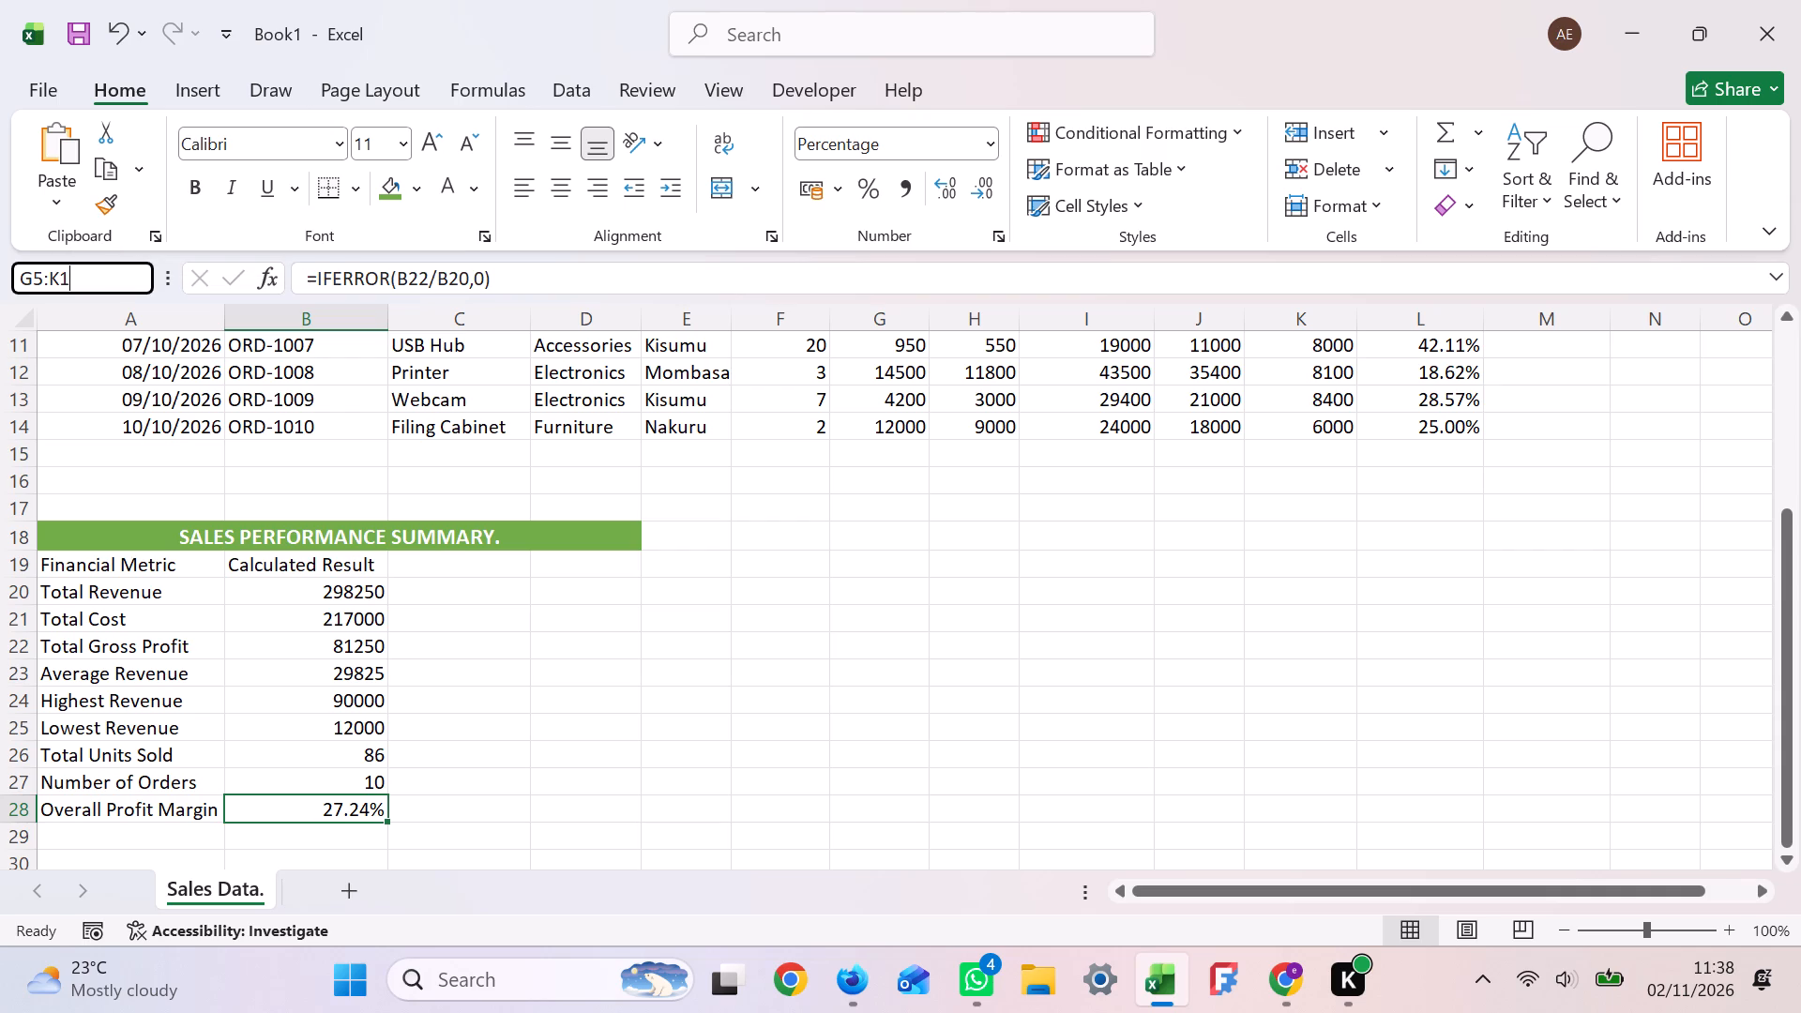
key("4")
key("Return")
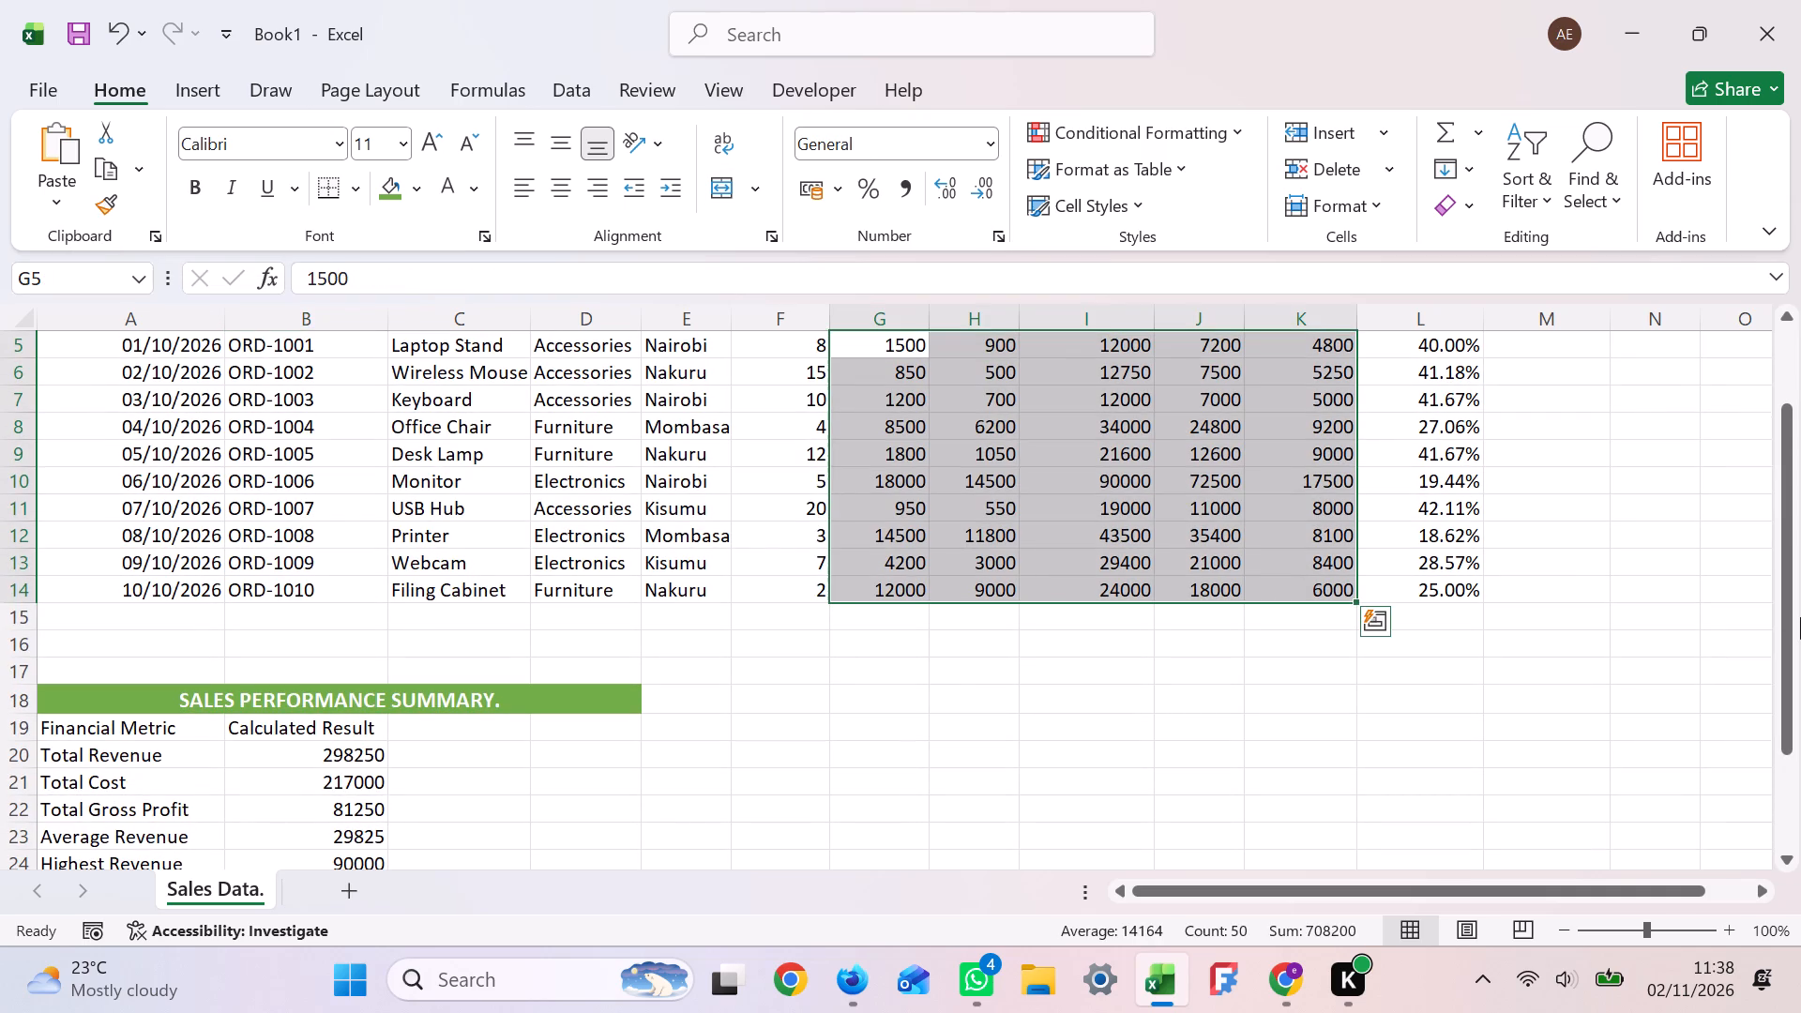
left_click_drag(1786, 598, 1785, 555)
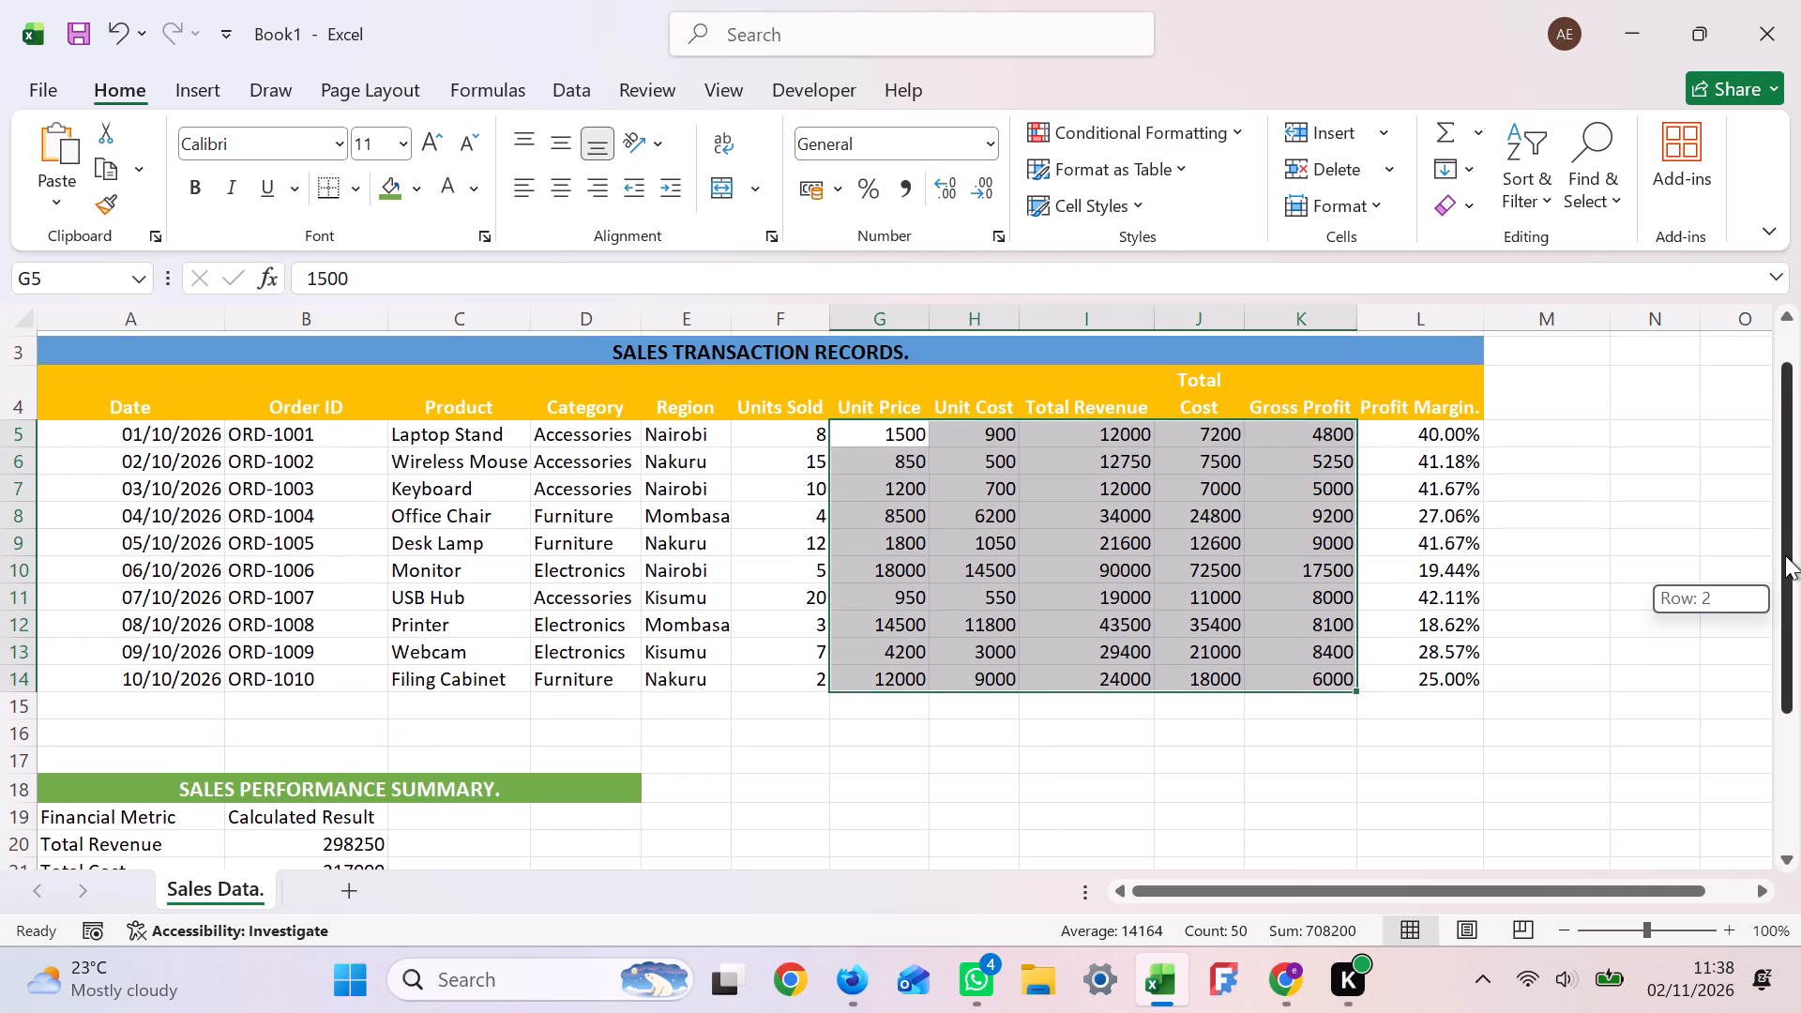
left_click_drag(1785, 555, 1783, 546)
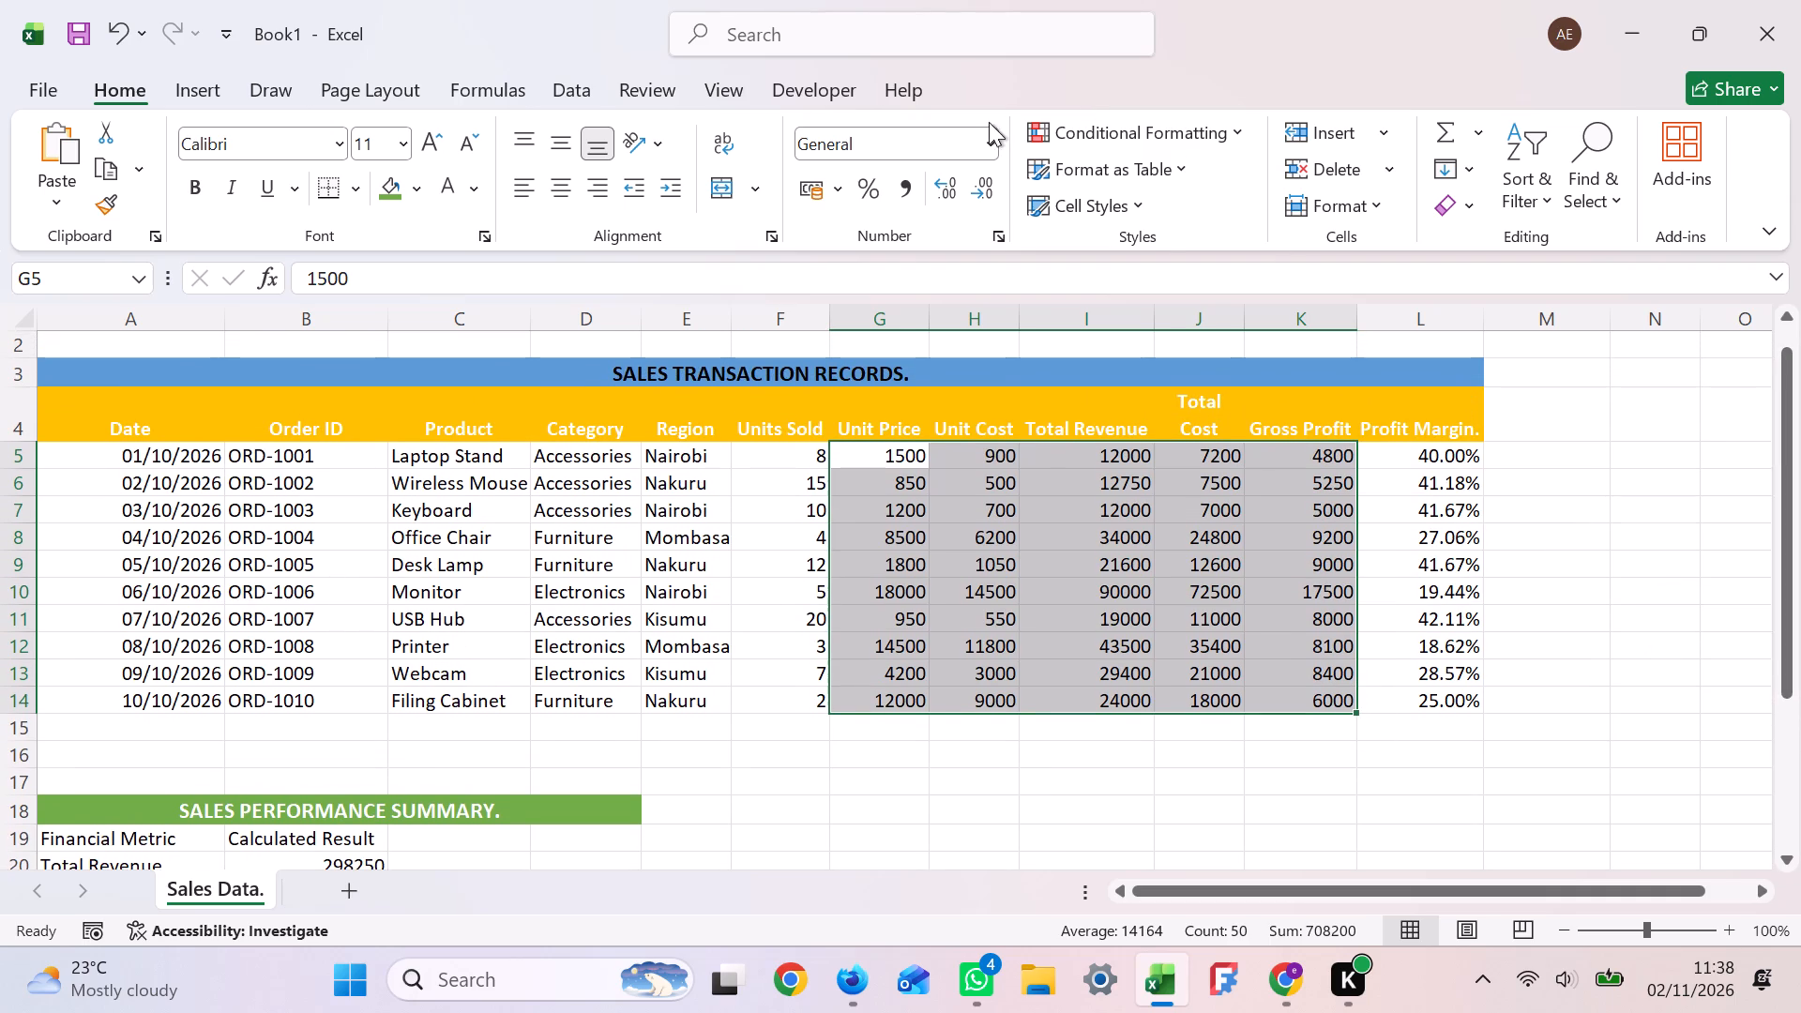
left_click(953, 184)
left_click(953, 184)
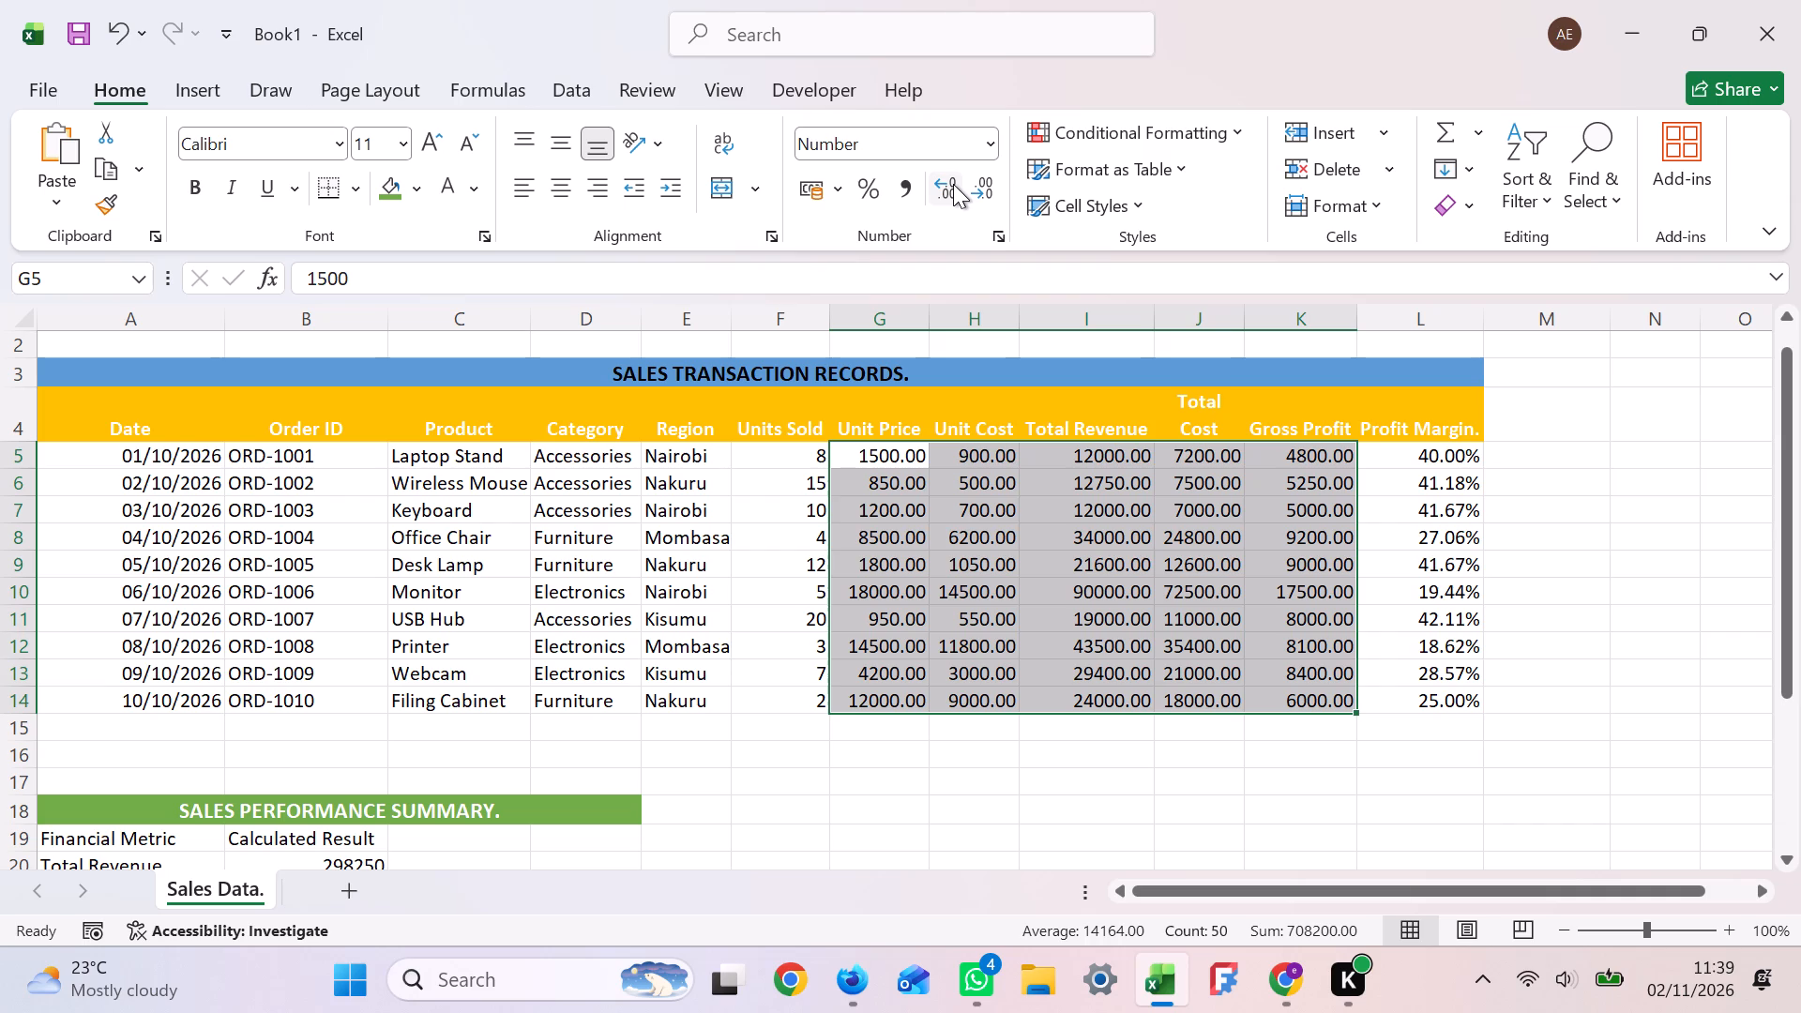
left_click(912, 184)
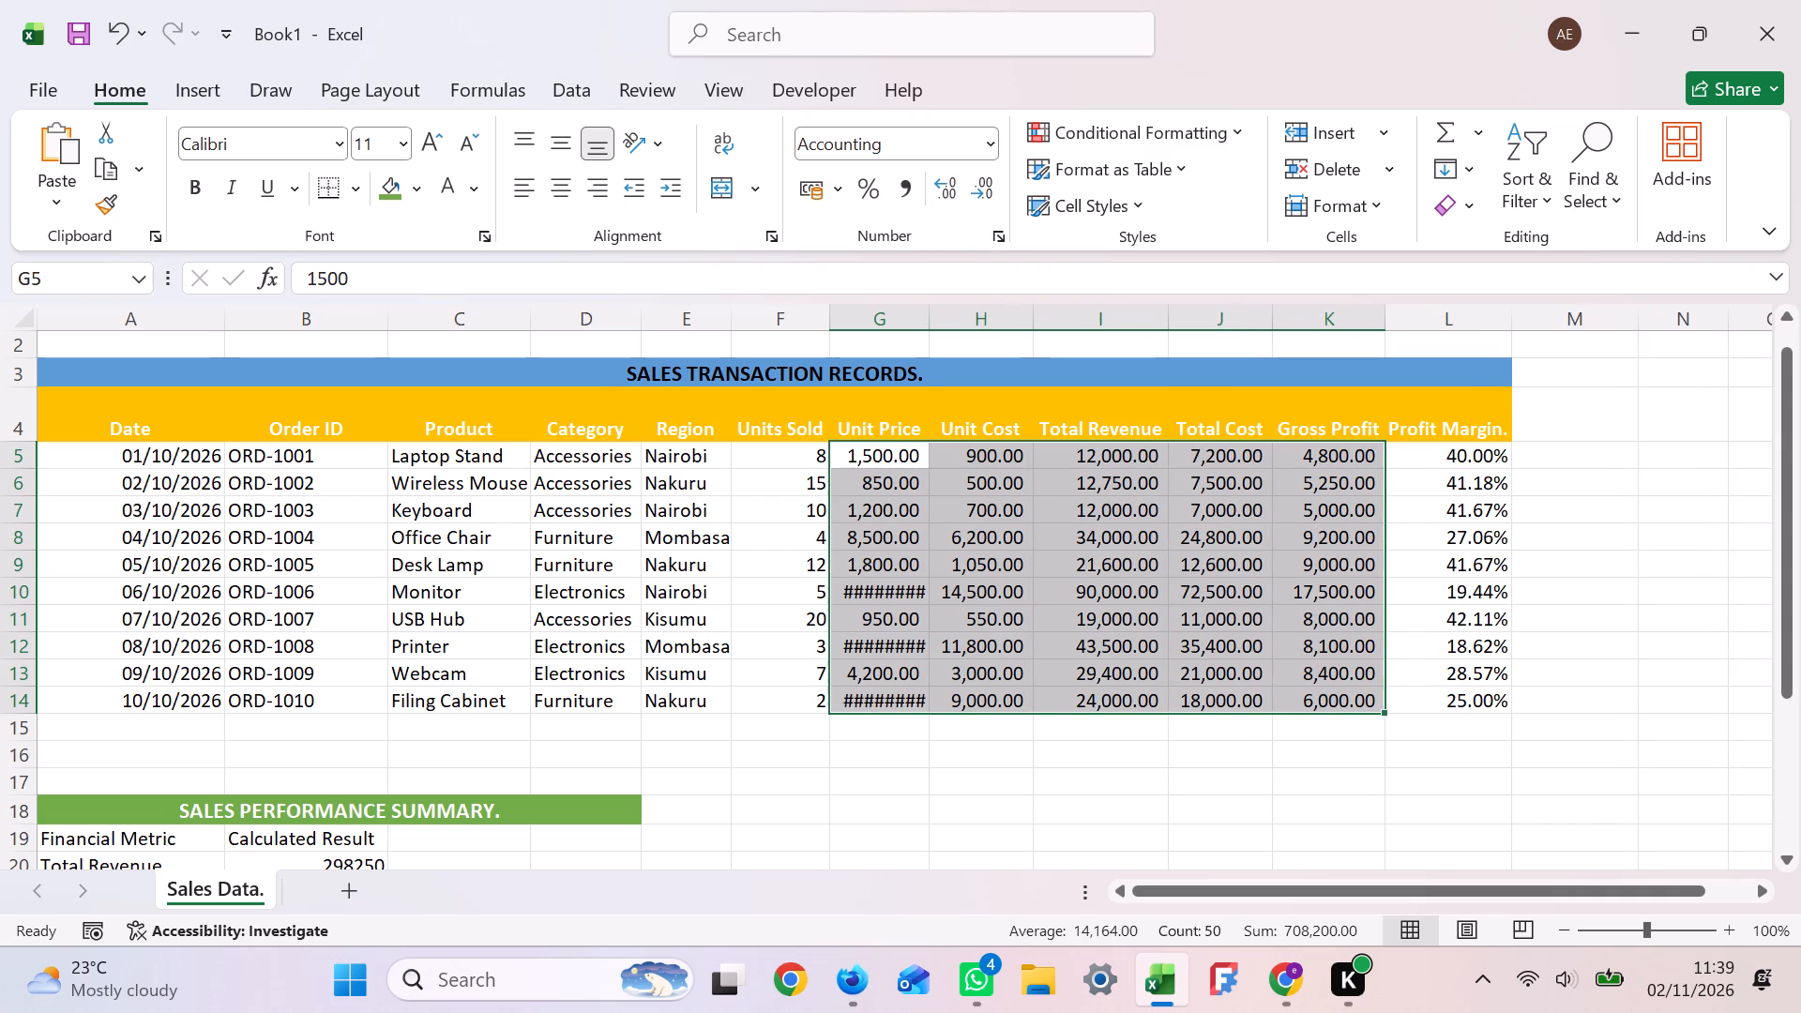
Widen the Unit Price column G slightly so all its formatted values fit.
left_click_drag(930, 308, 938, 309)
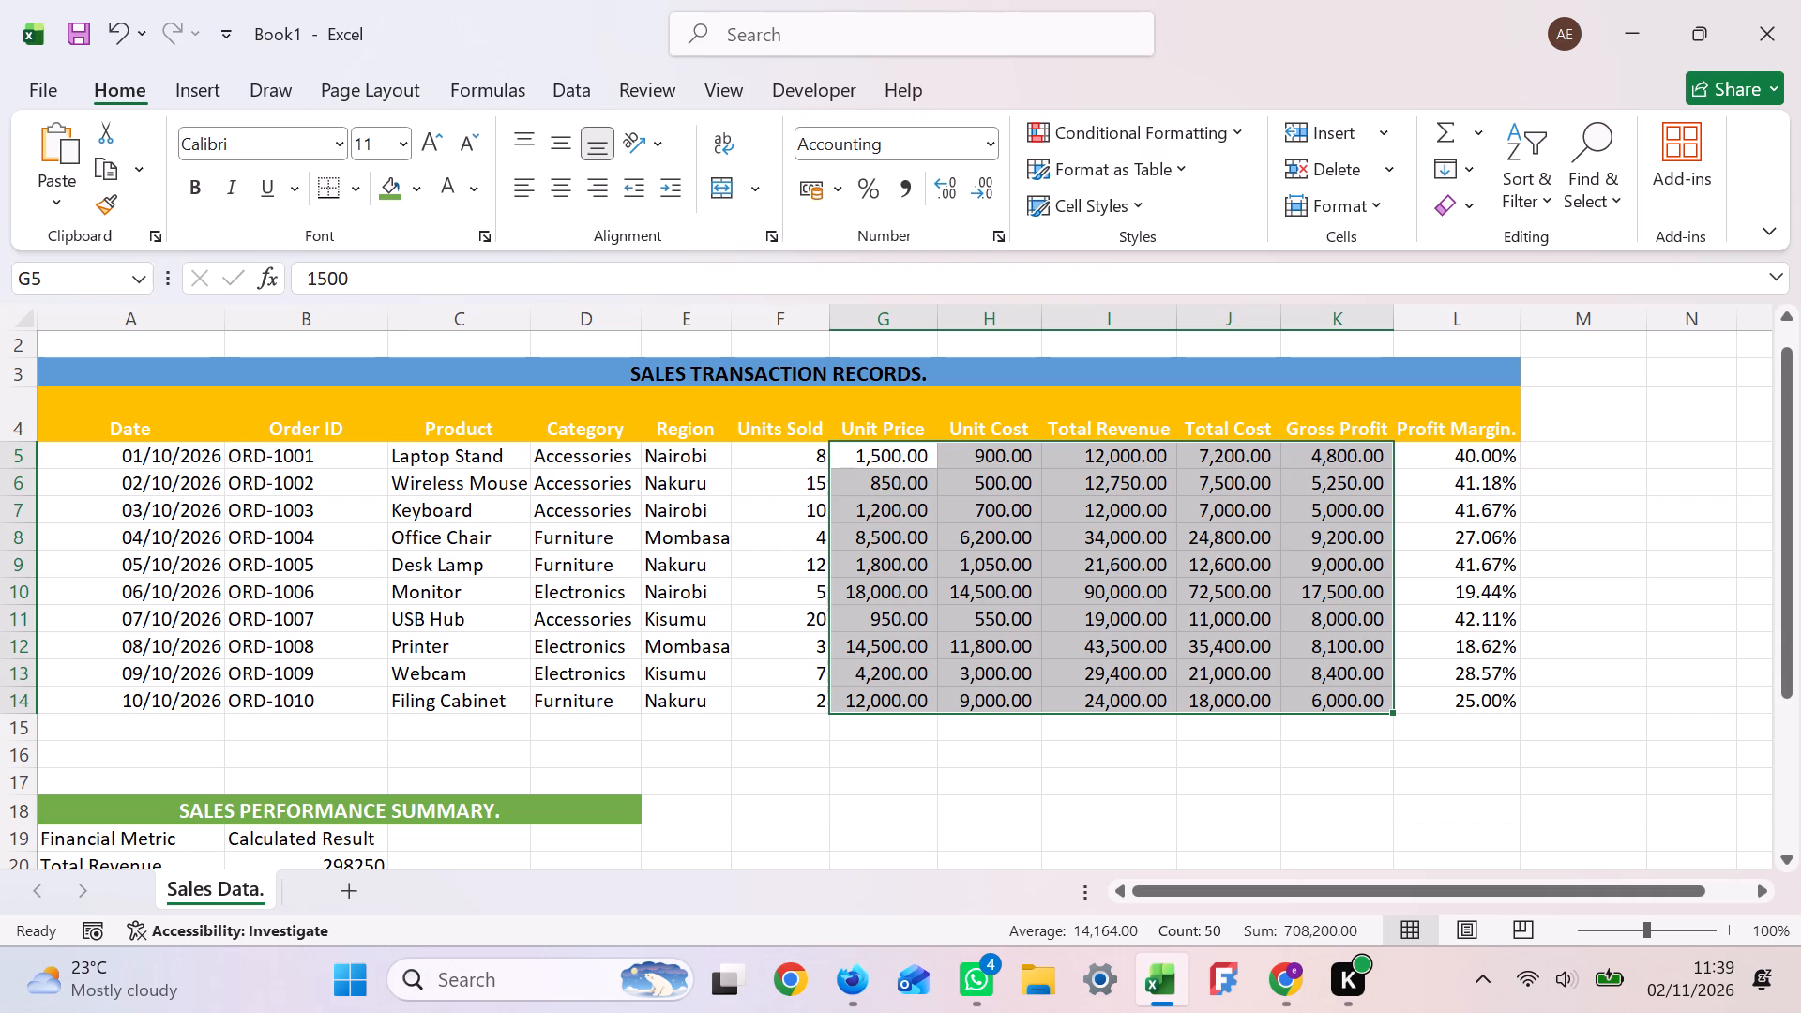
Format the summary amounts from Total Revenue to Lowest Revenue (B20:B25) with thousands separators and two decimal places.
left_click_drag(1784, 513, 1772, 368)
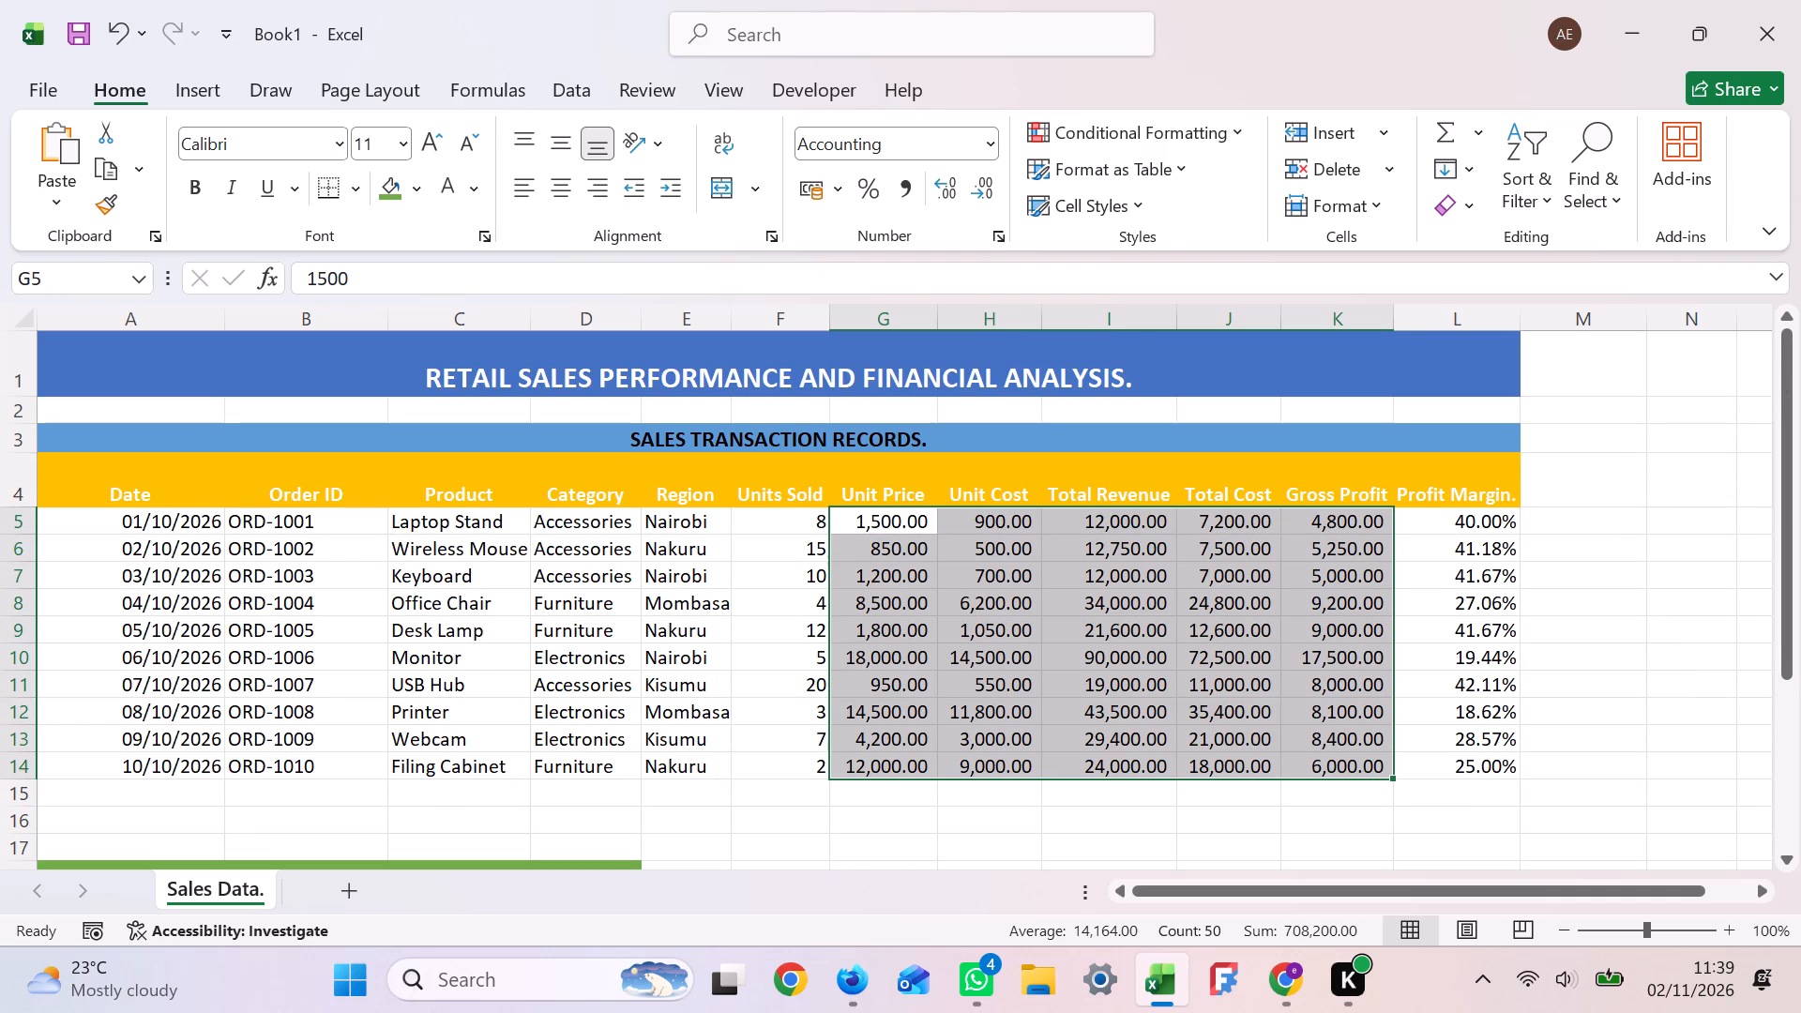
left_click_drag(1782, 470, 1776, 502)
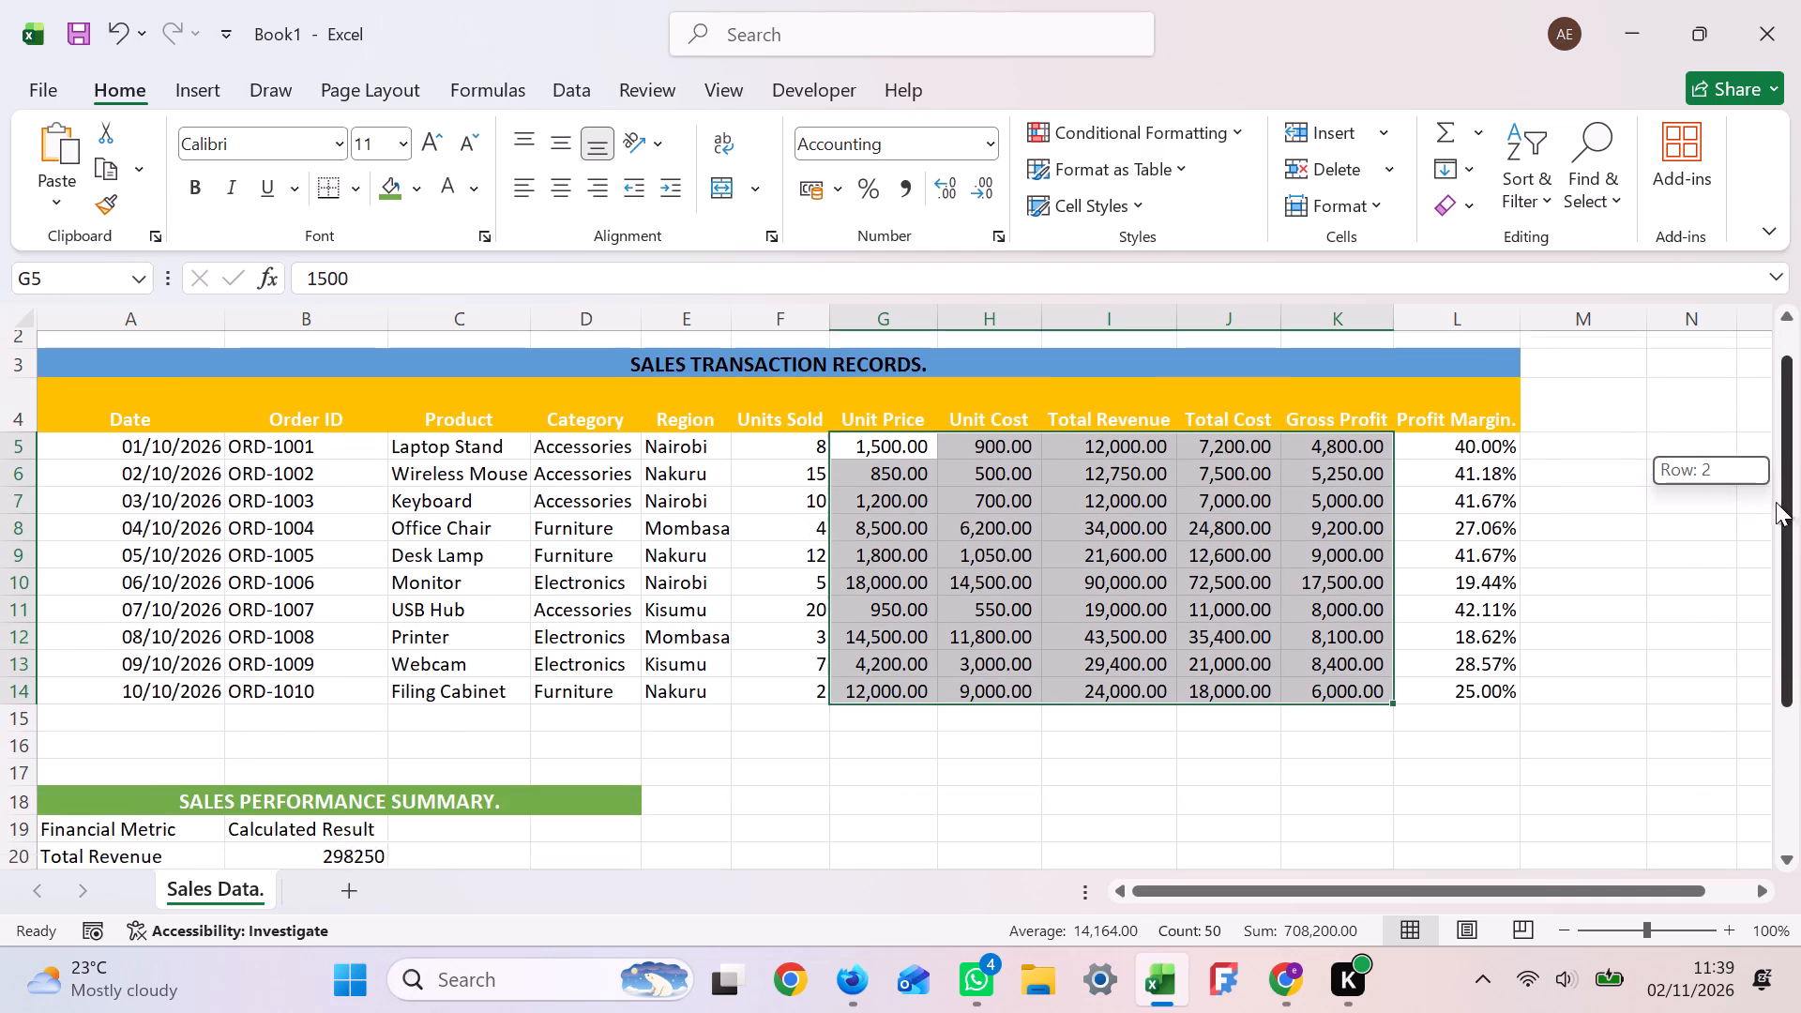
left_click_drag(1776, 502, 1760, 660)
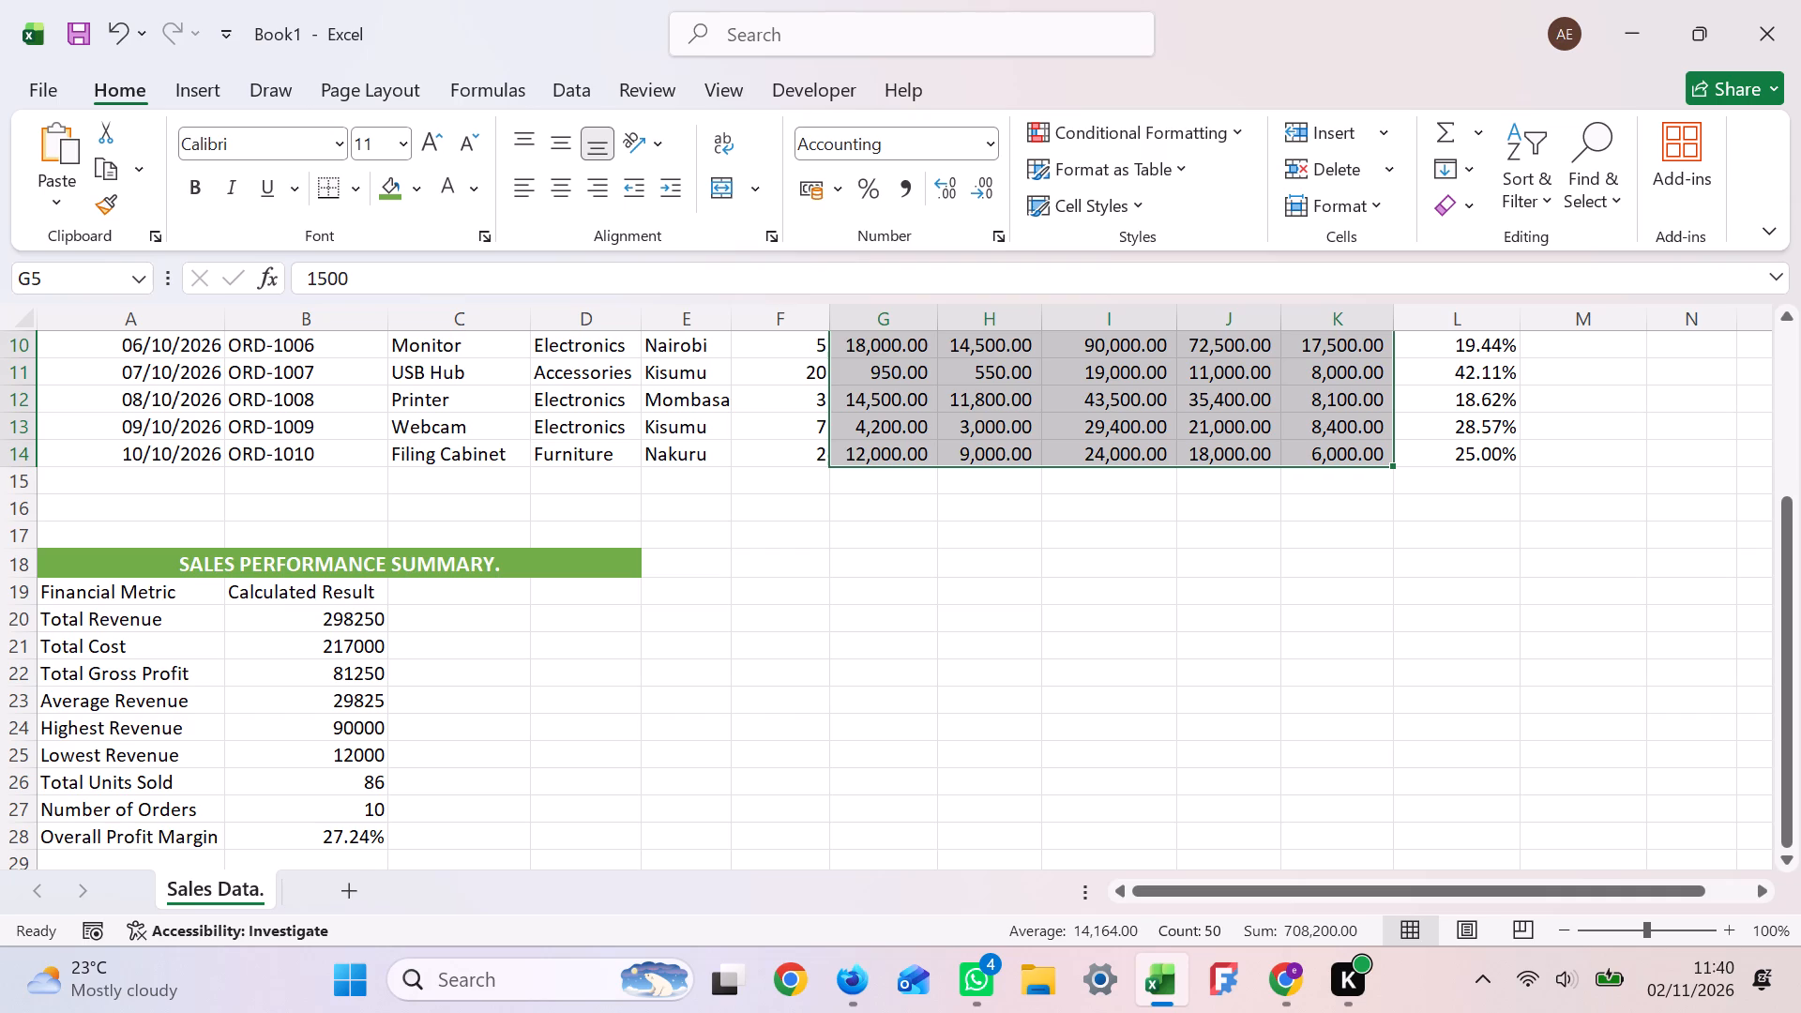
left_click(371, 620)
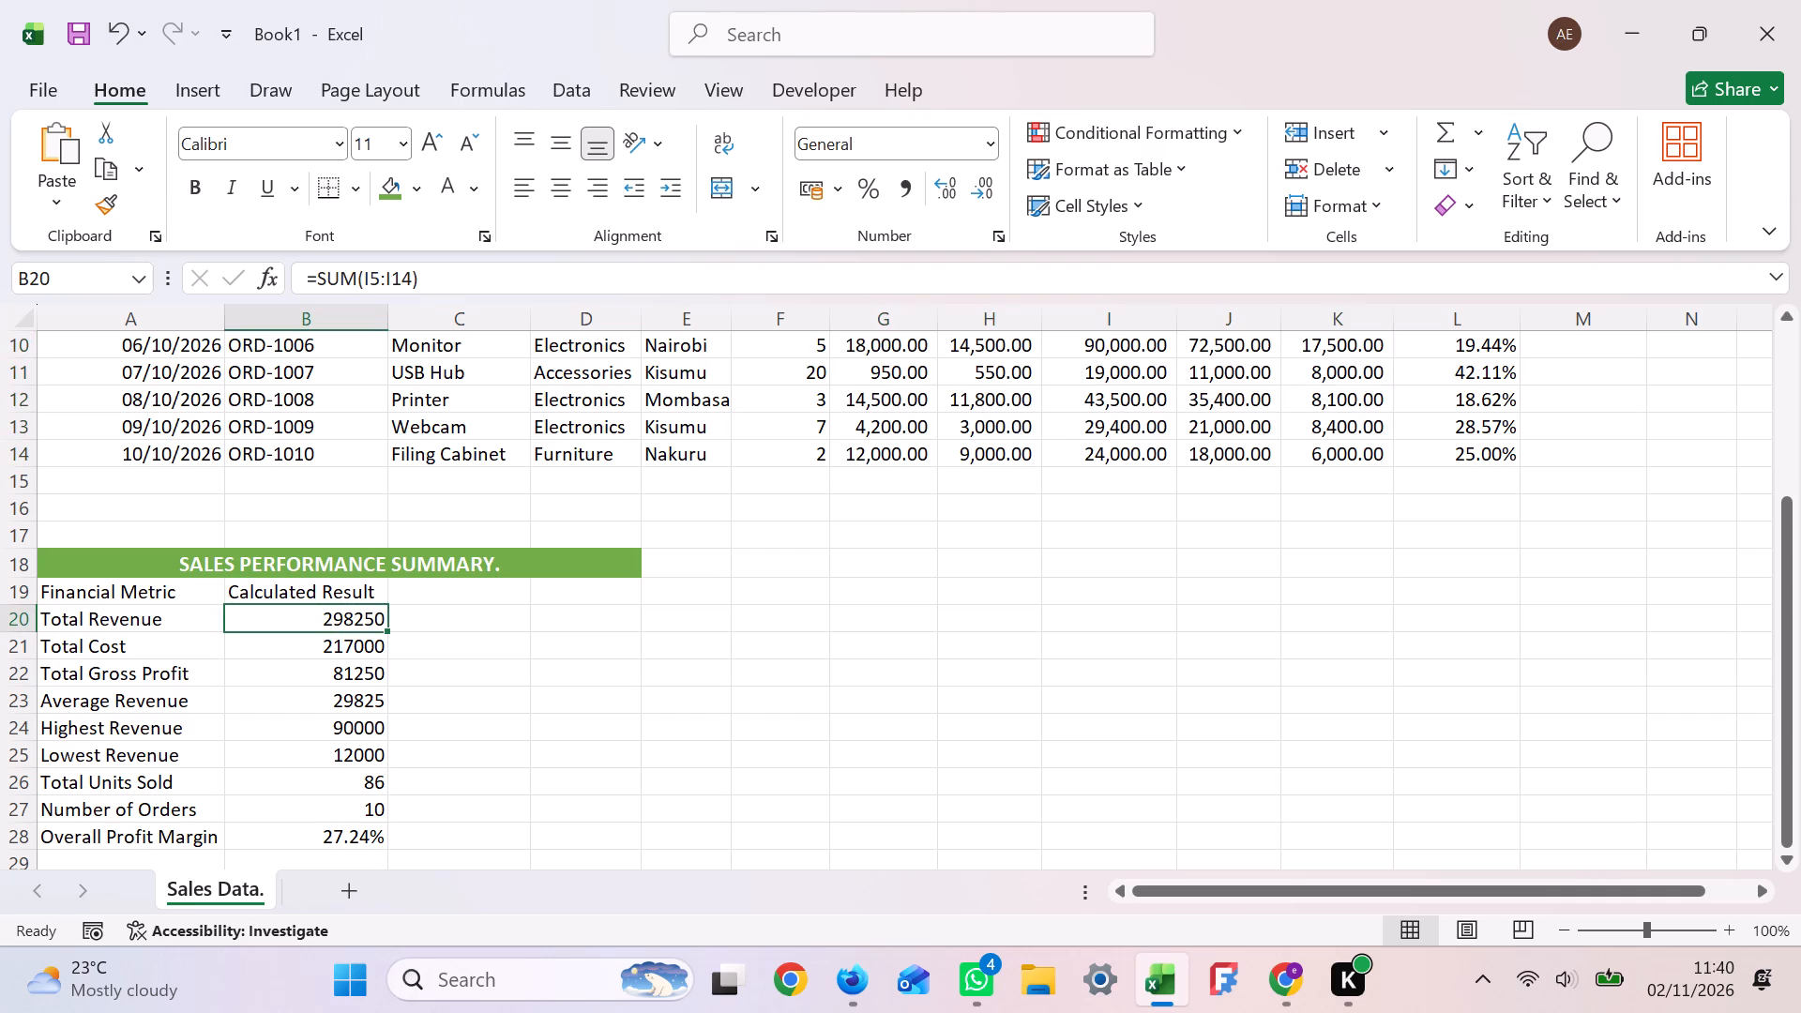
left_click(345, 754, "shift")
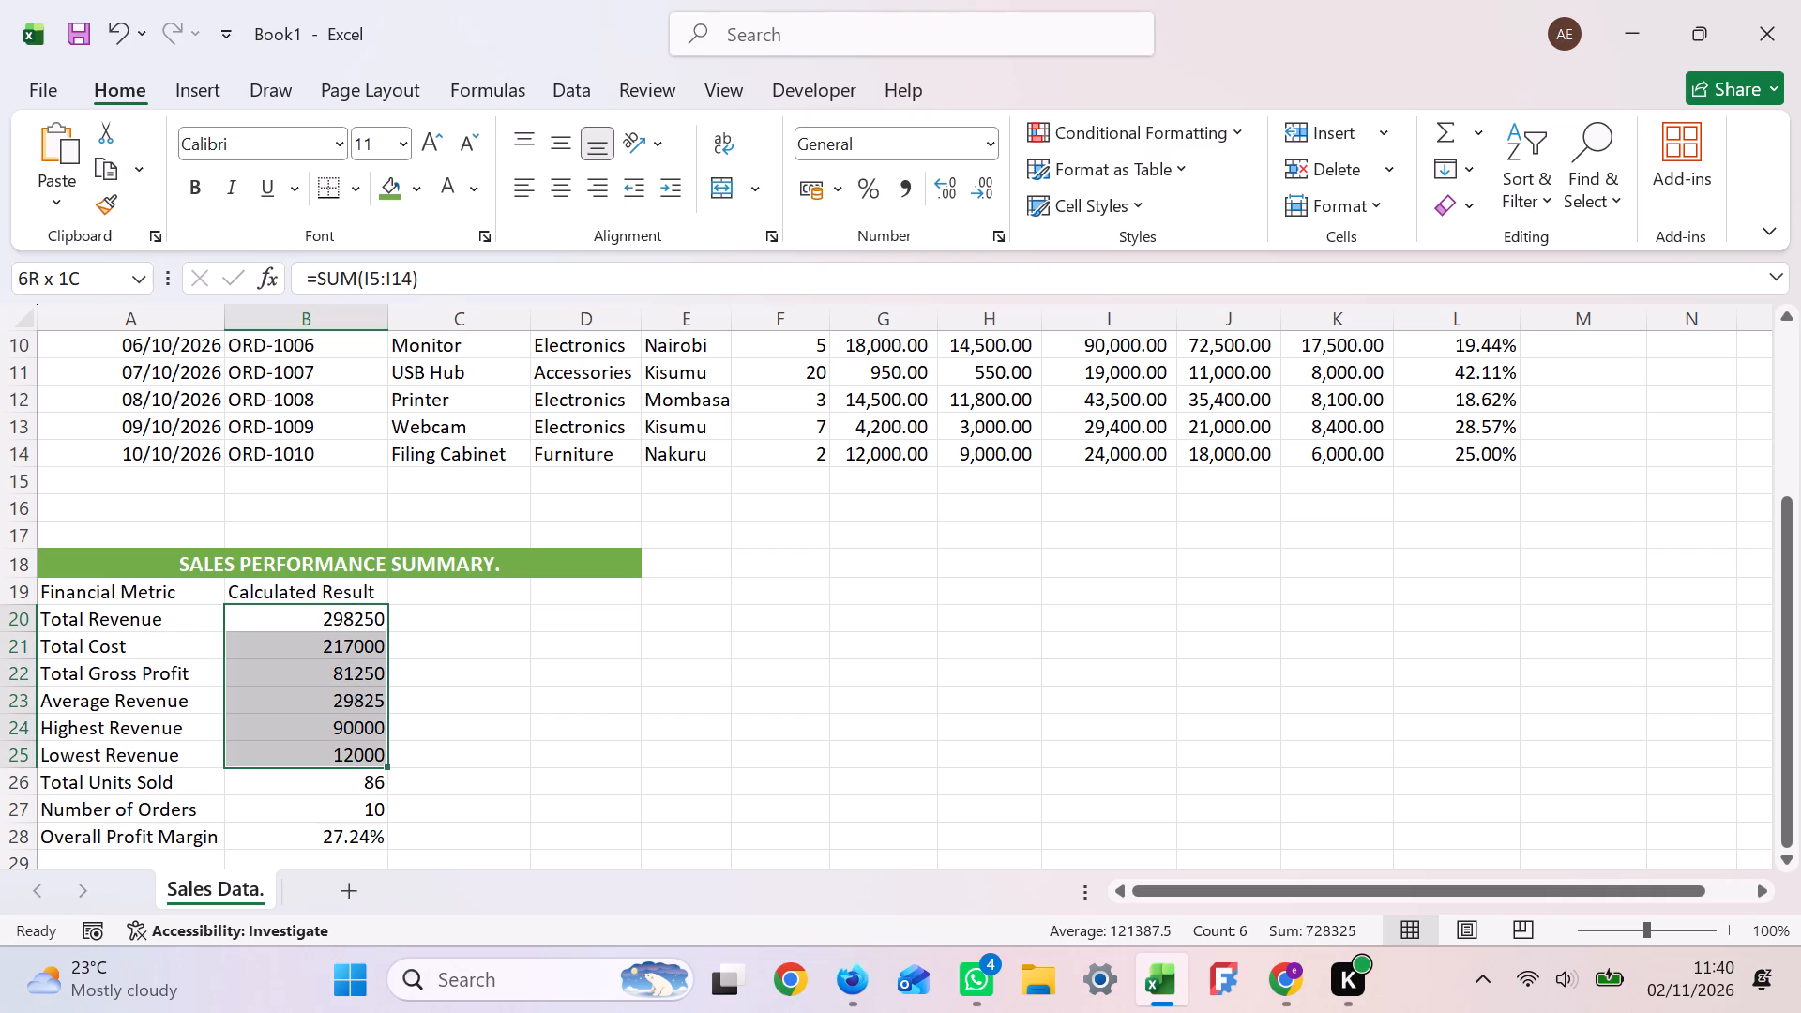
left_click(952, 189)
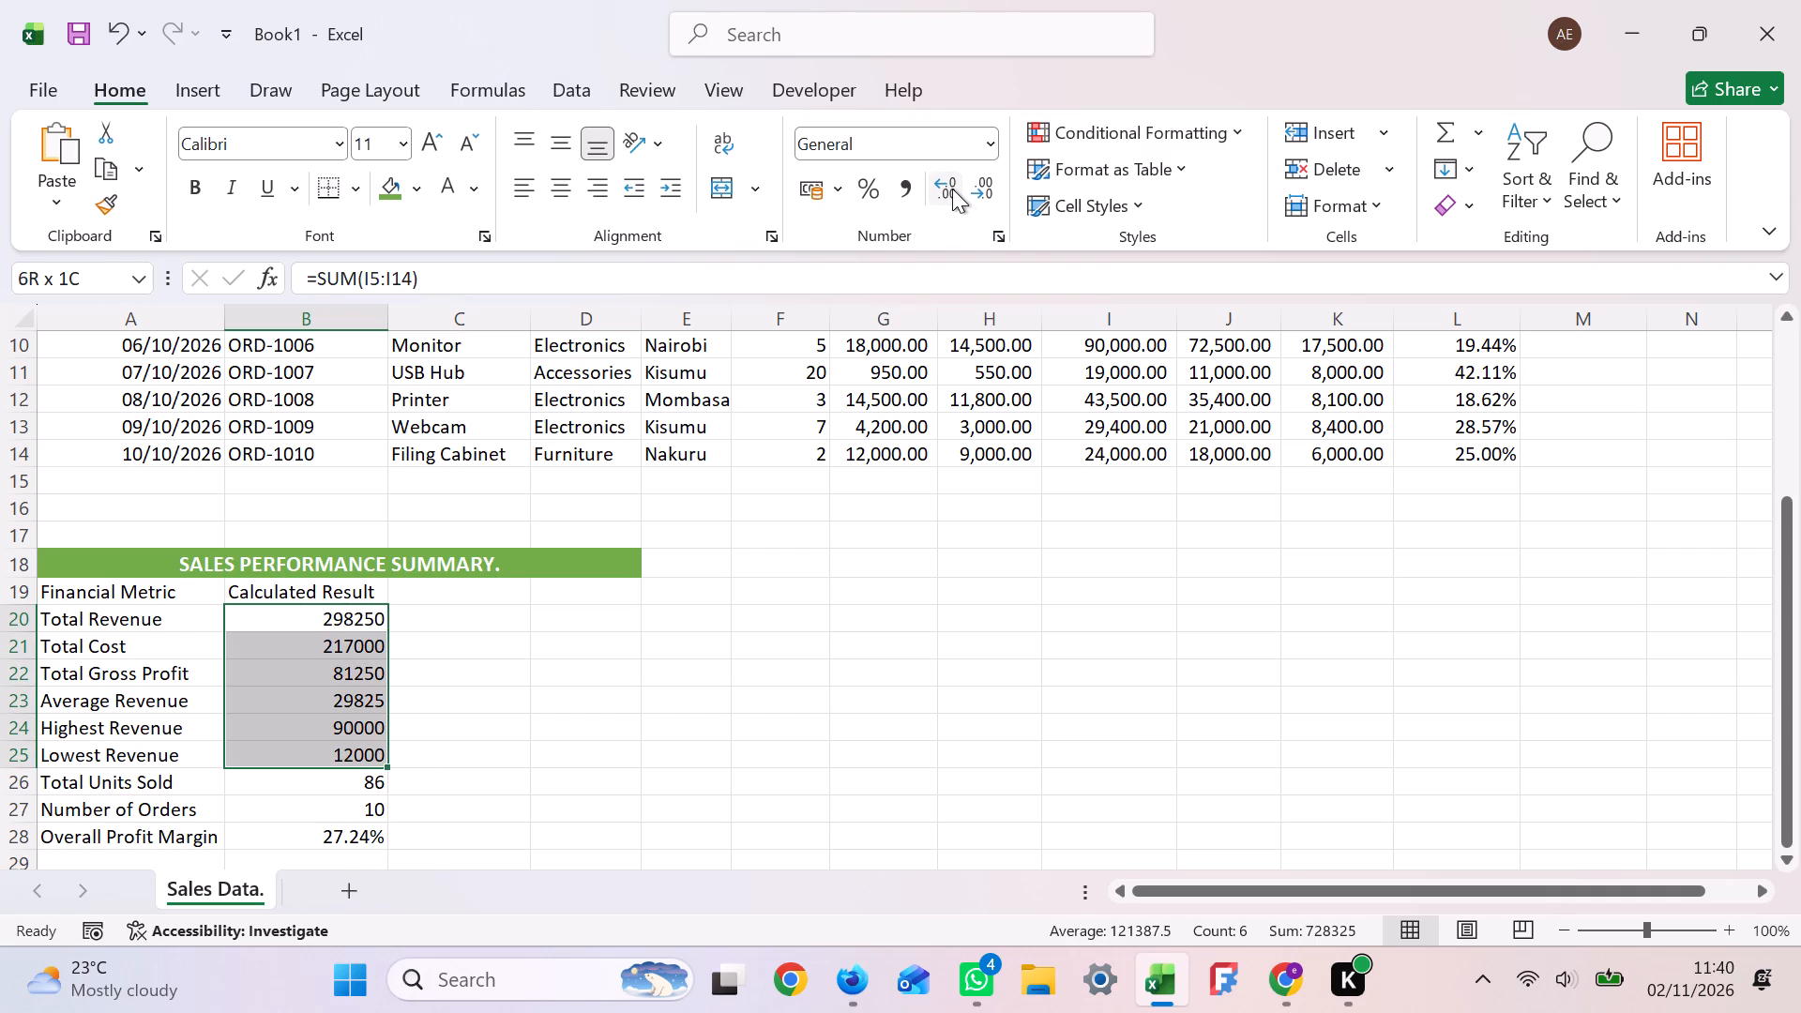
left_click(952, 189)
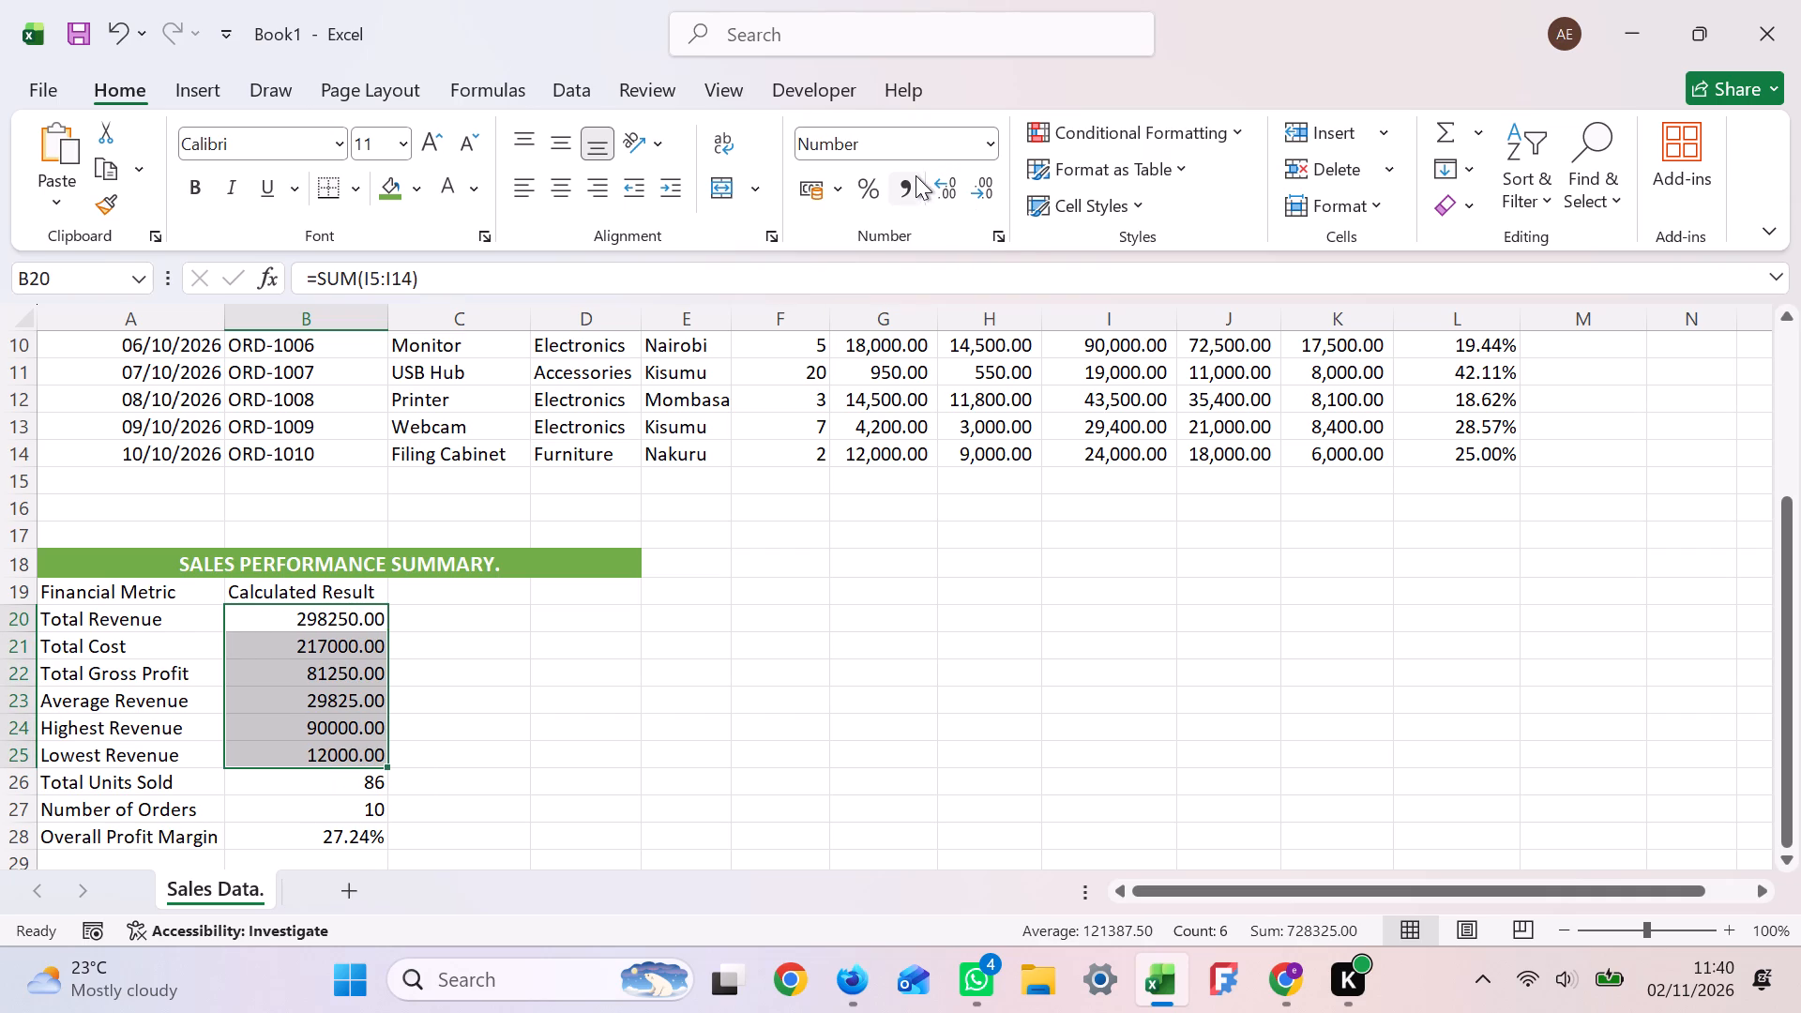
left_click(907, 179)
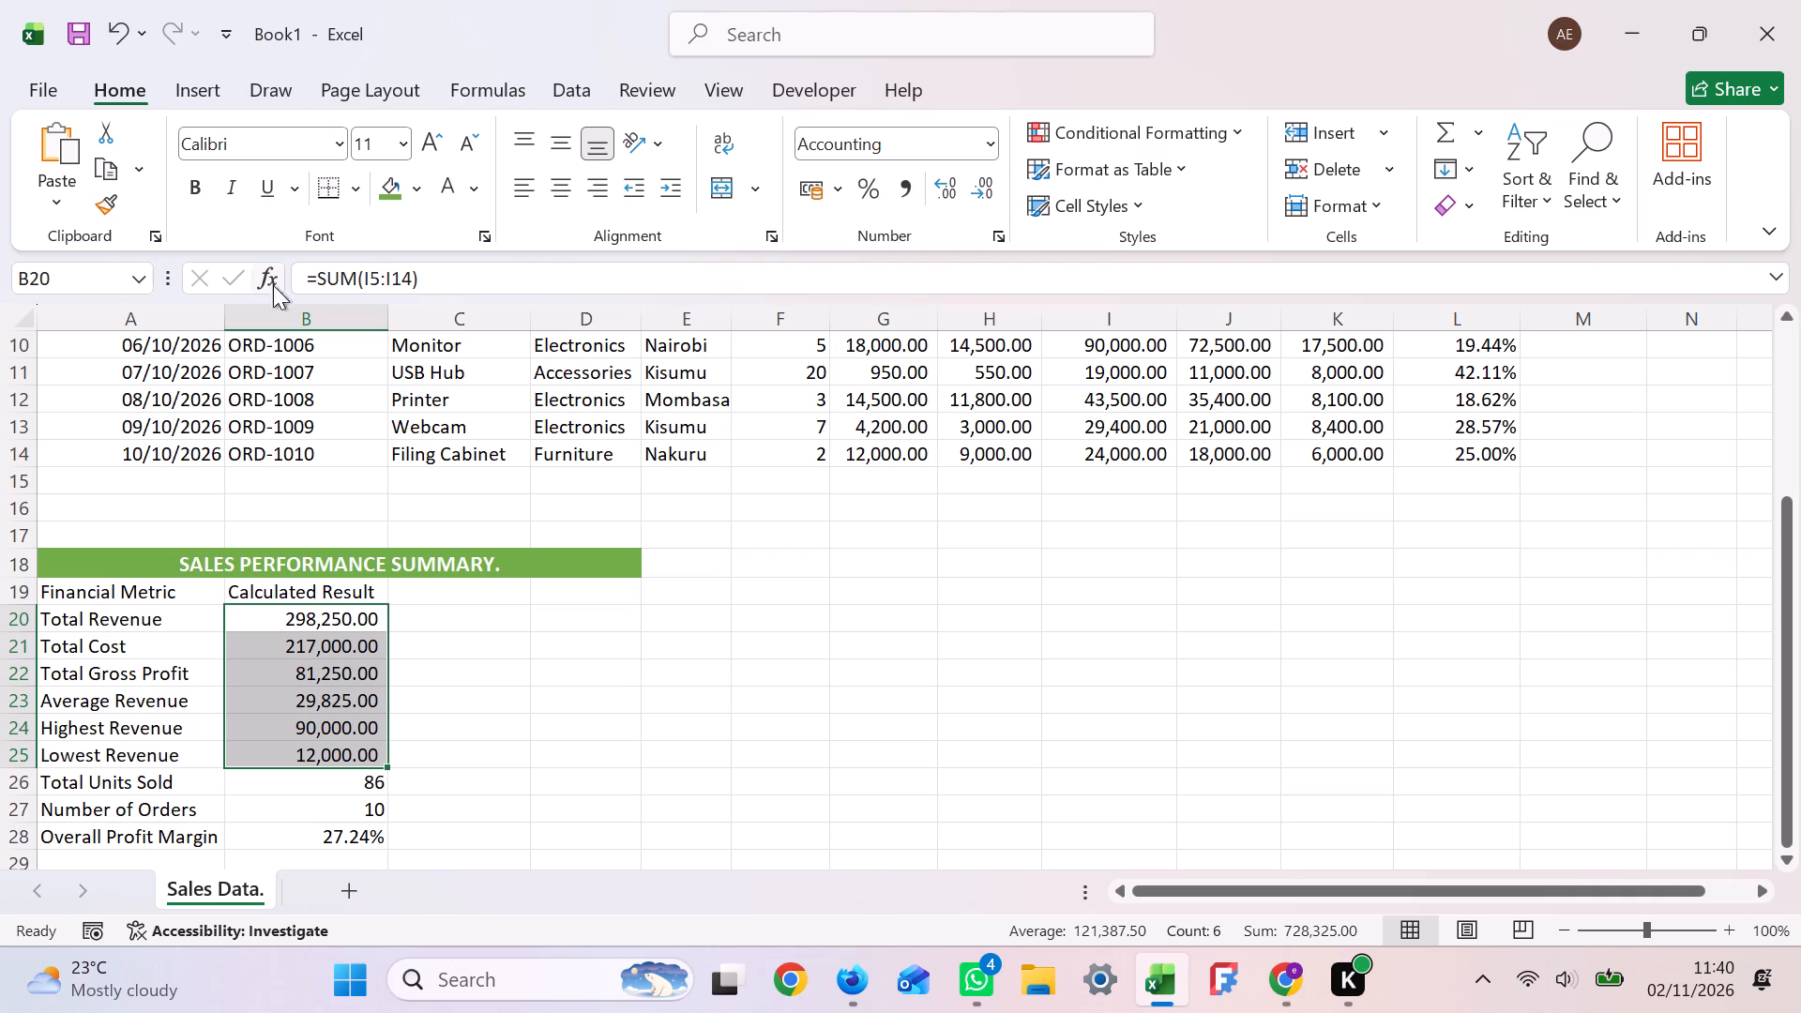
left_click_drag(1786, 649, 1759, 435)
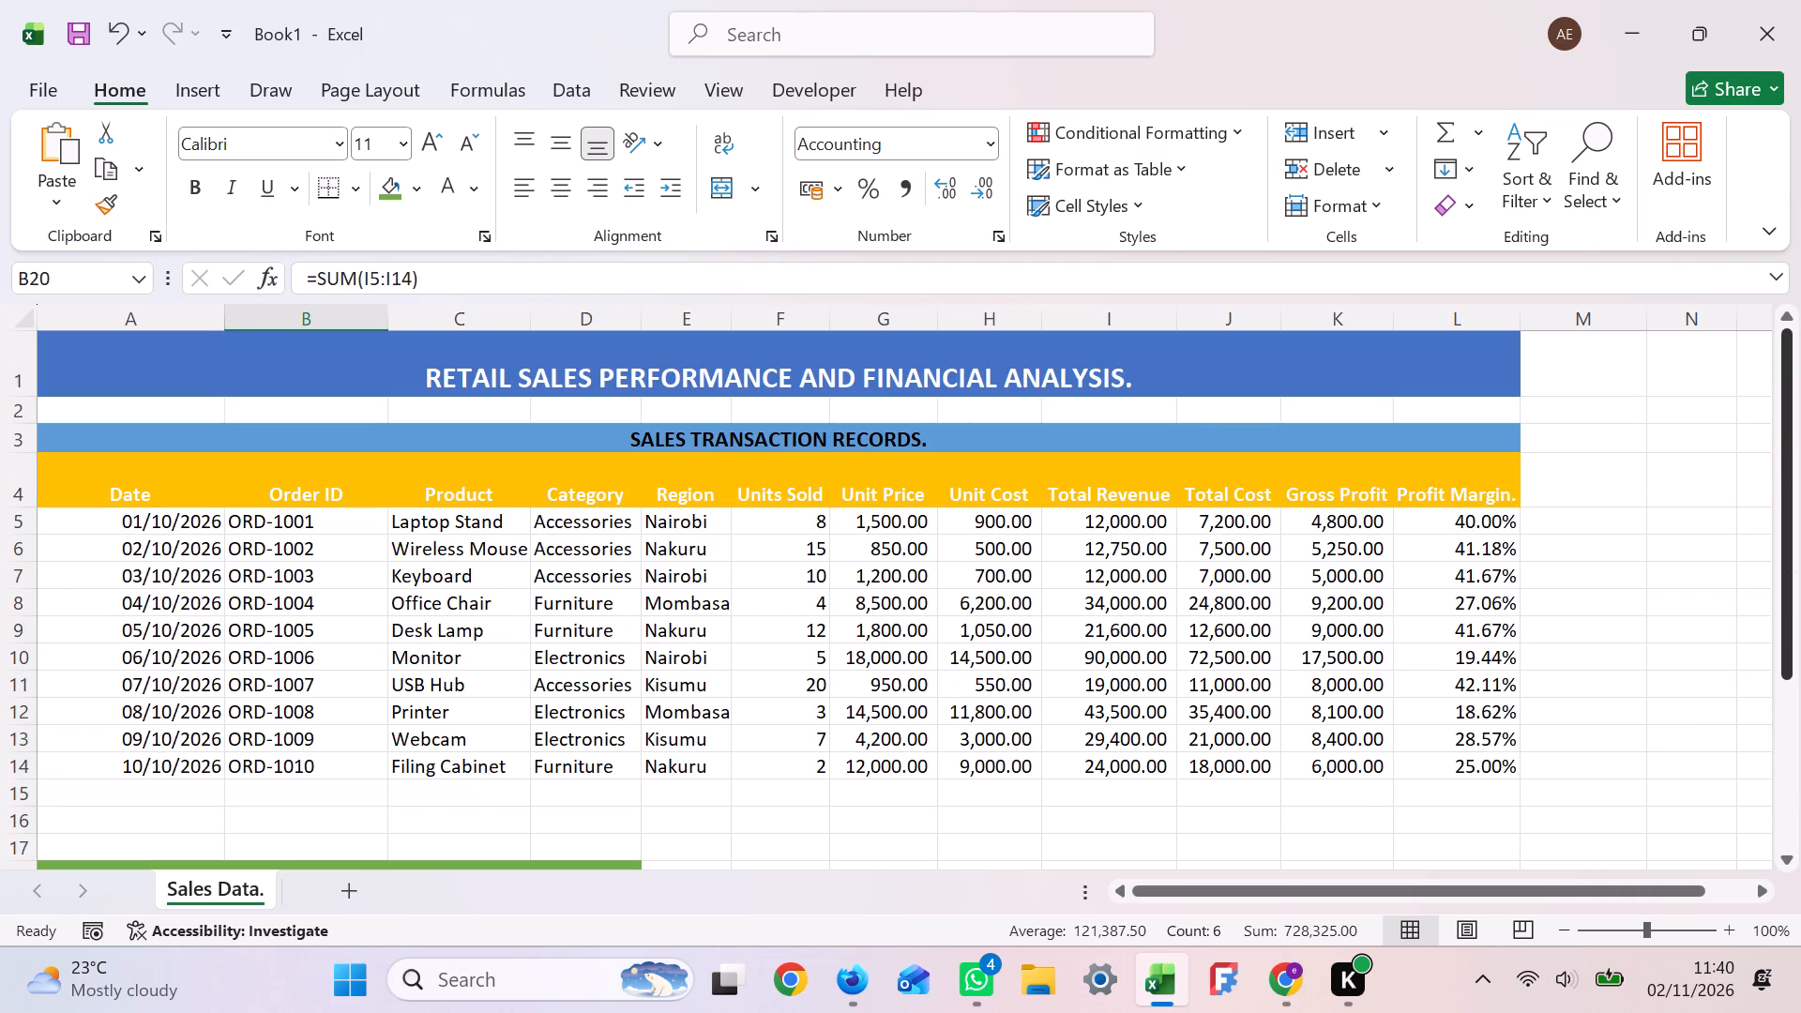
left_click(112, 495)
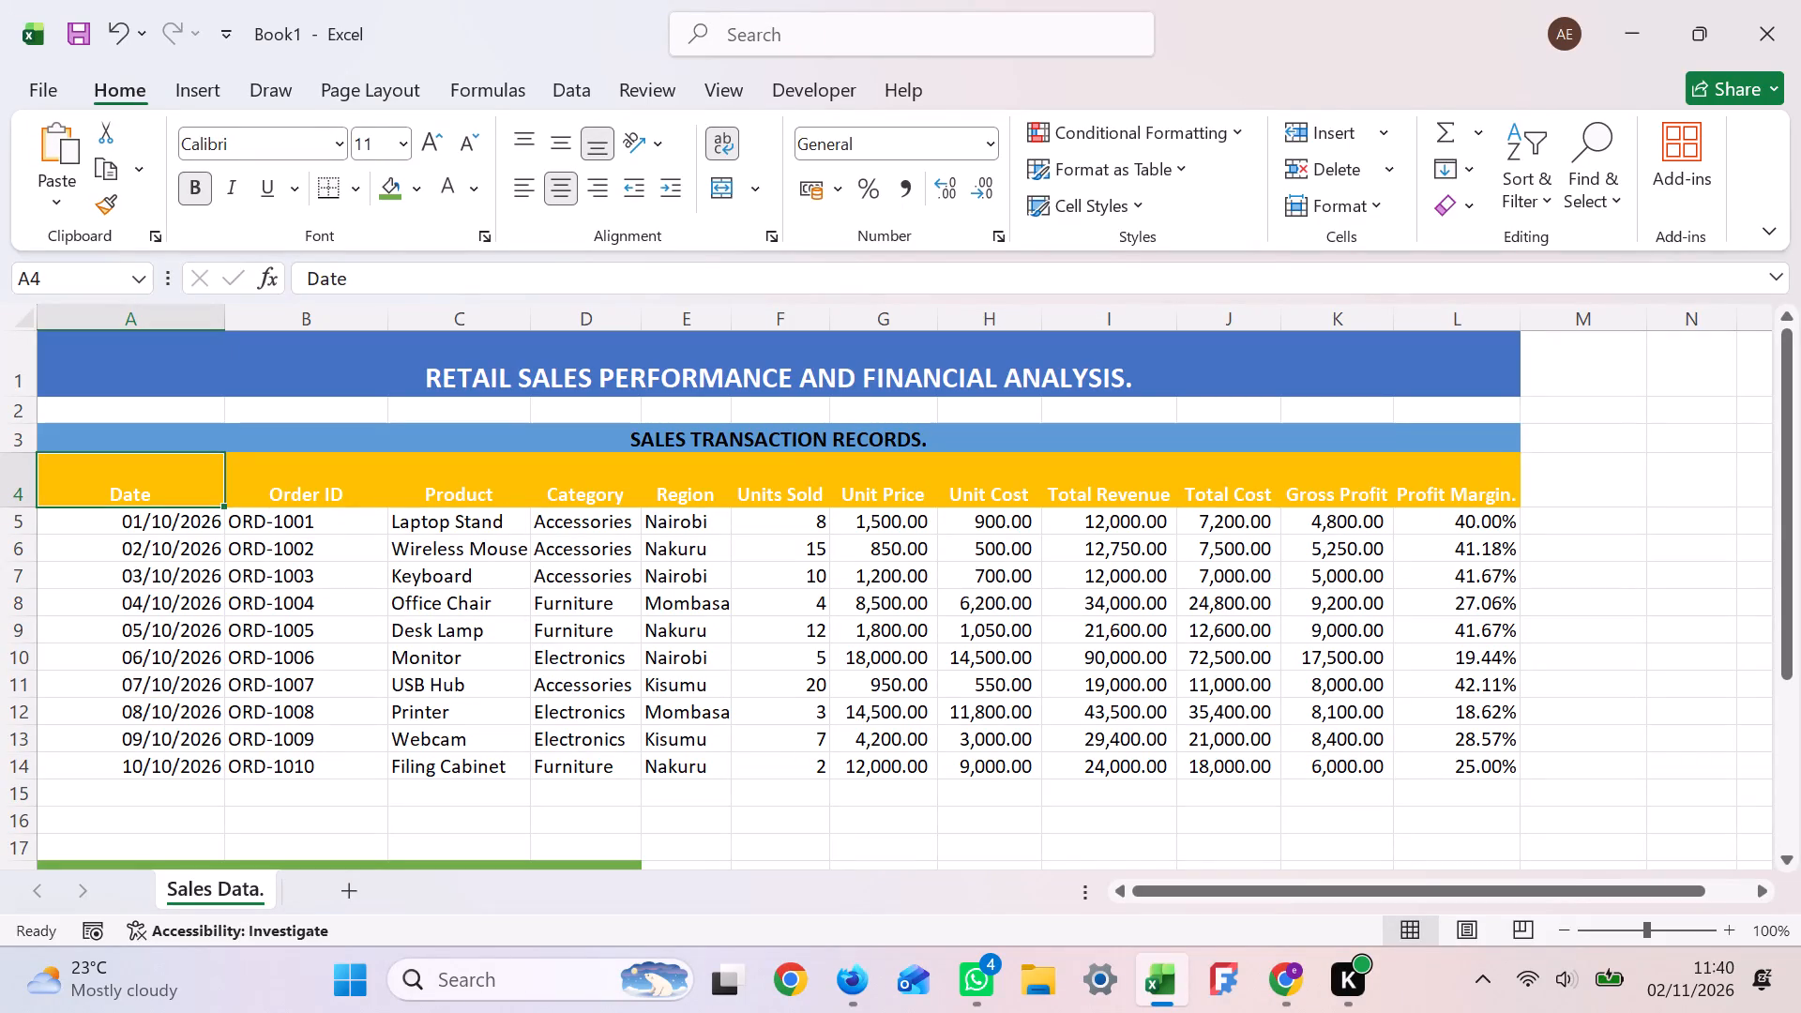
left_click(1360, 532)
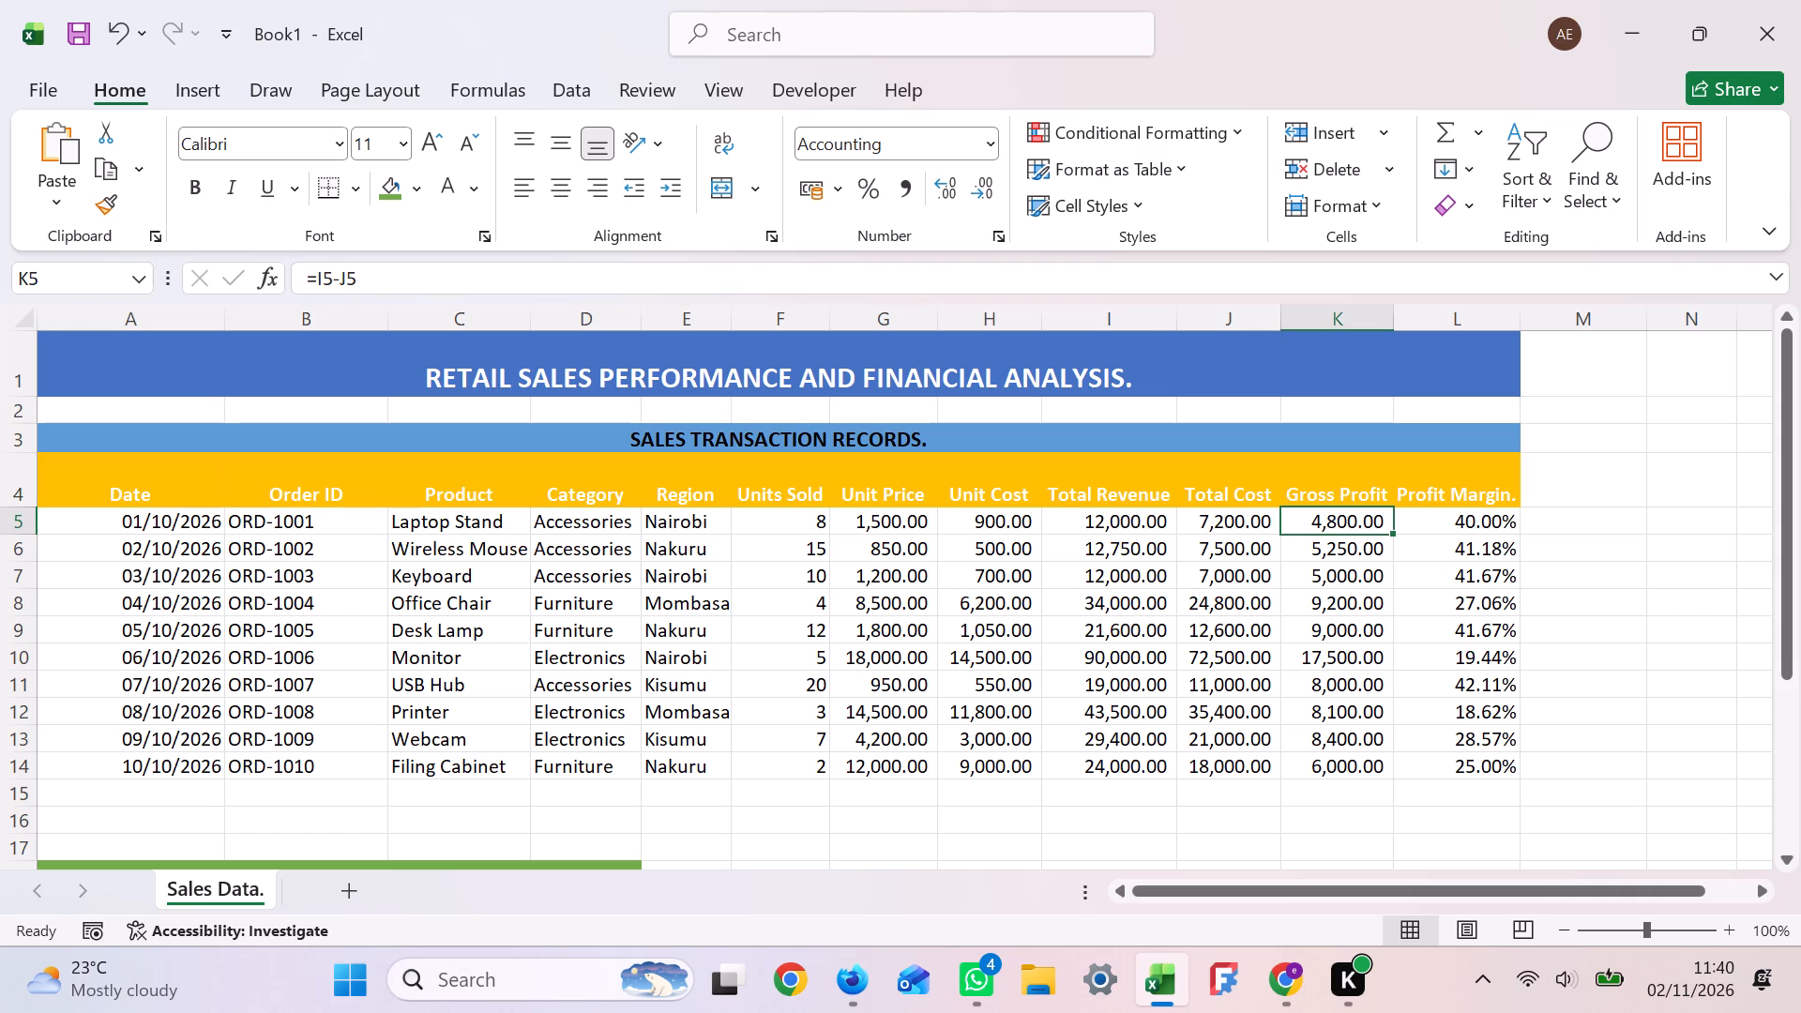
Add solid-fill blue data bars to the Gross Profit values in K5:K14.
left_click(1344, 768, "shift")
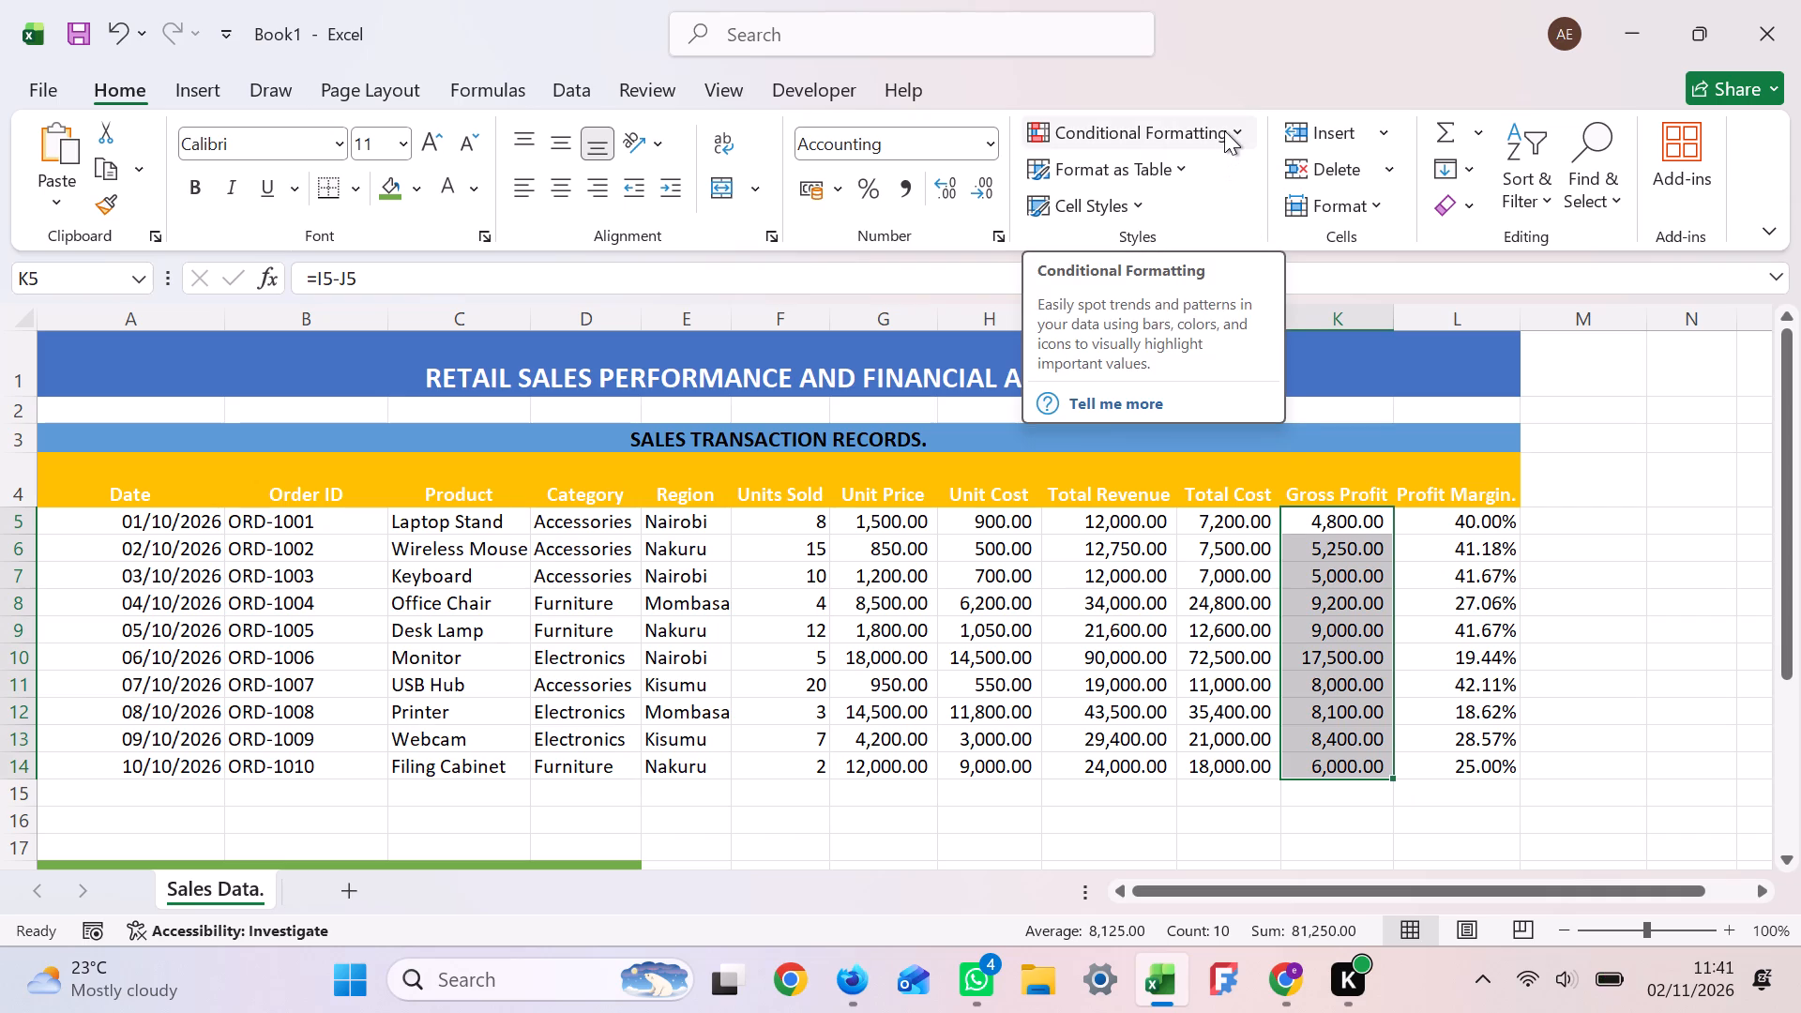
left_click(1224, 130)
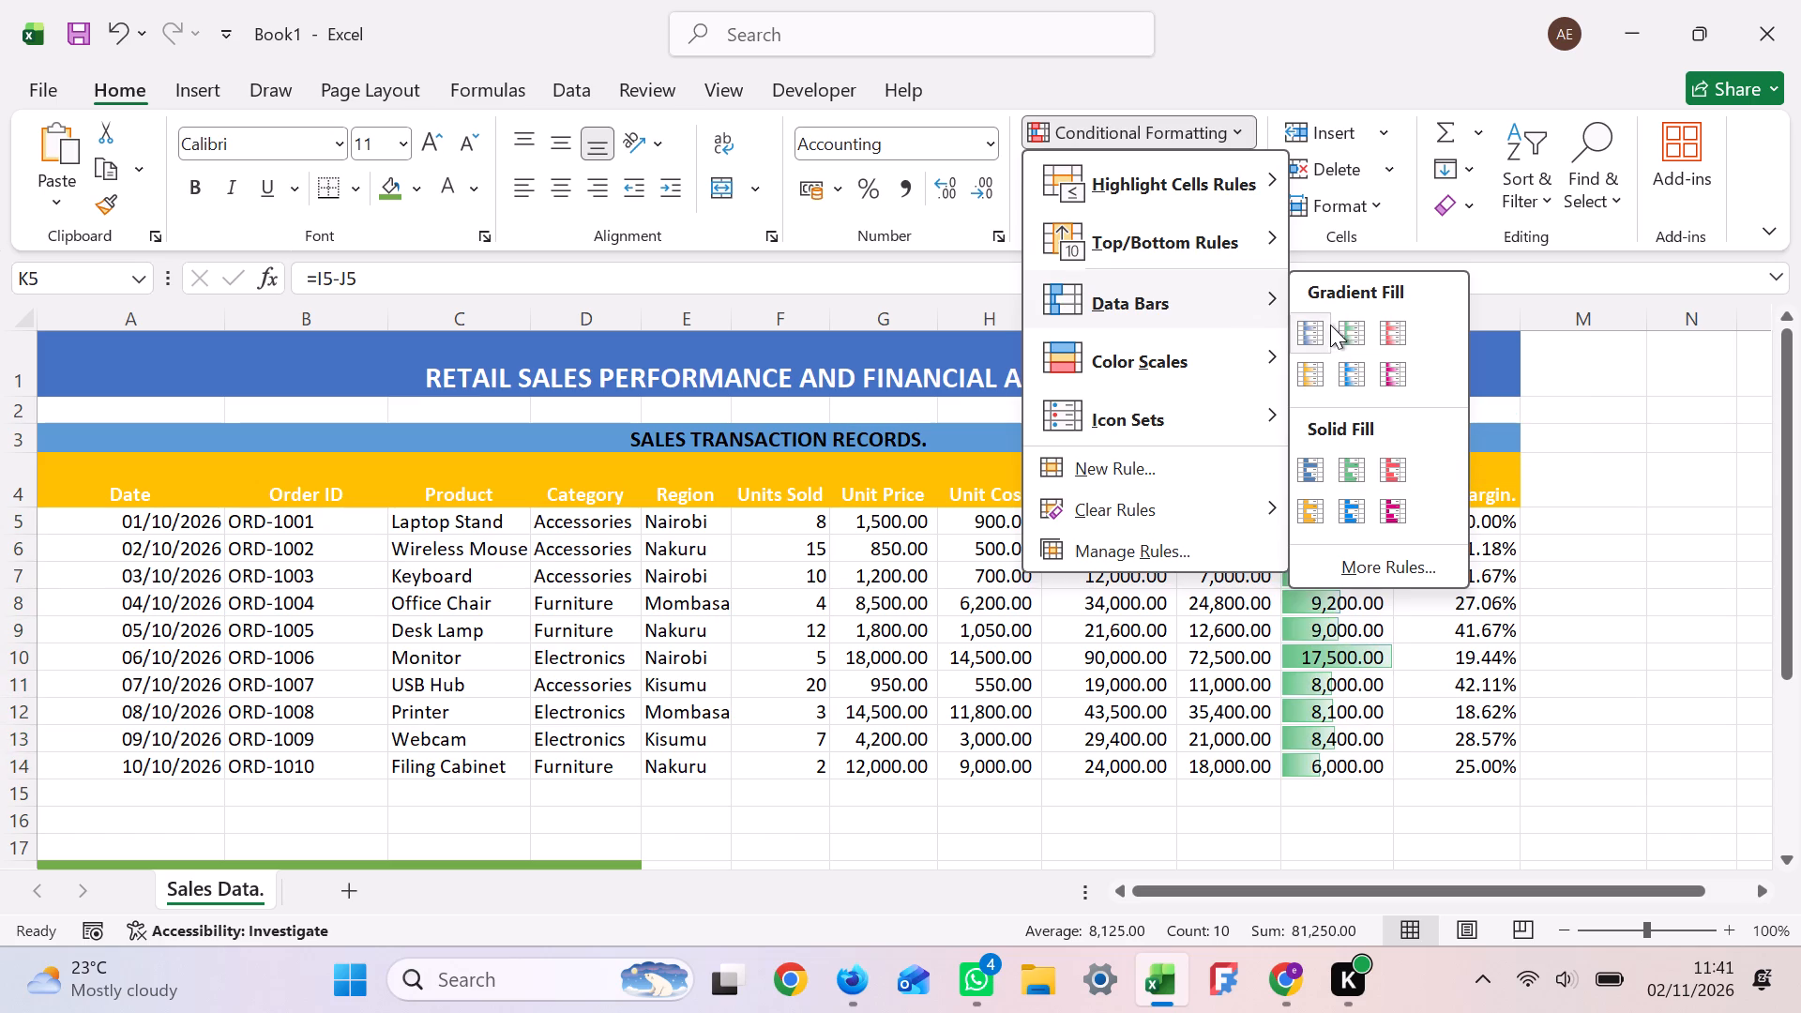
left_click(1318, 470)
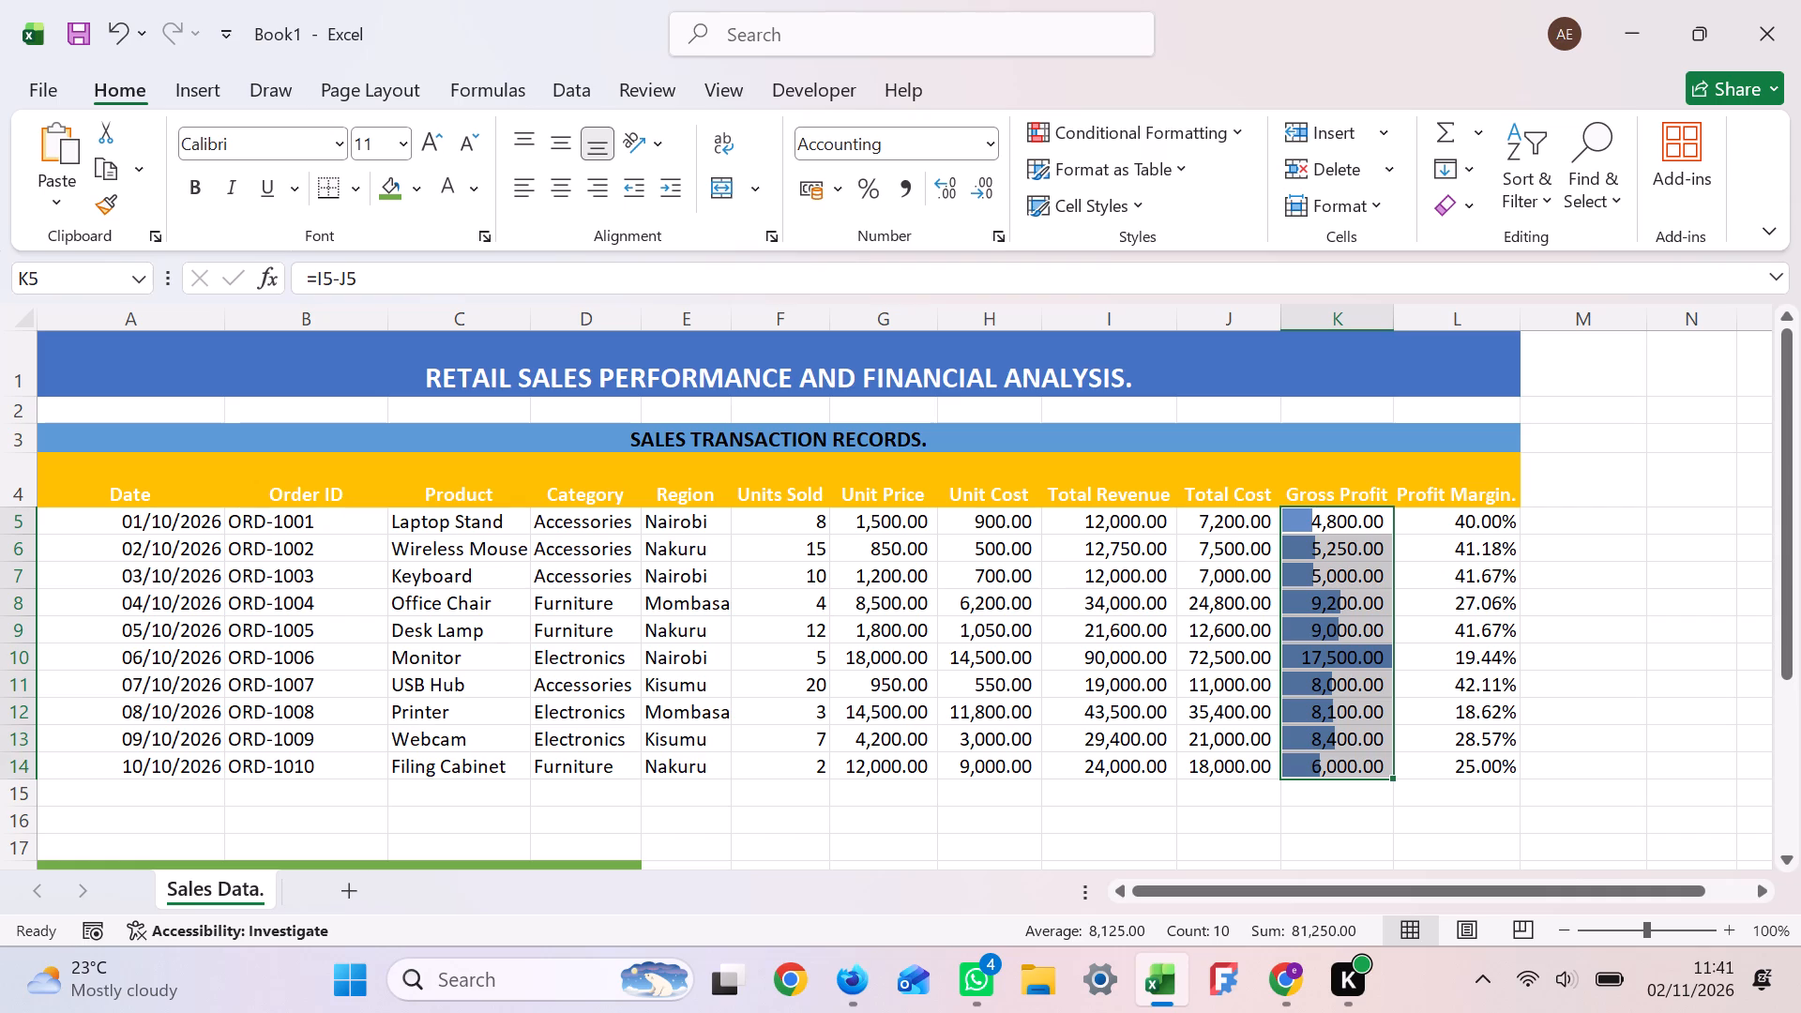
Apply the Green-Yellow-Red color scale to the Profit Margin values in L5:L14, with green for the highest margins.
left_click(1468, 510)
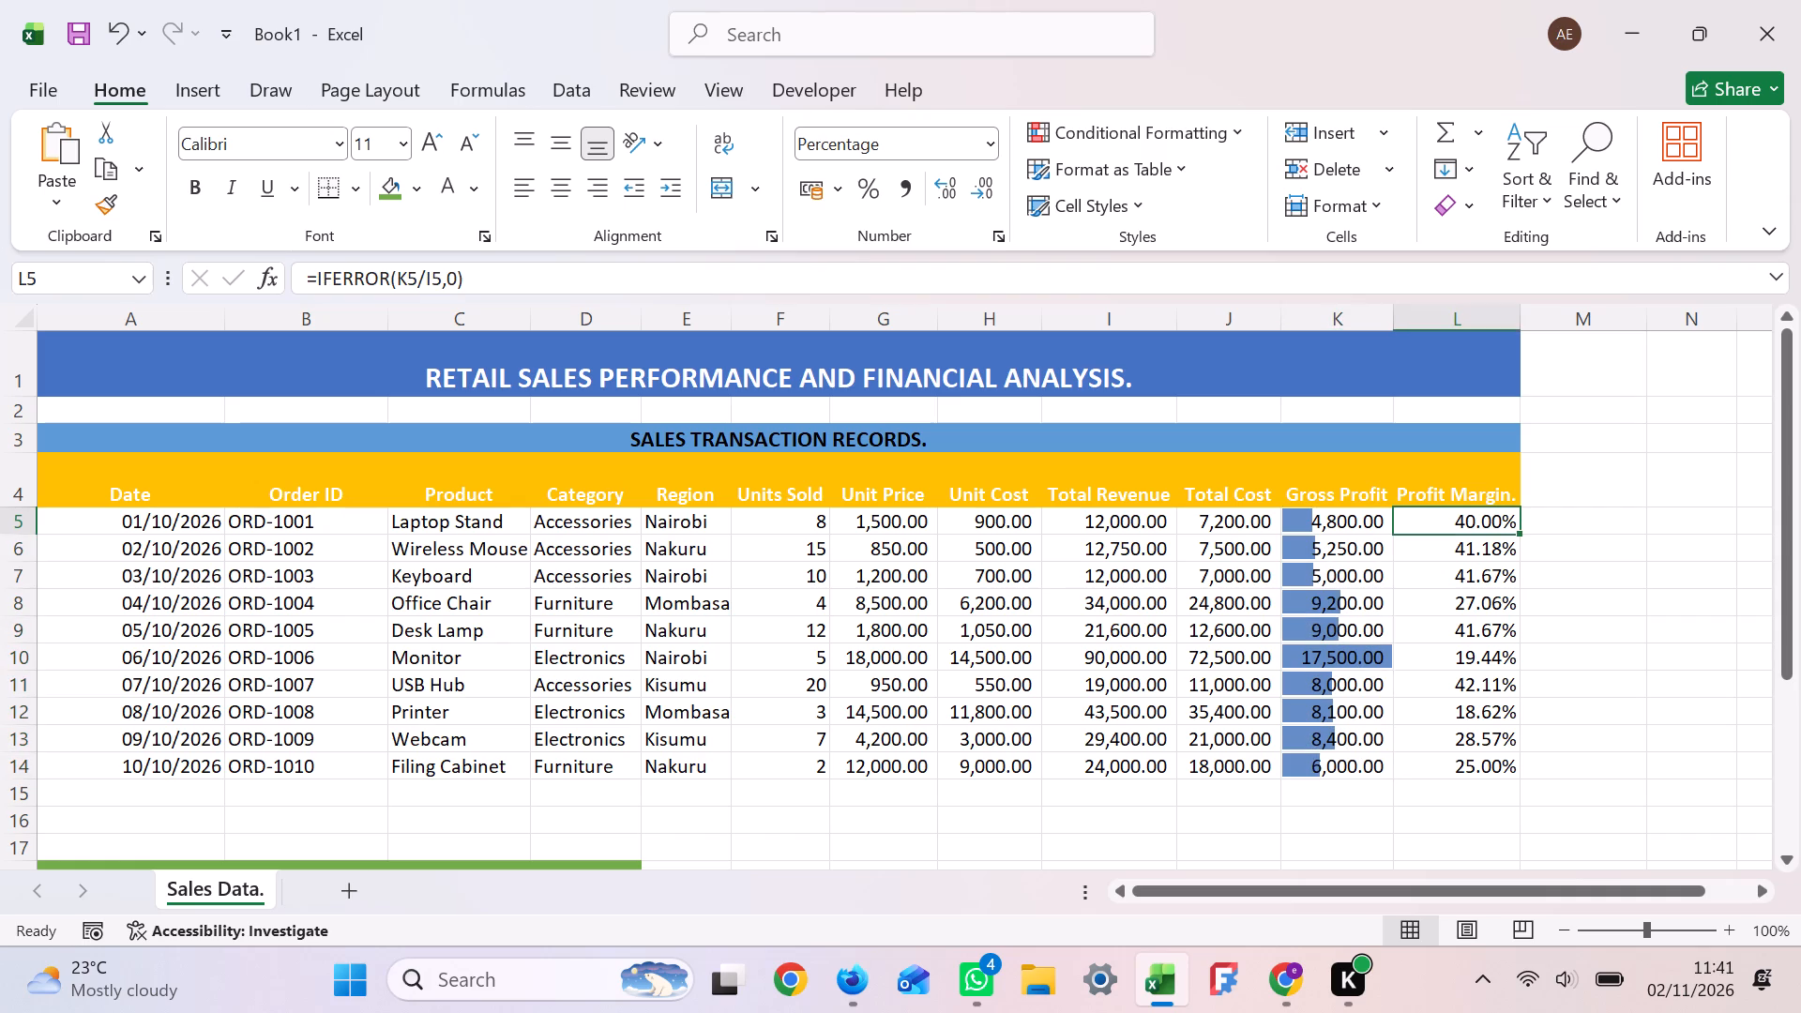
left_click(1457, 768)
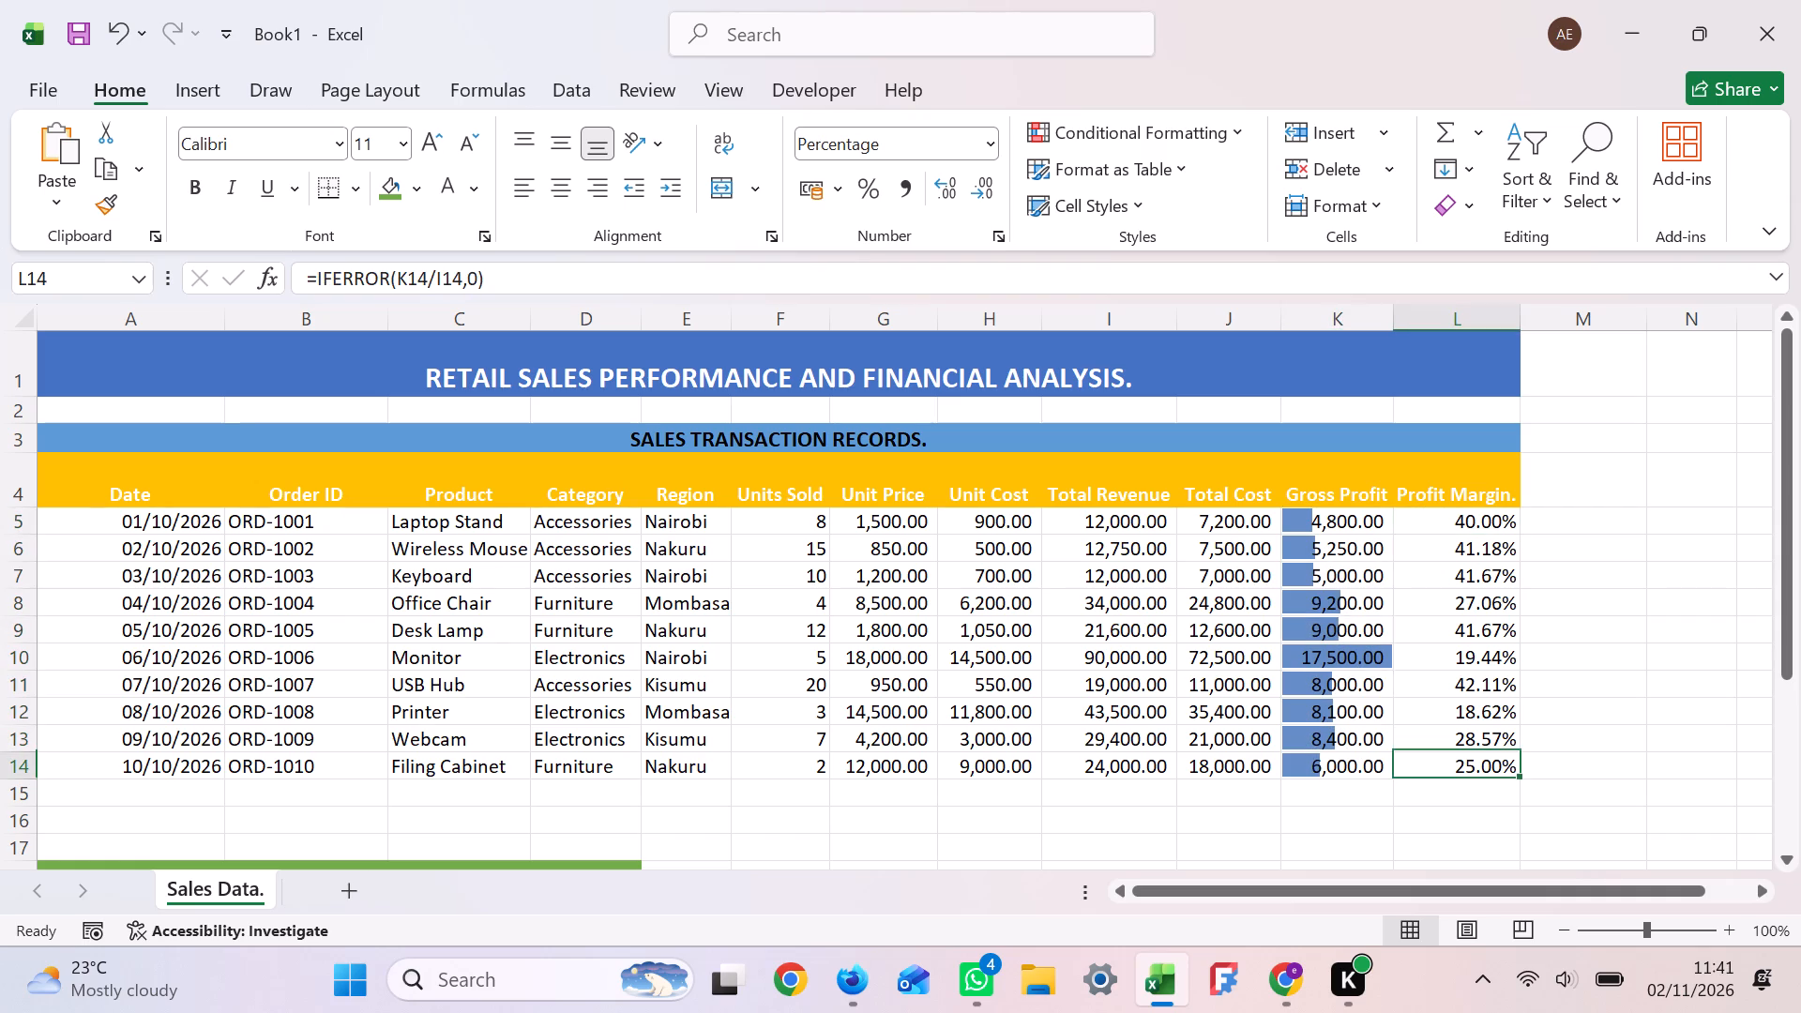
left_click(1417, 526)
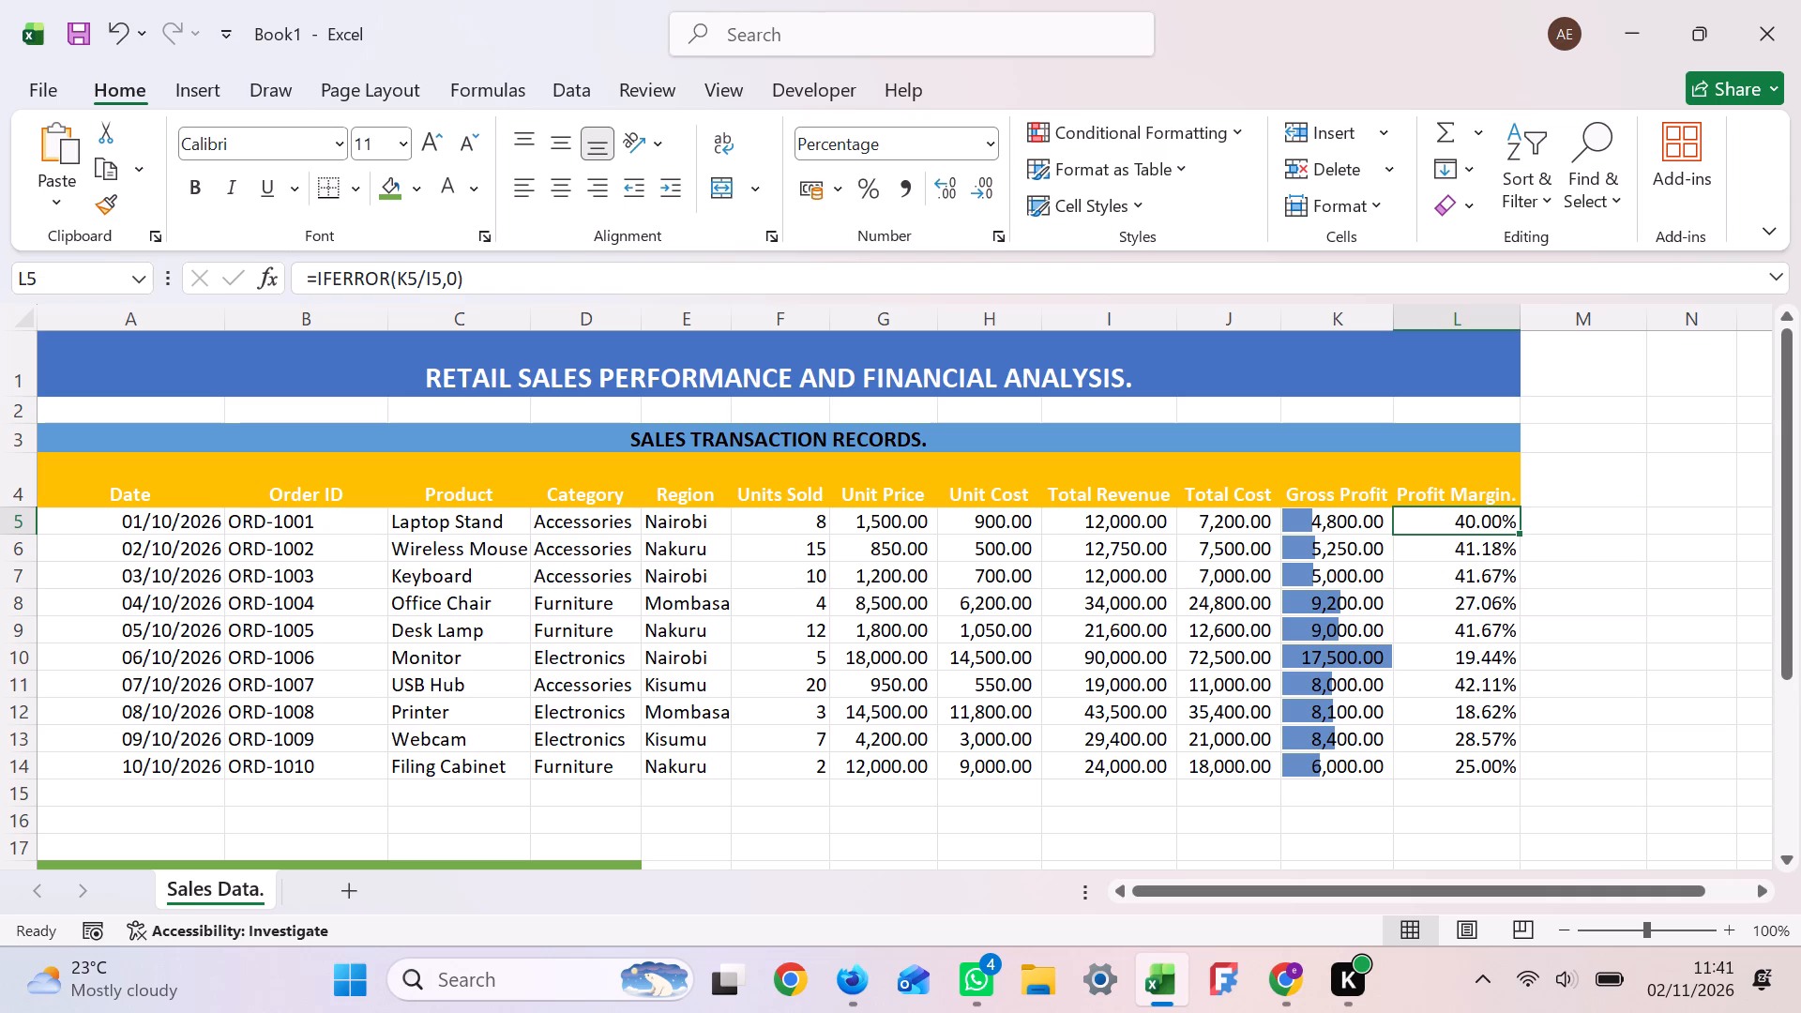
left_click(1453, 762, "shift")
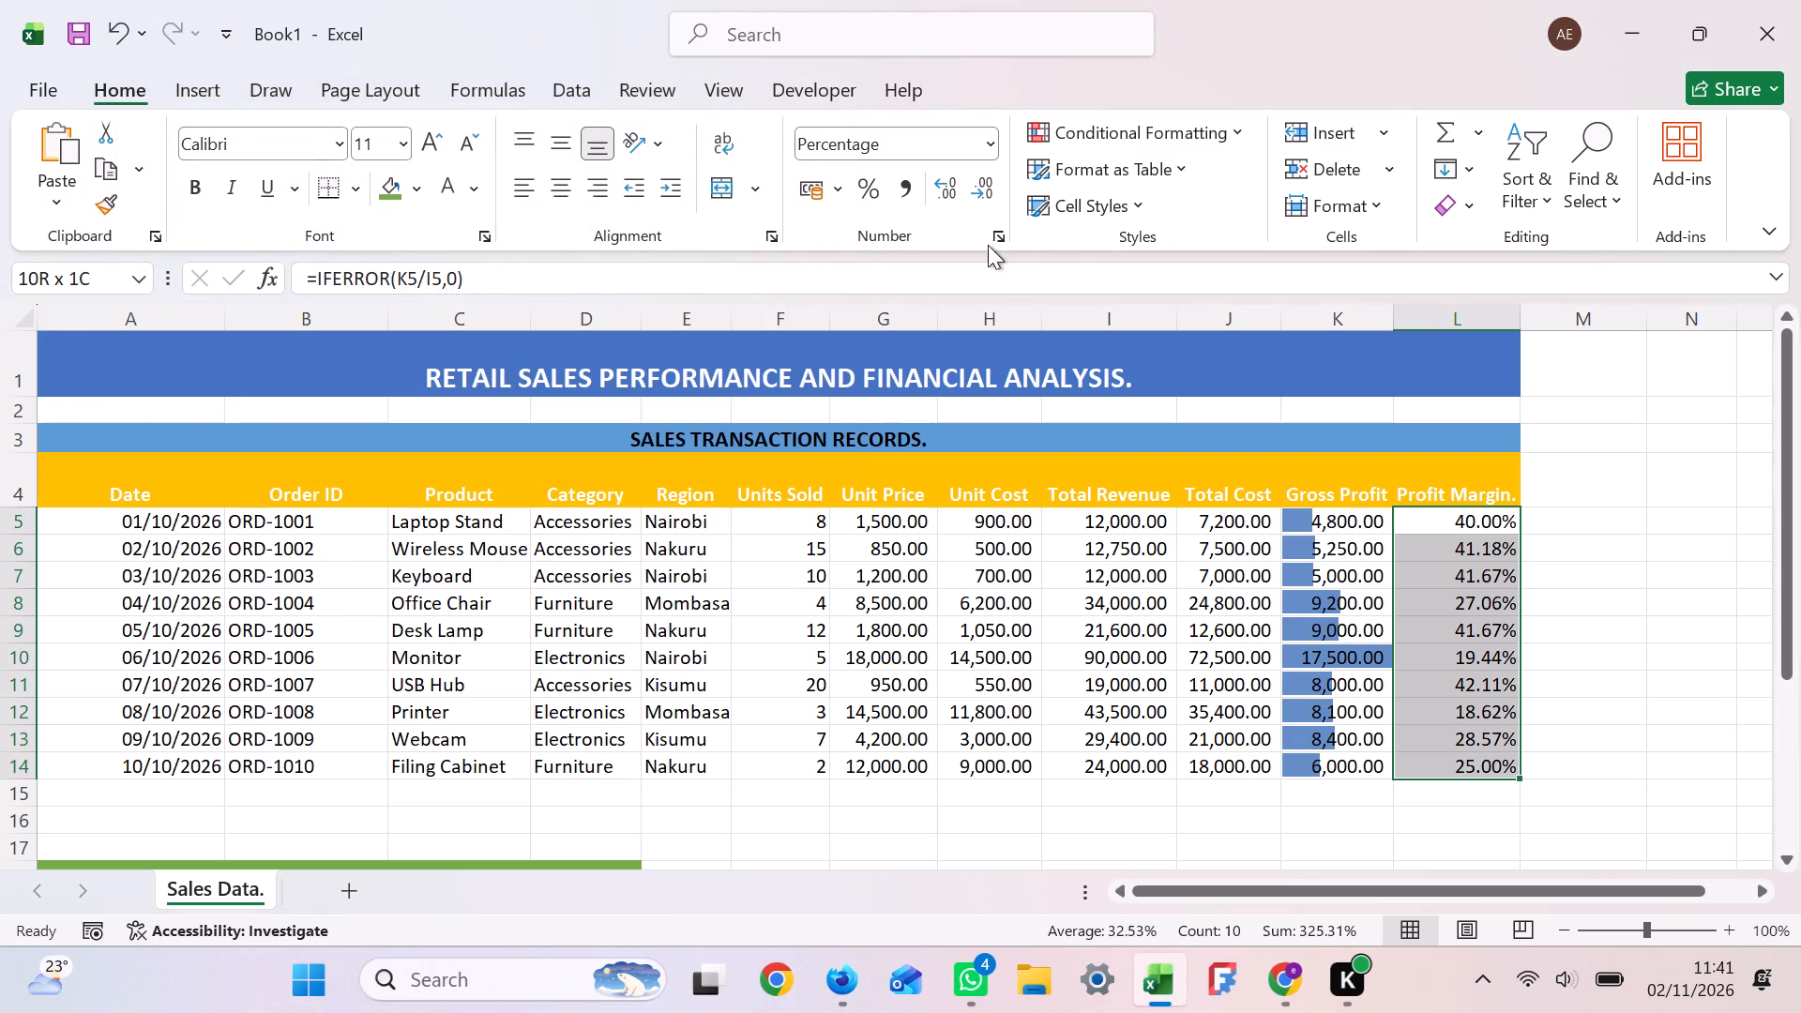
left_click(1243, 139)
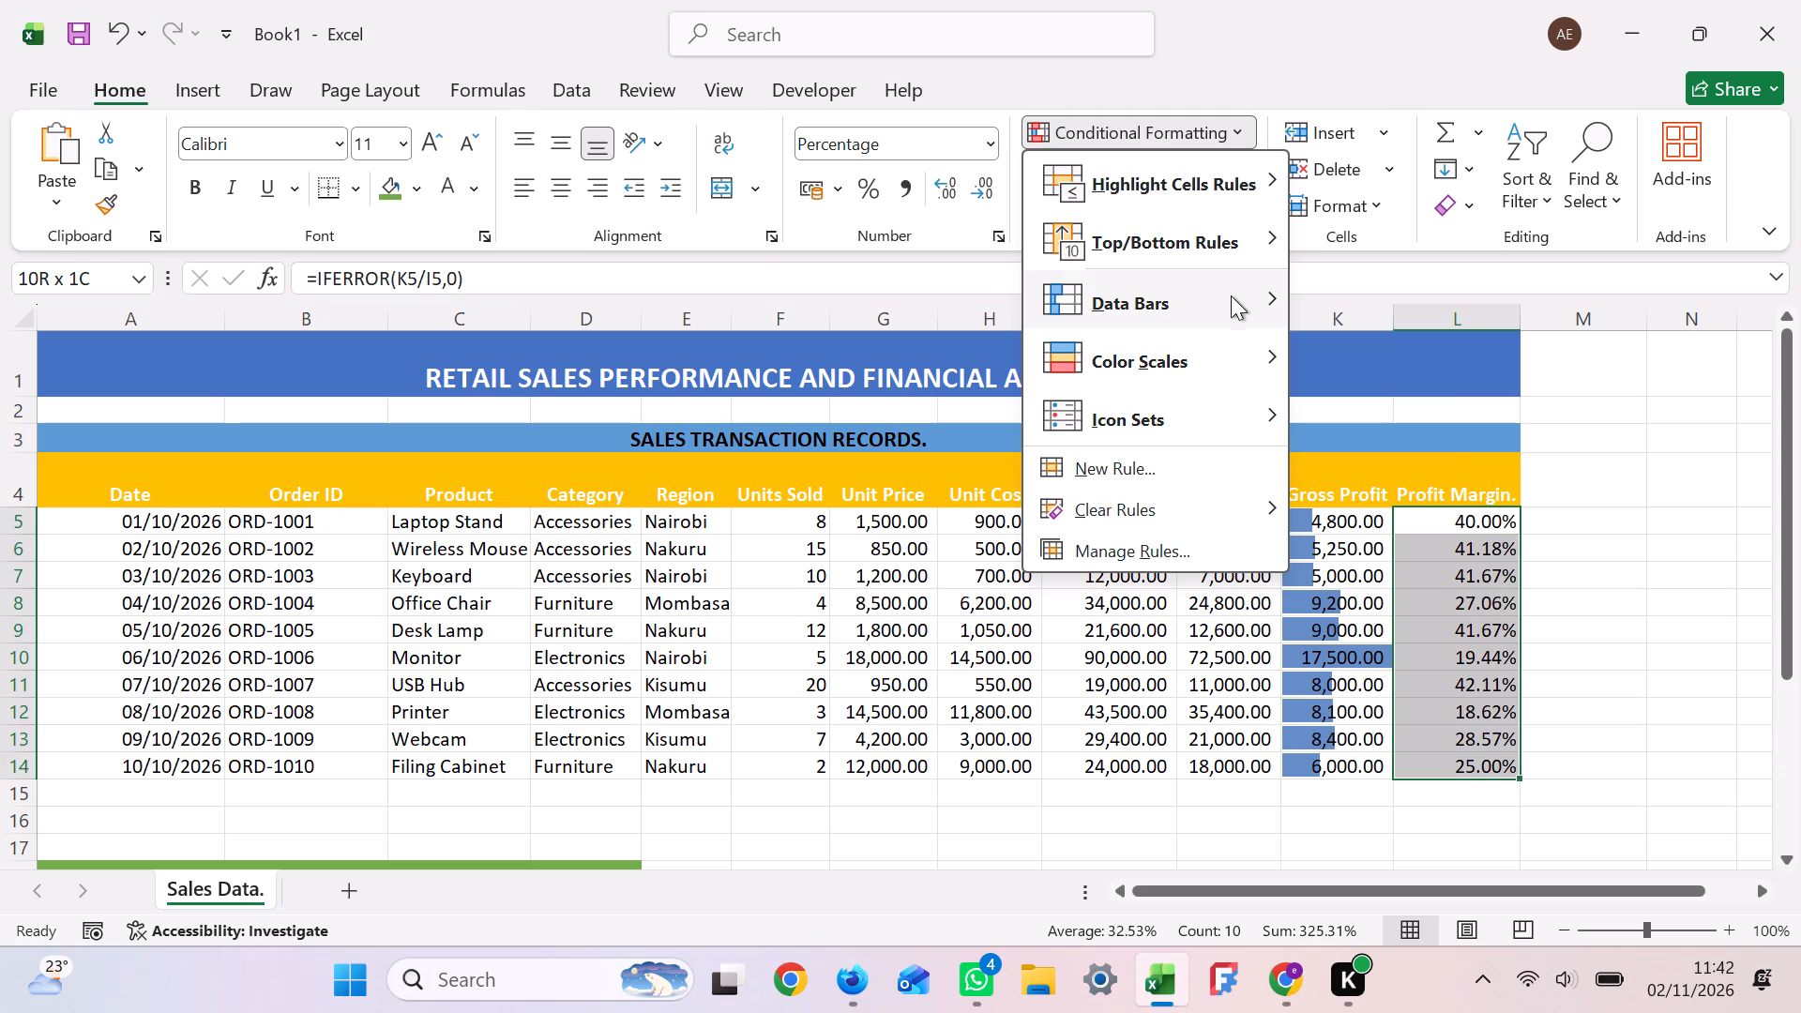
left_click(1253, 357)
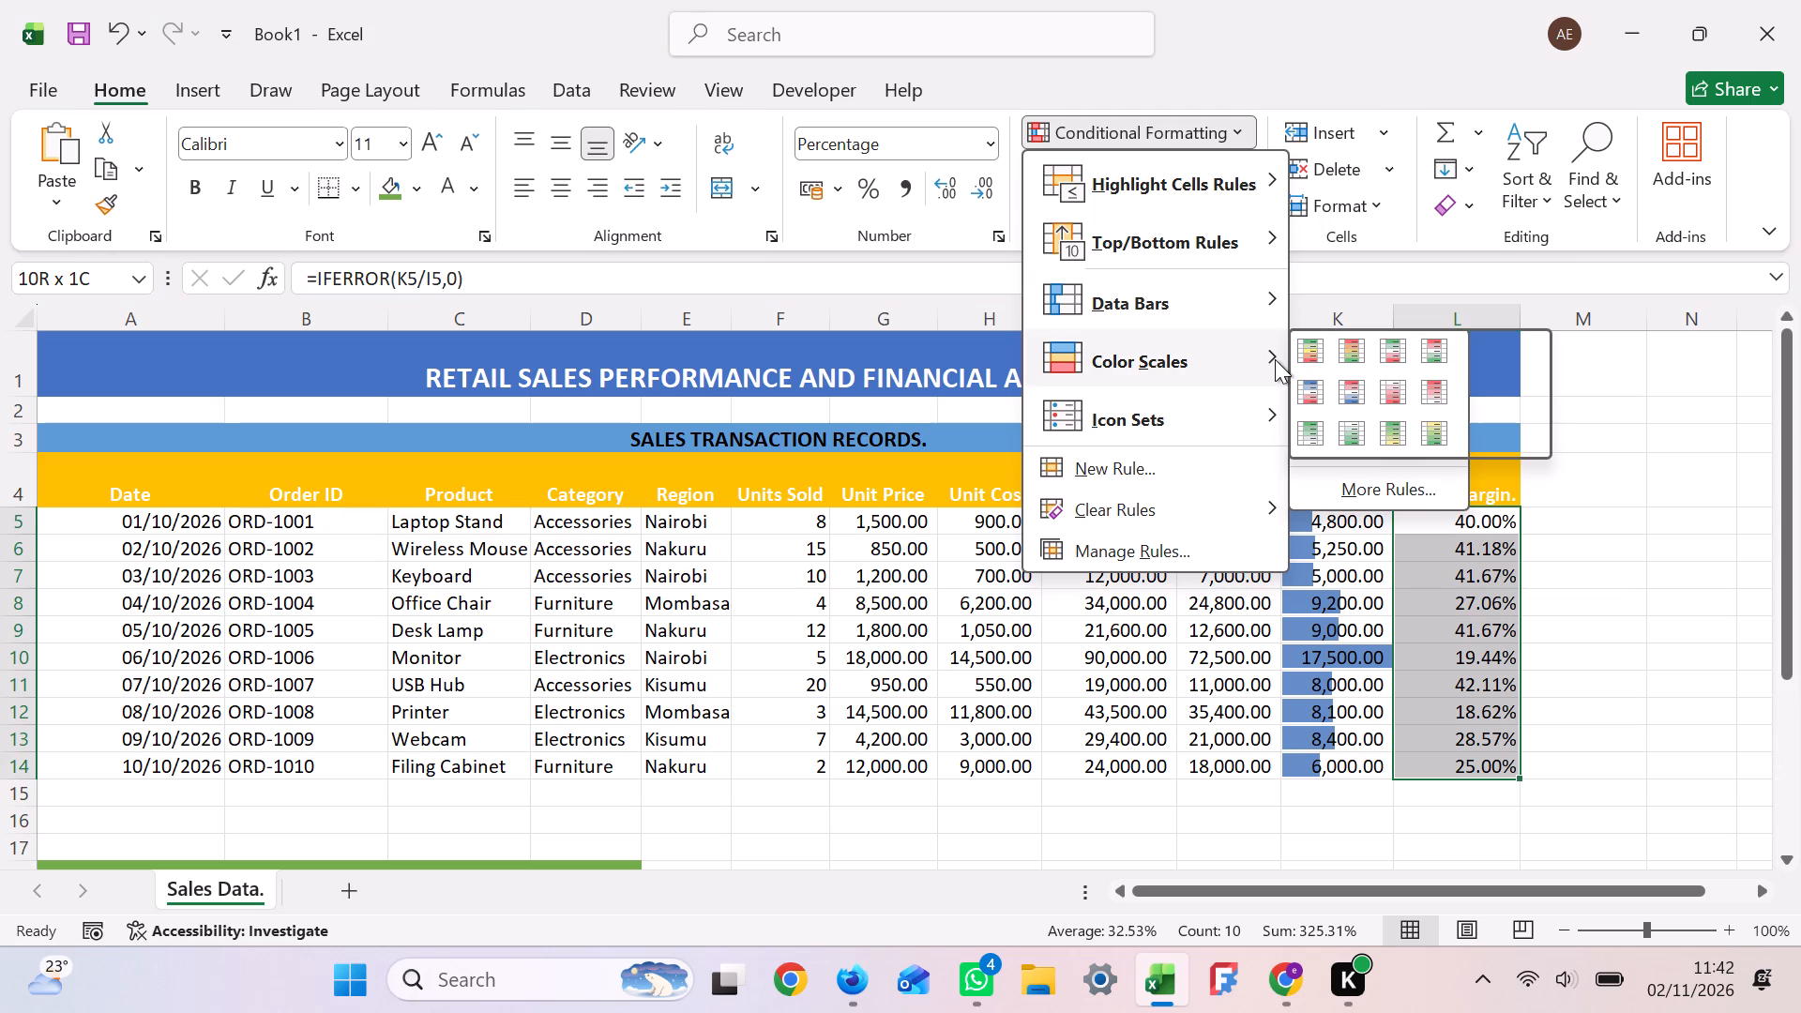
left_click(1275, 359)
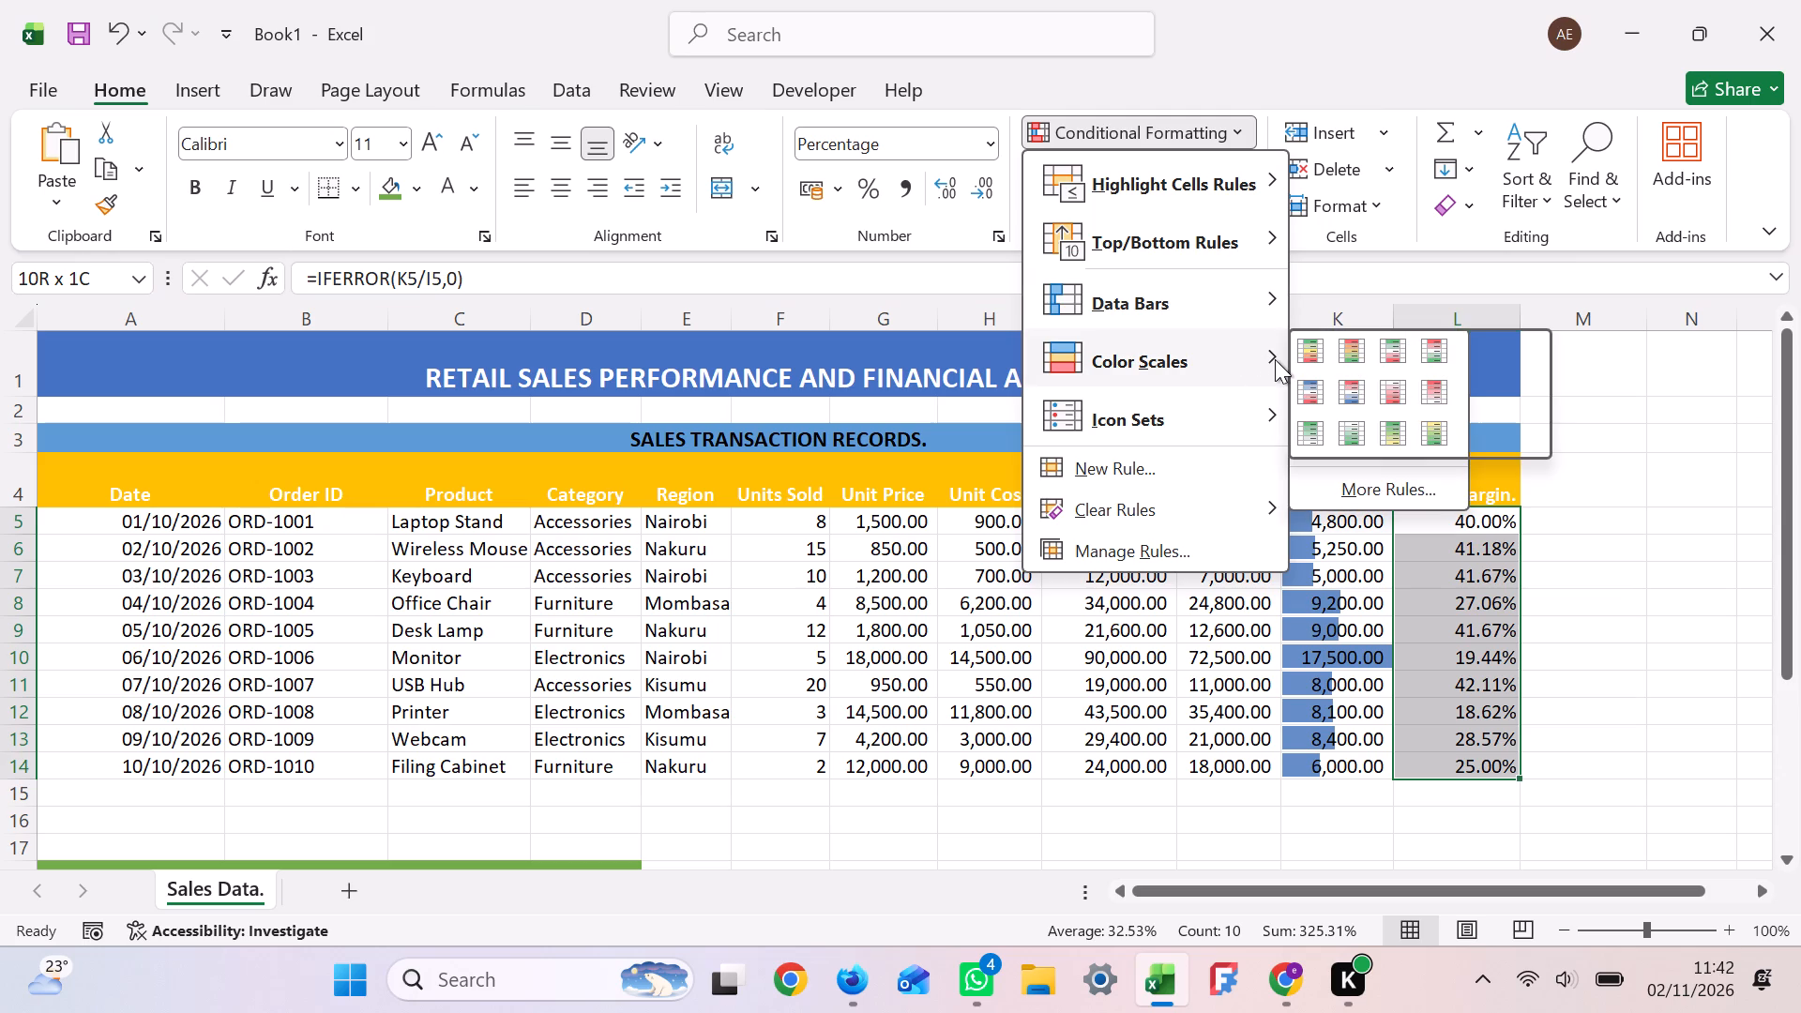
left_click(1255, 350)
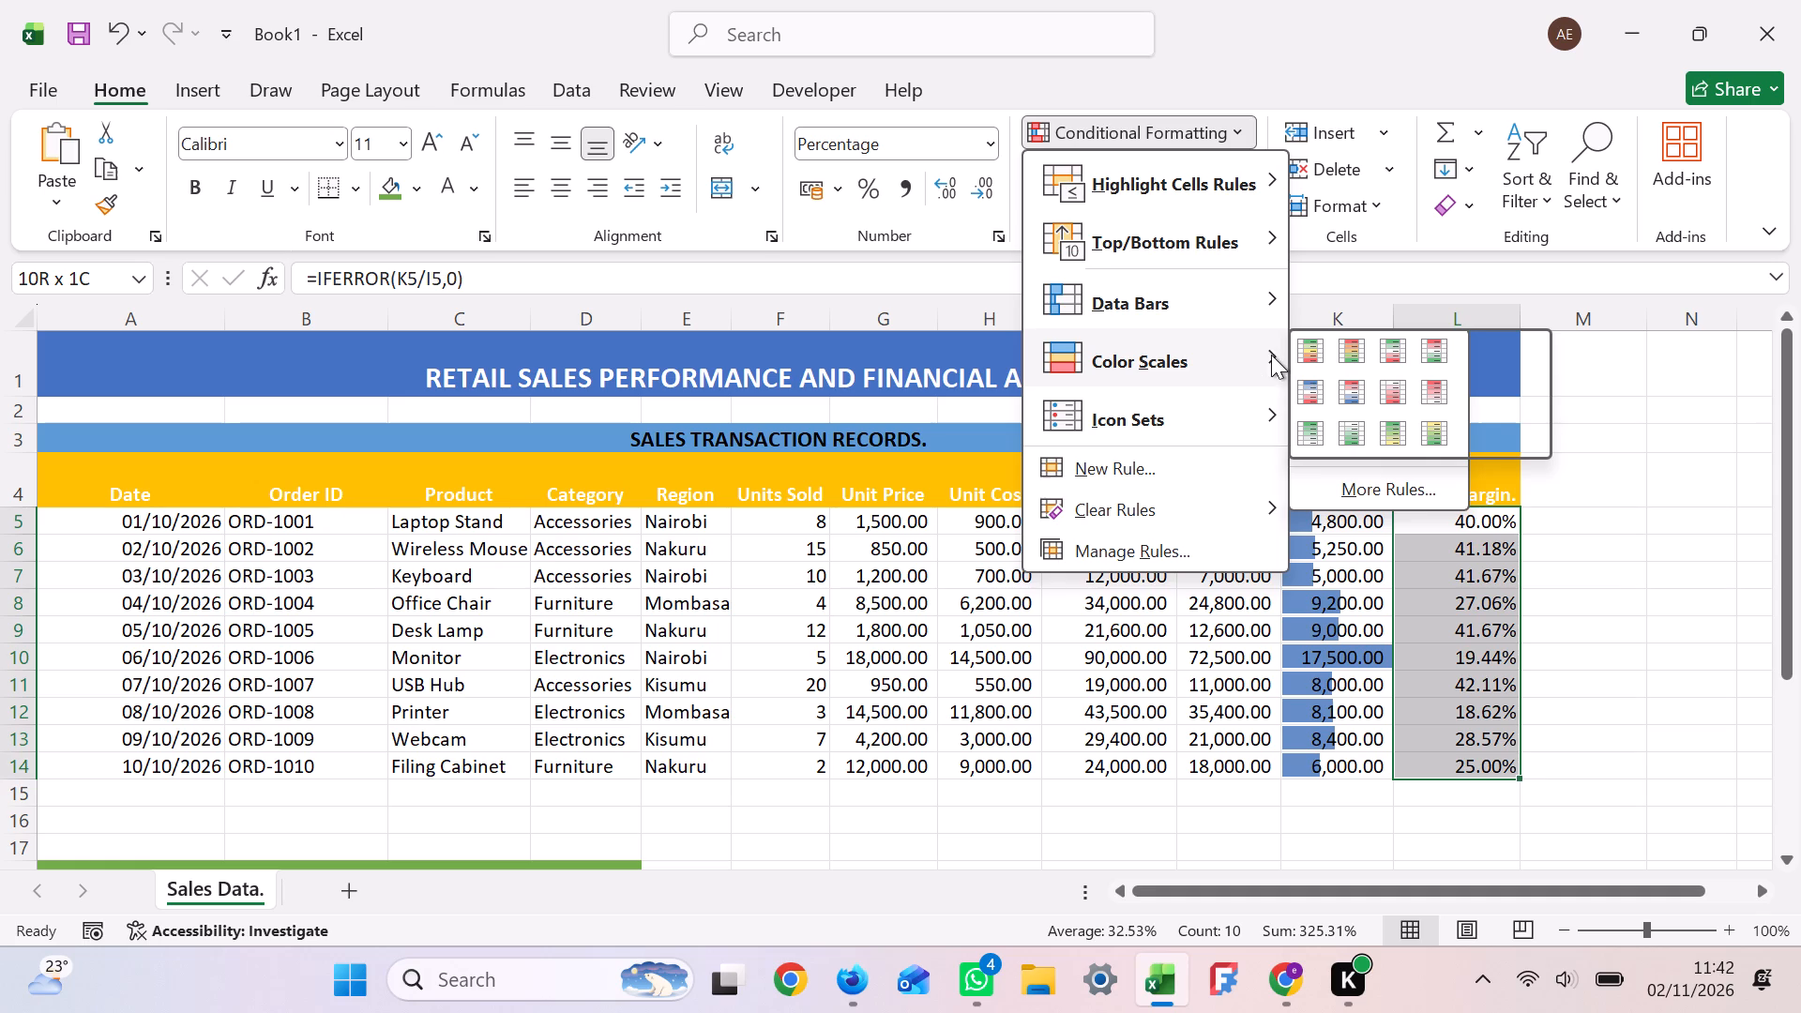
left_click(1274, 355)
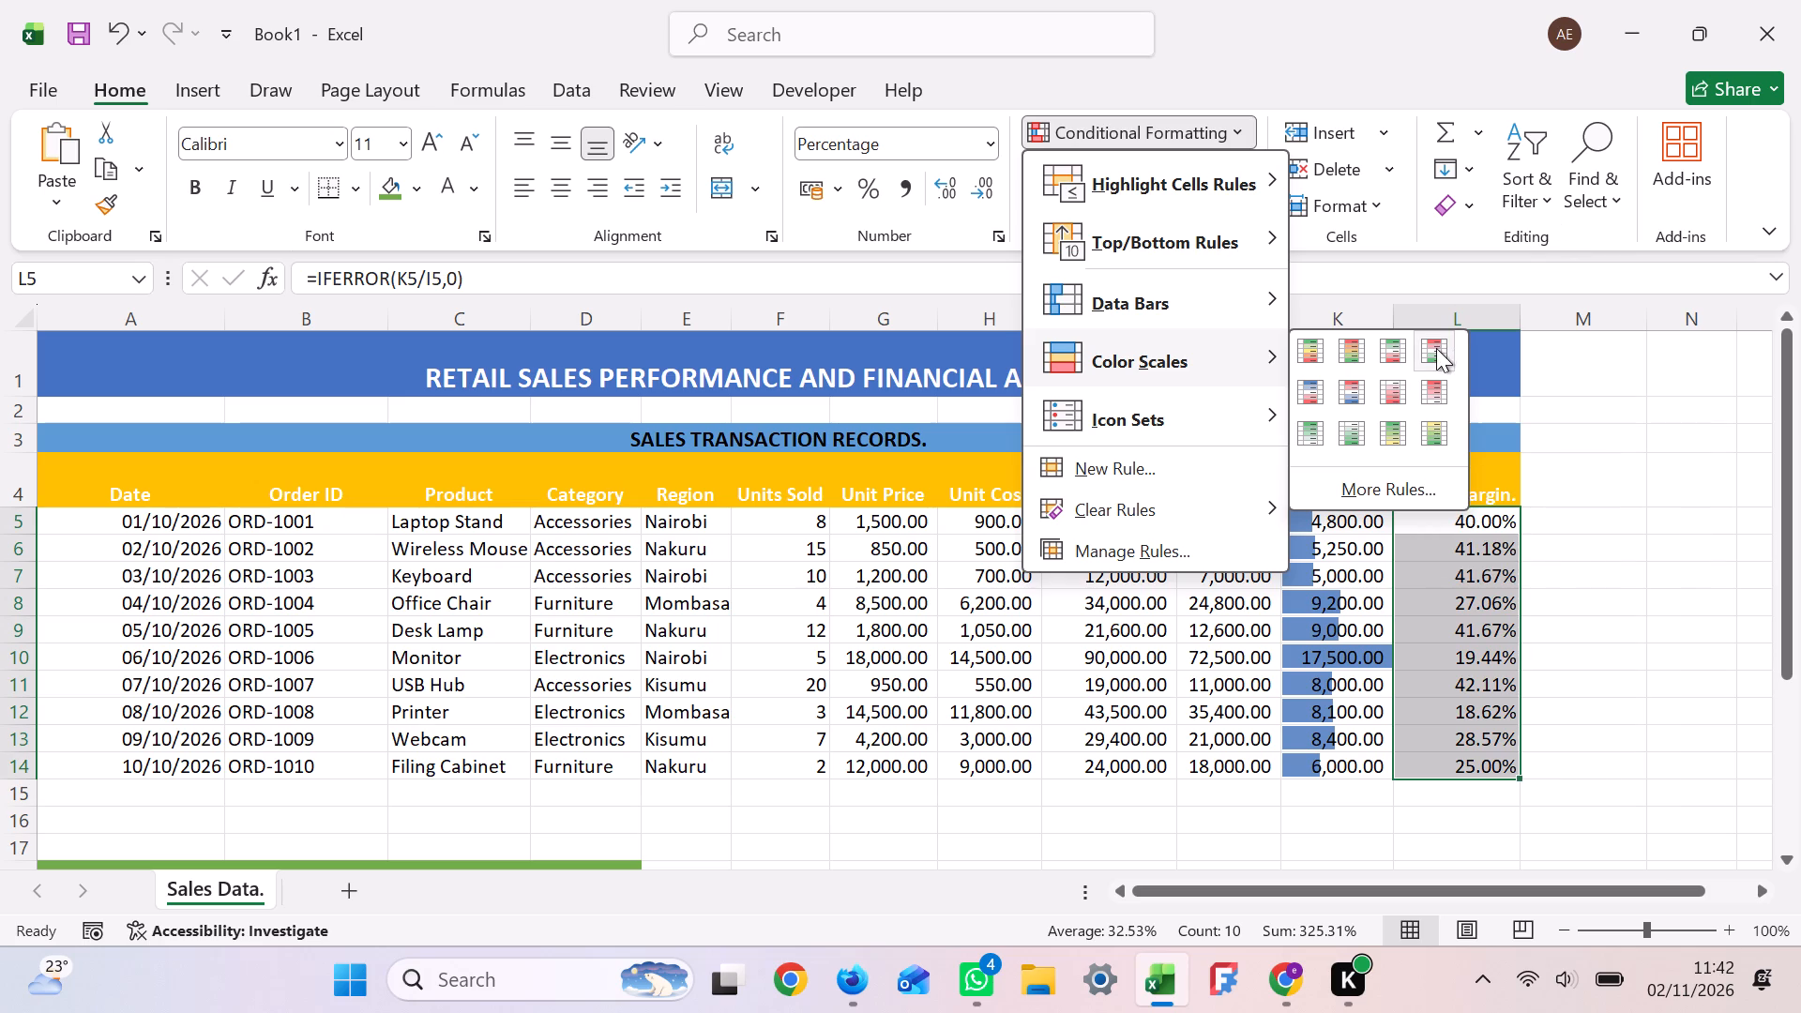
left_click(1310, 360)
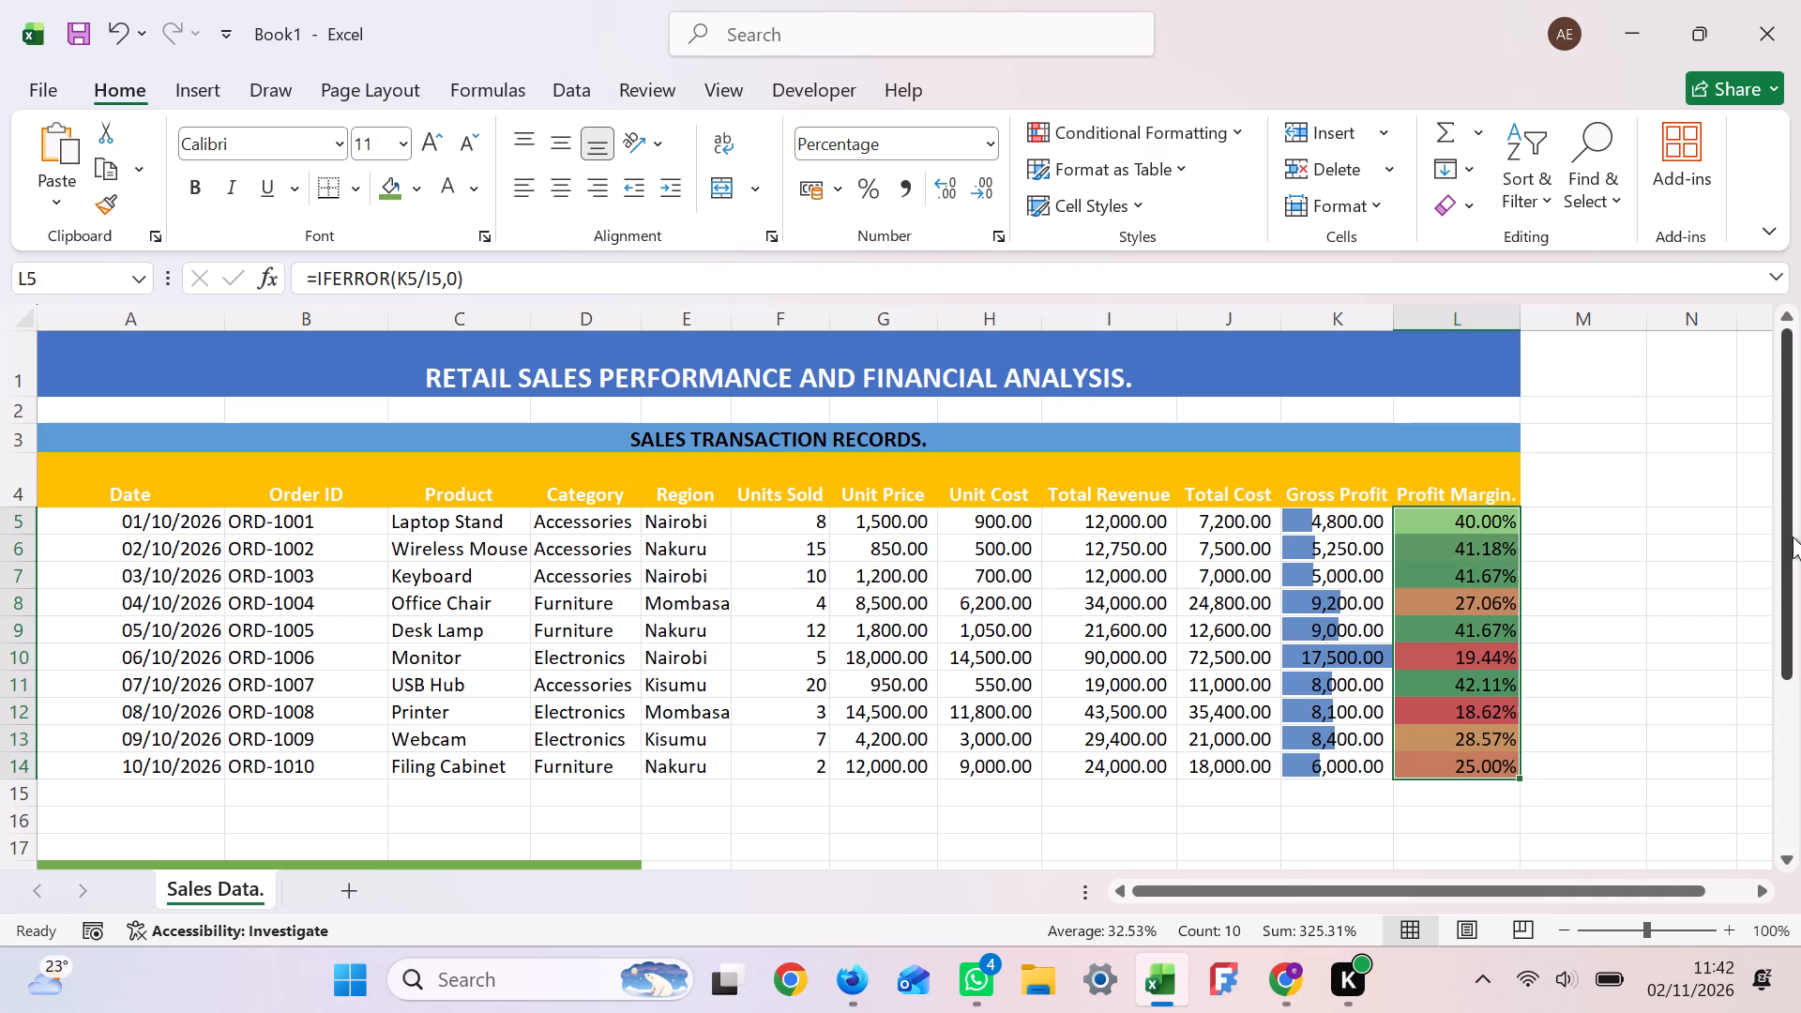
Apply all borders to the sales transaction table, headers included (A4:L14).
left_click_drag(1793, 535, 1778, 537)
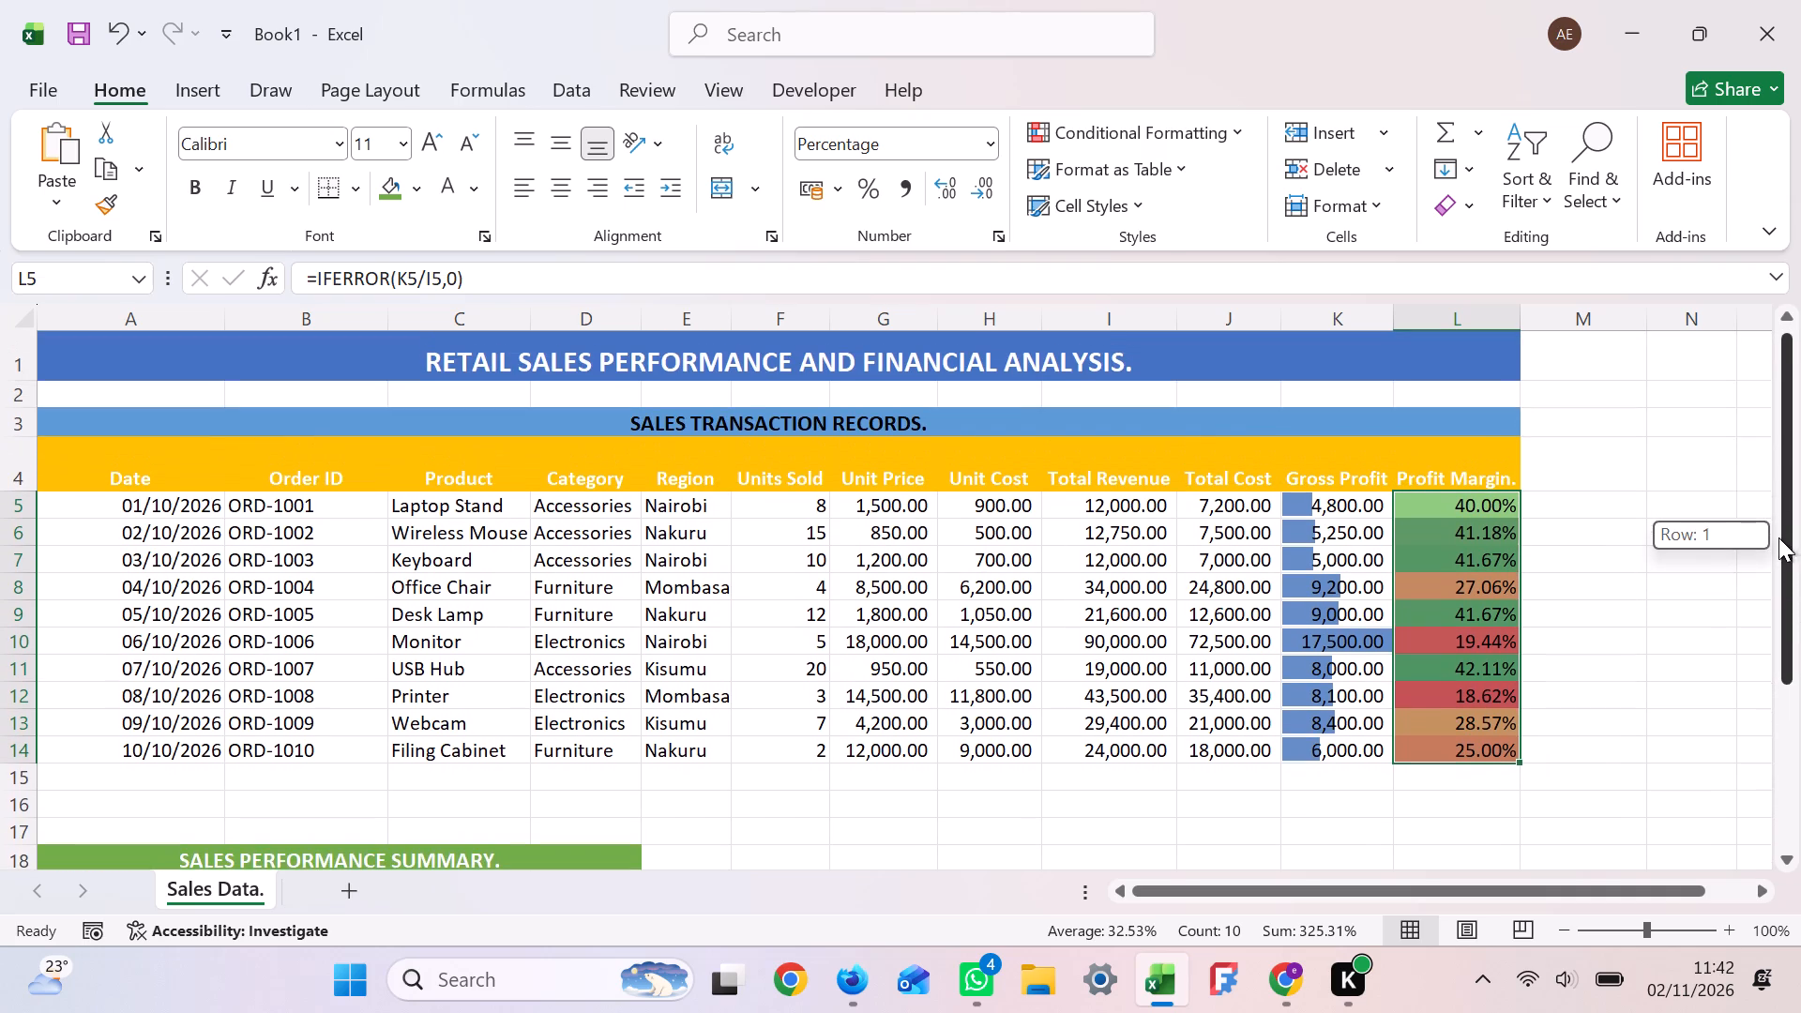
left_click_drag(1778, 537, 1781, 533)
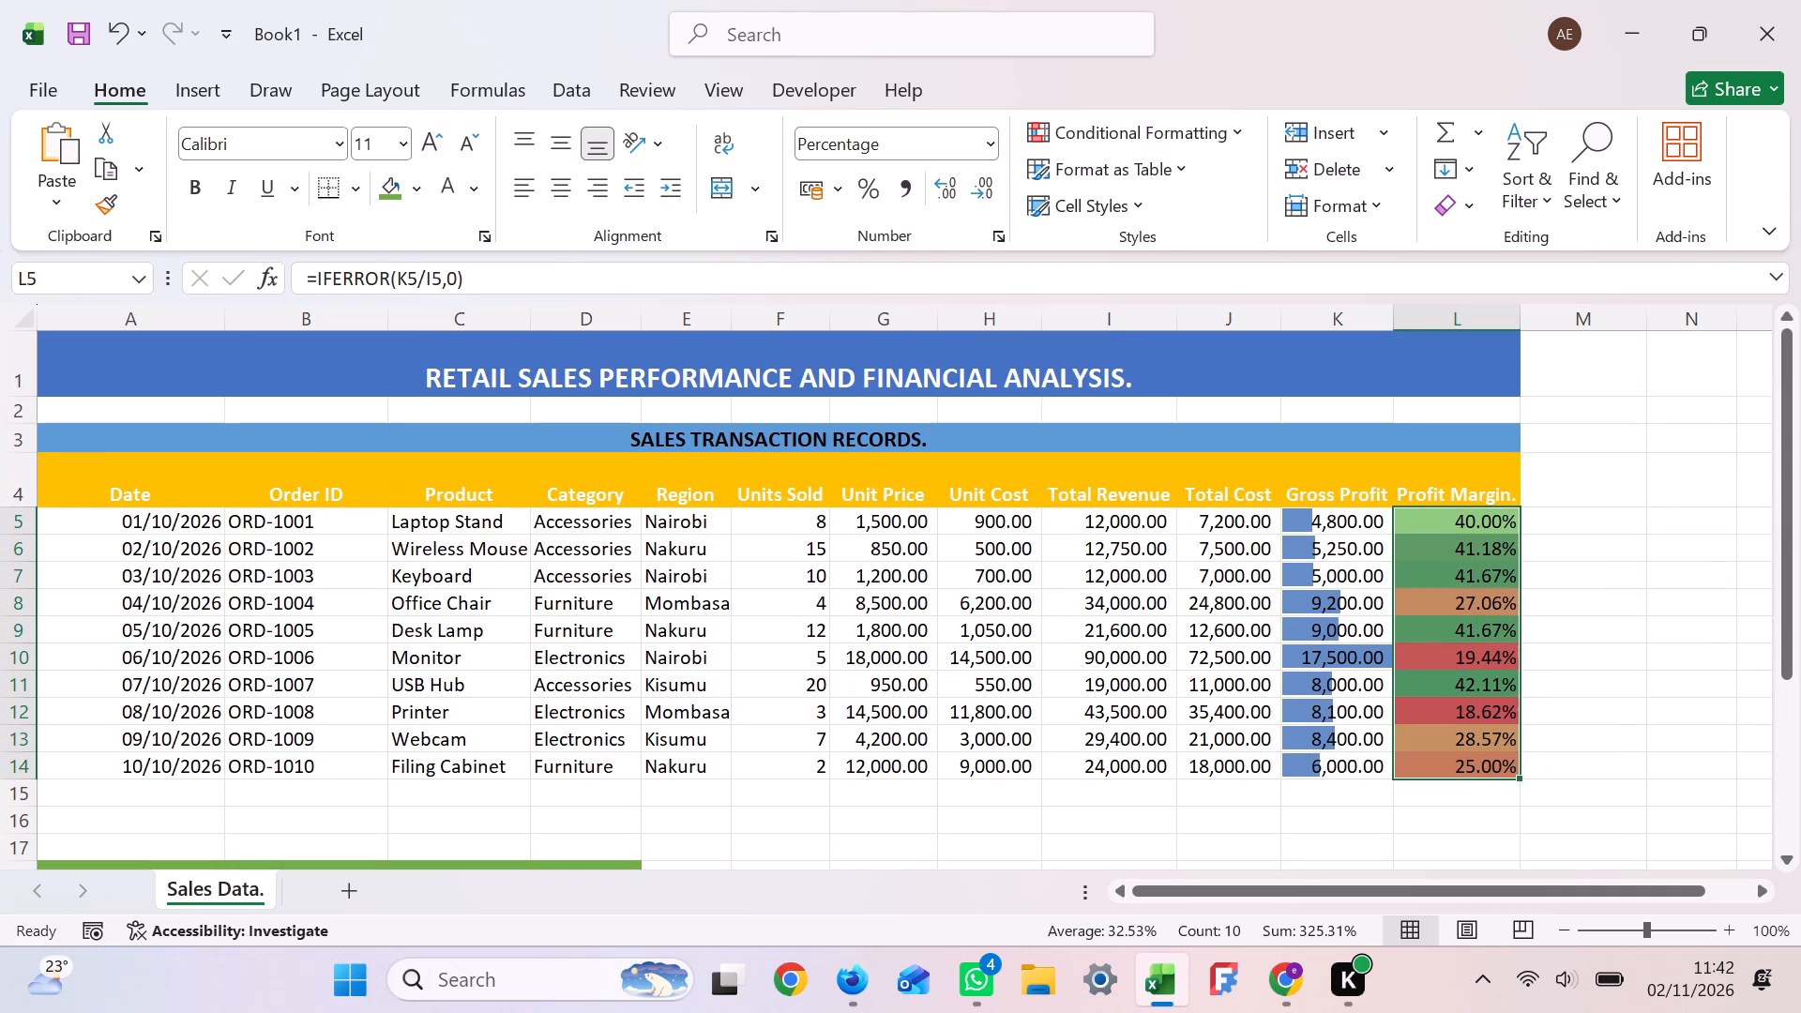
left_click(98, 491)
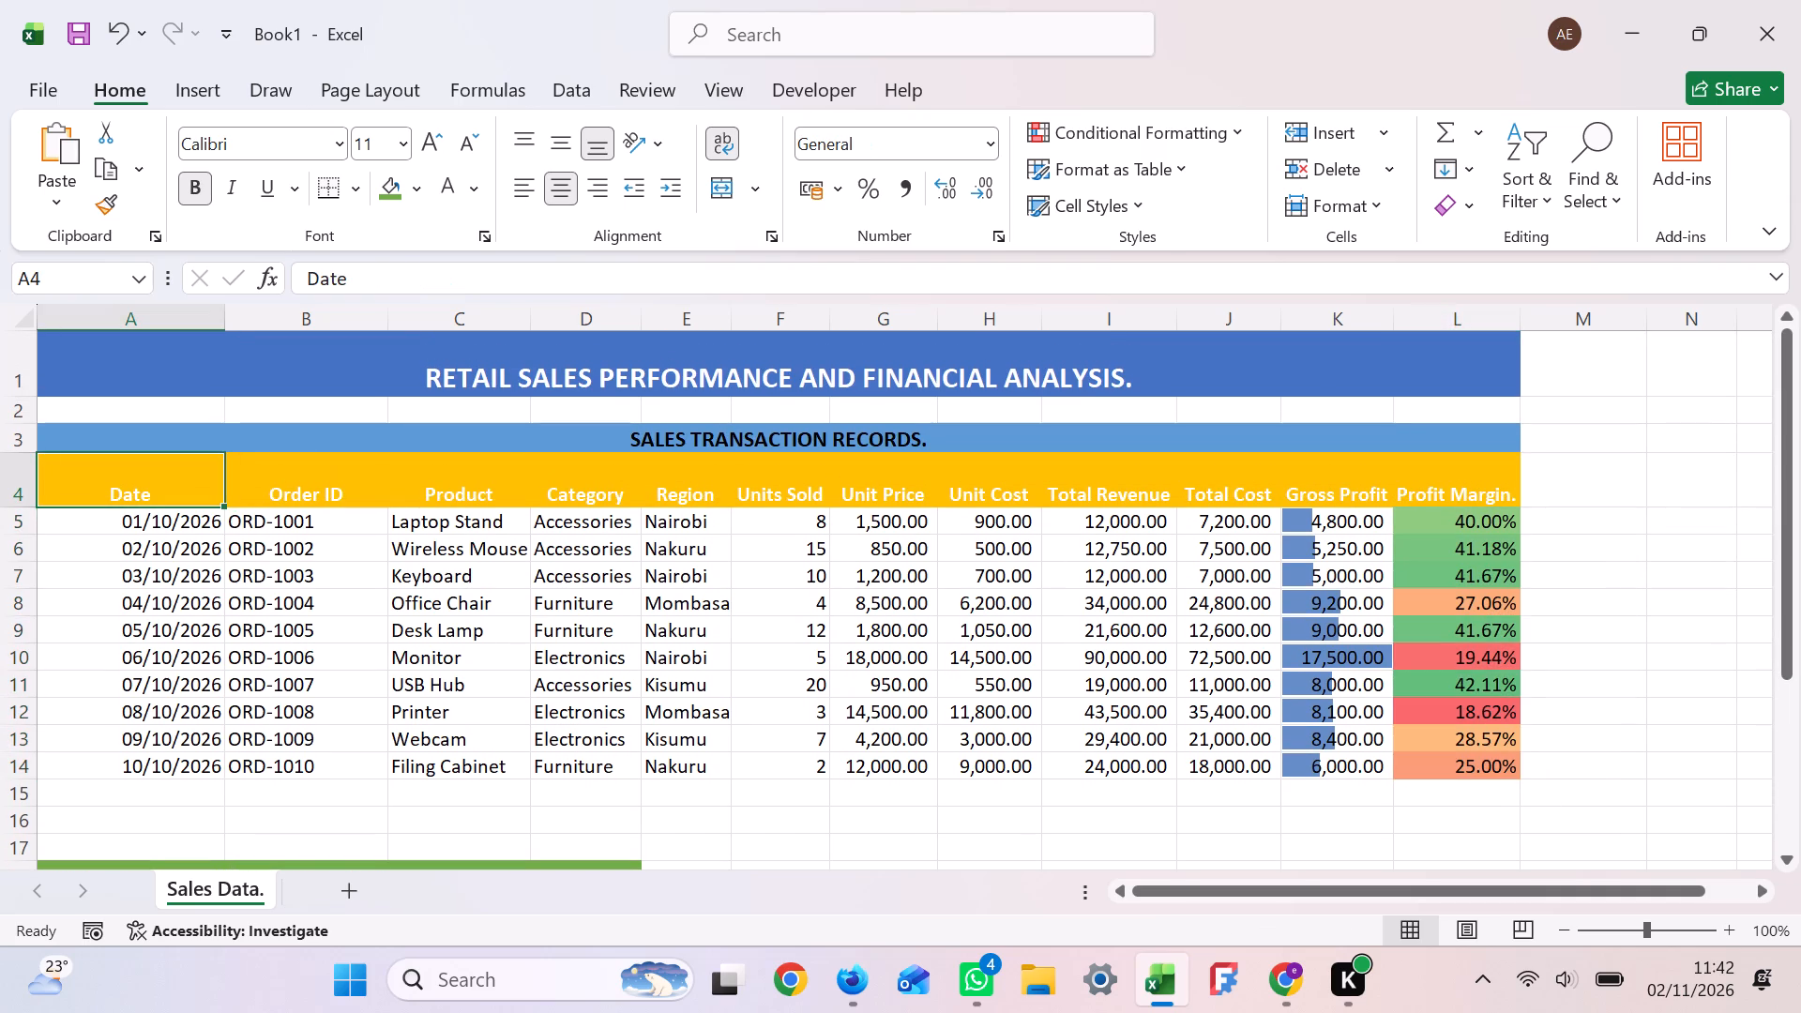
scroll(1168, 786, "right", 1, "shift")
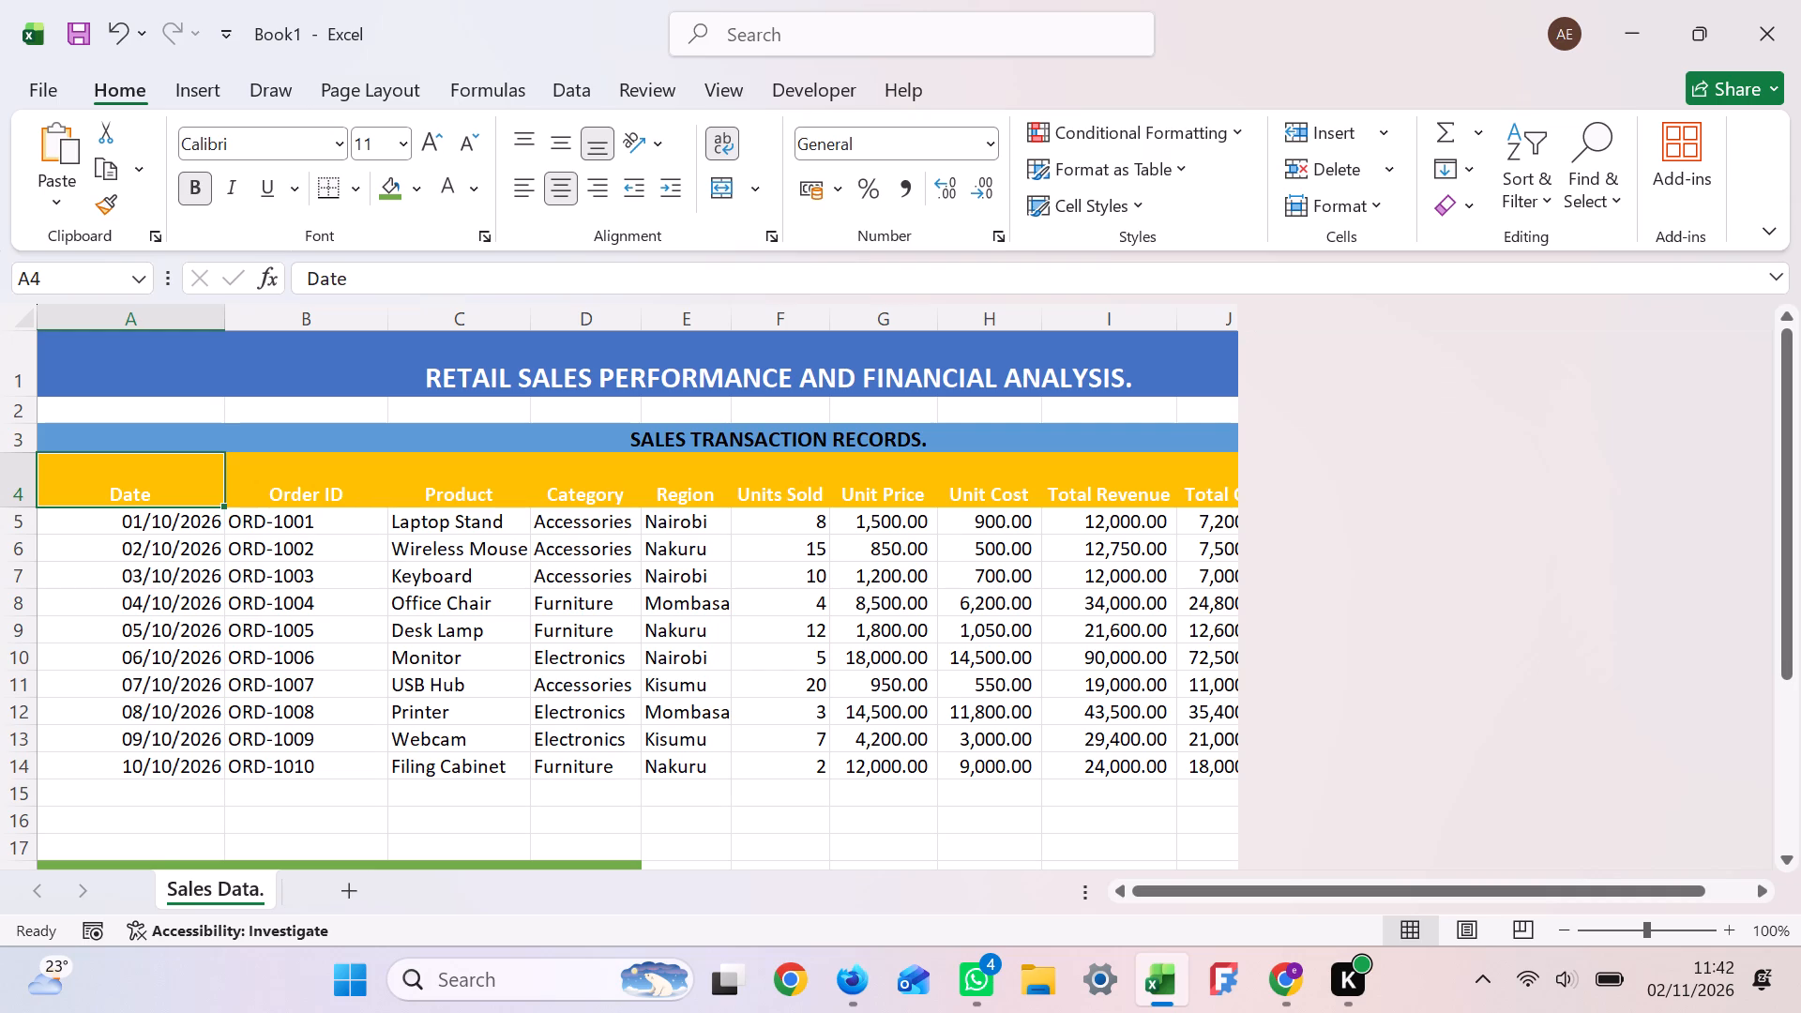
left_click(1423, 768, "shift")
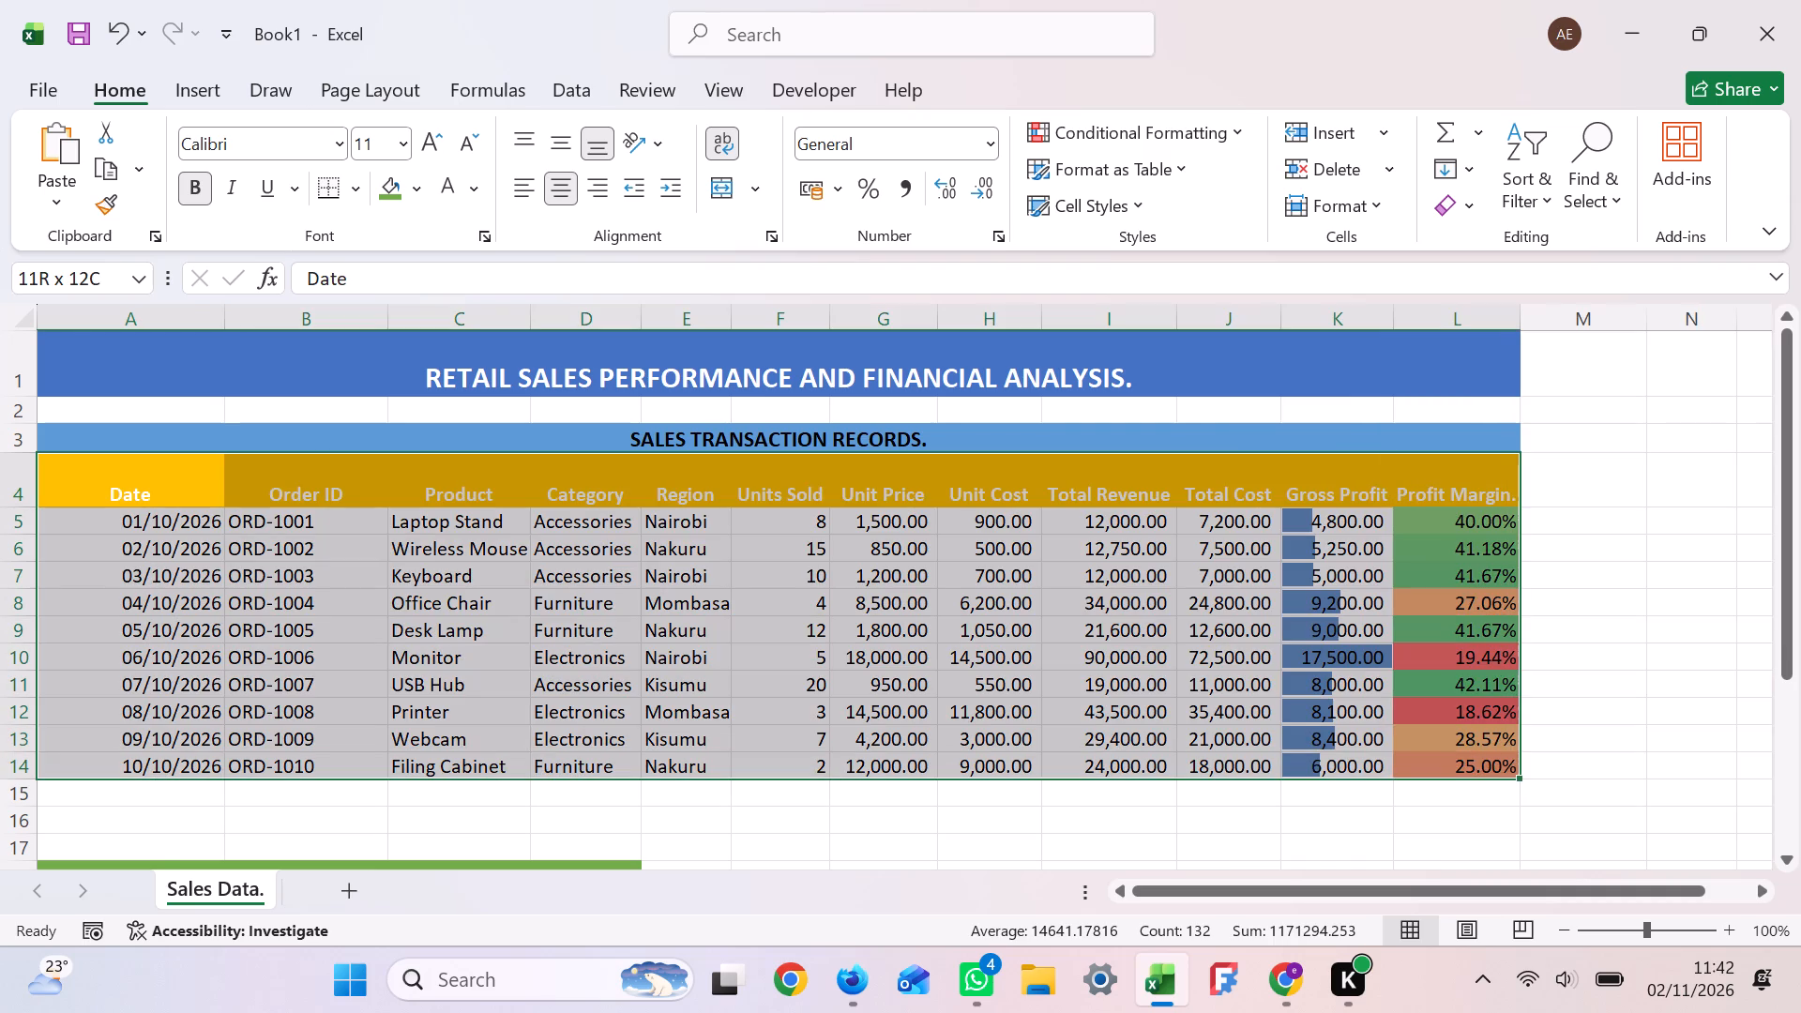
left_click(347, 194)
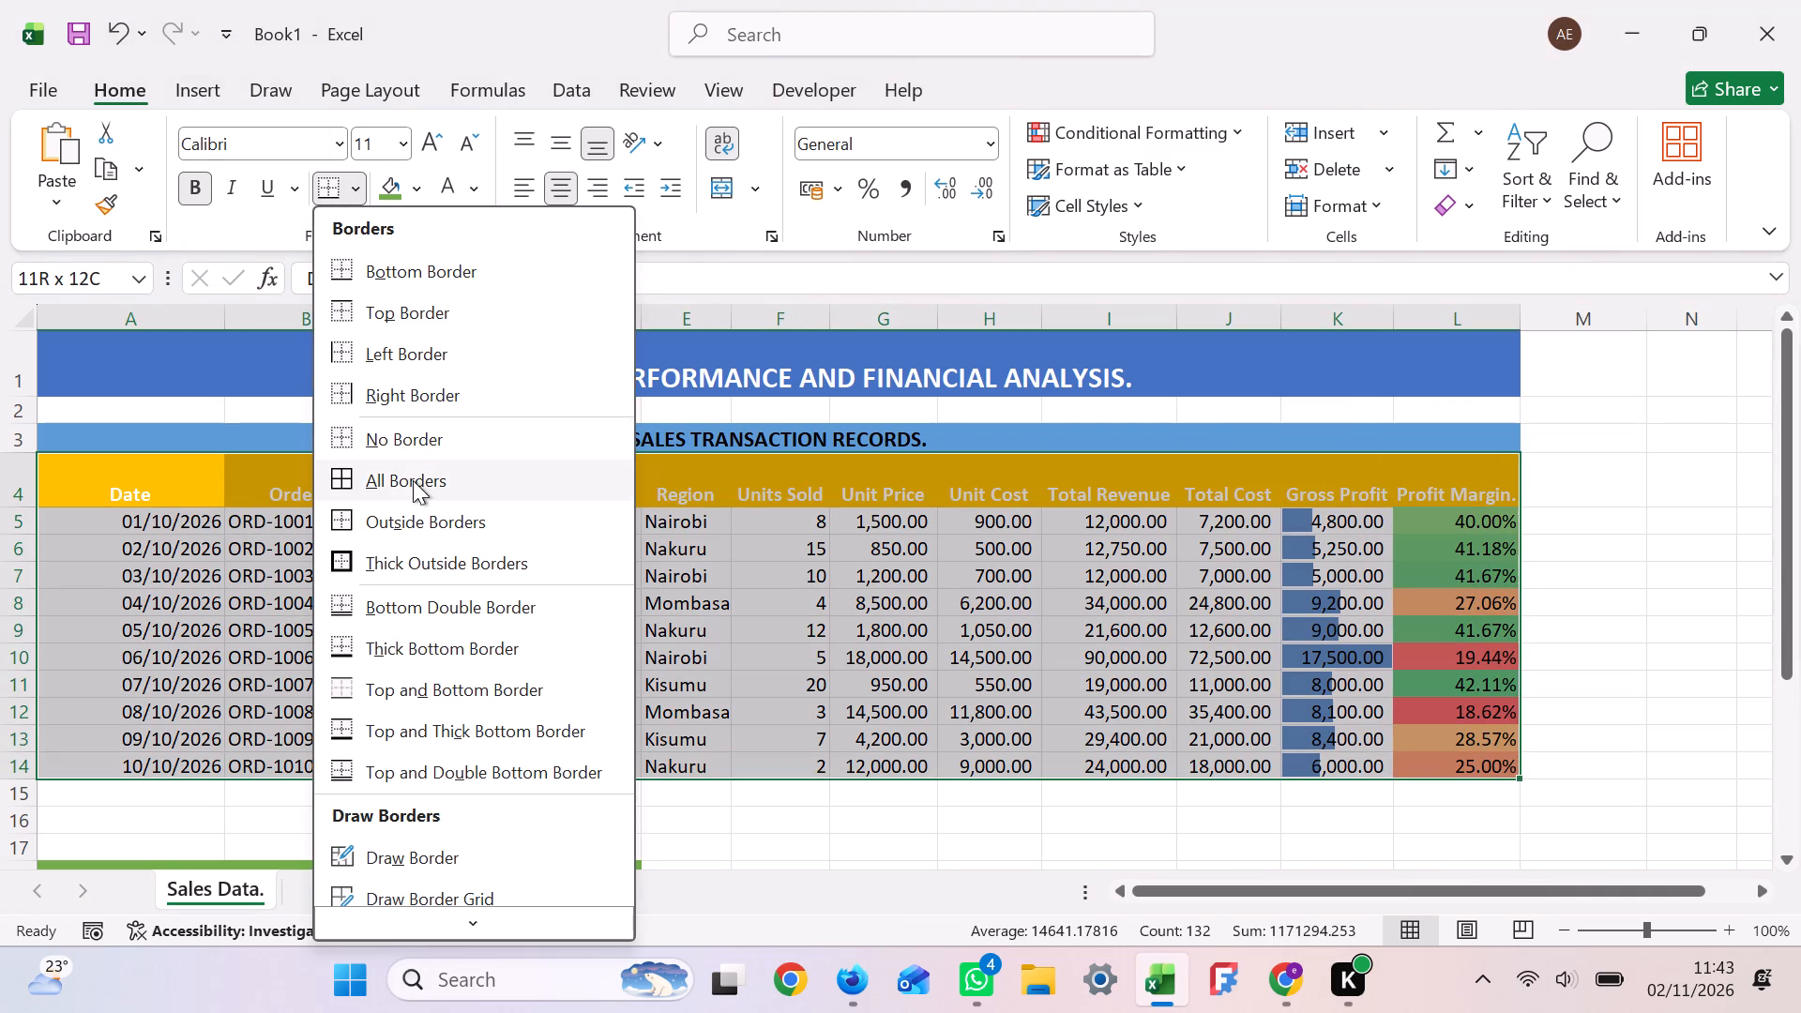
left_click(413, 480)
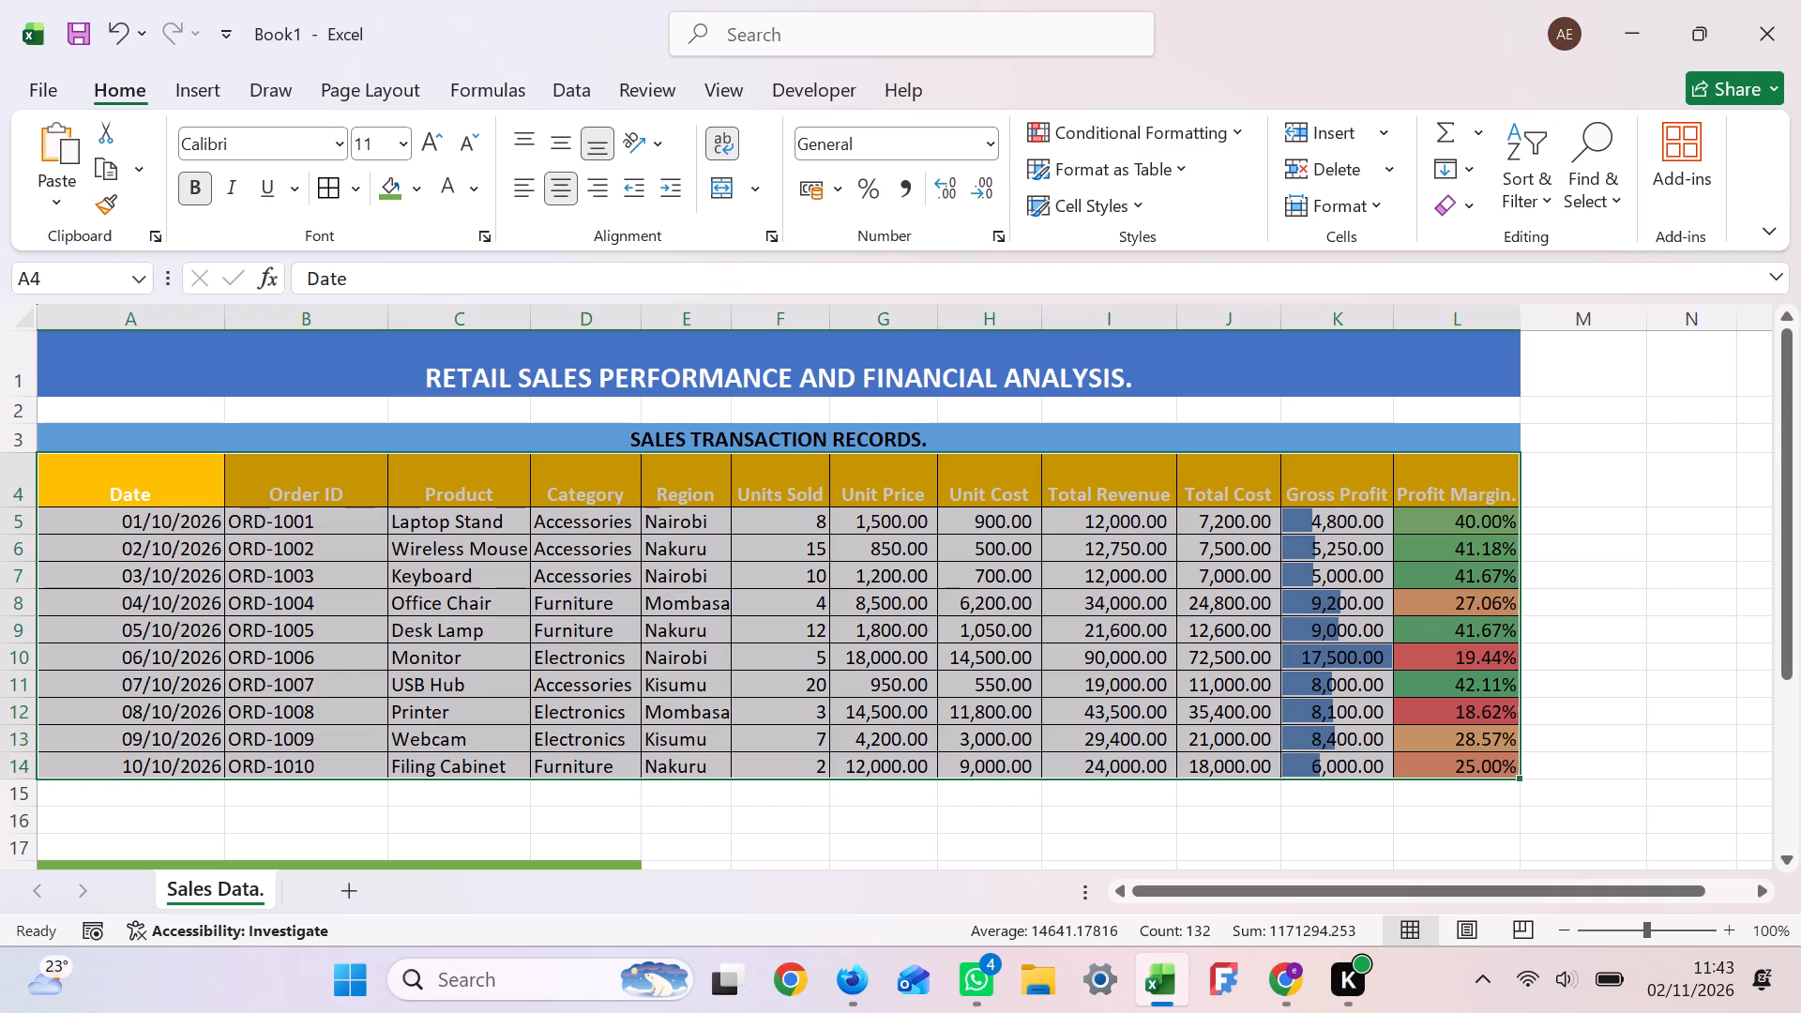
left_click(1608, 522)
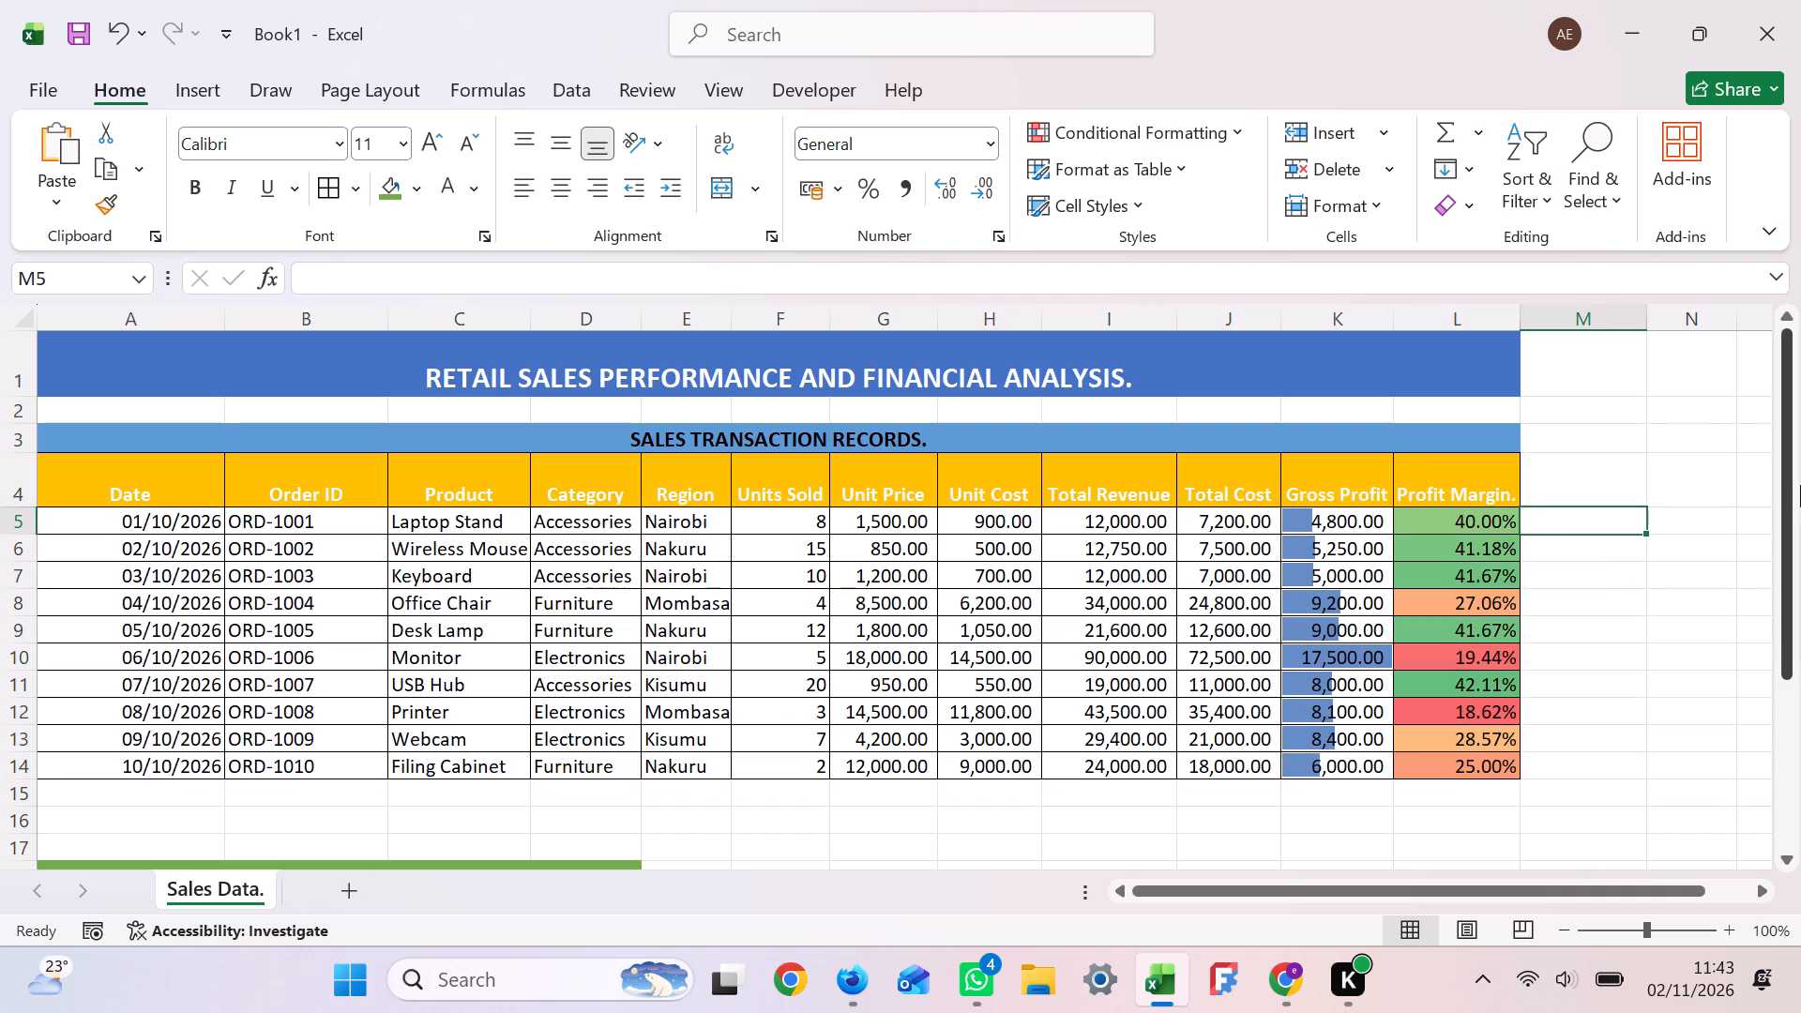
Apply all borders to the sales performance summary table from Financial Metric to Overall Profit Margin (A19:B28).
left_click_drag(1800, 485, 1800, 555)
left_click_drag(1783, 533, 1800, 673)
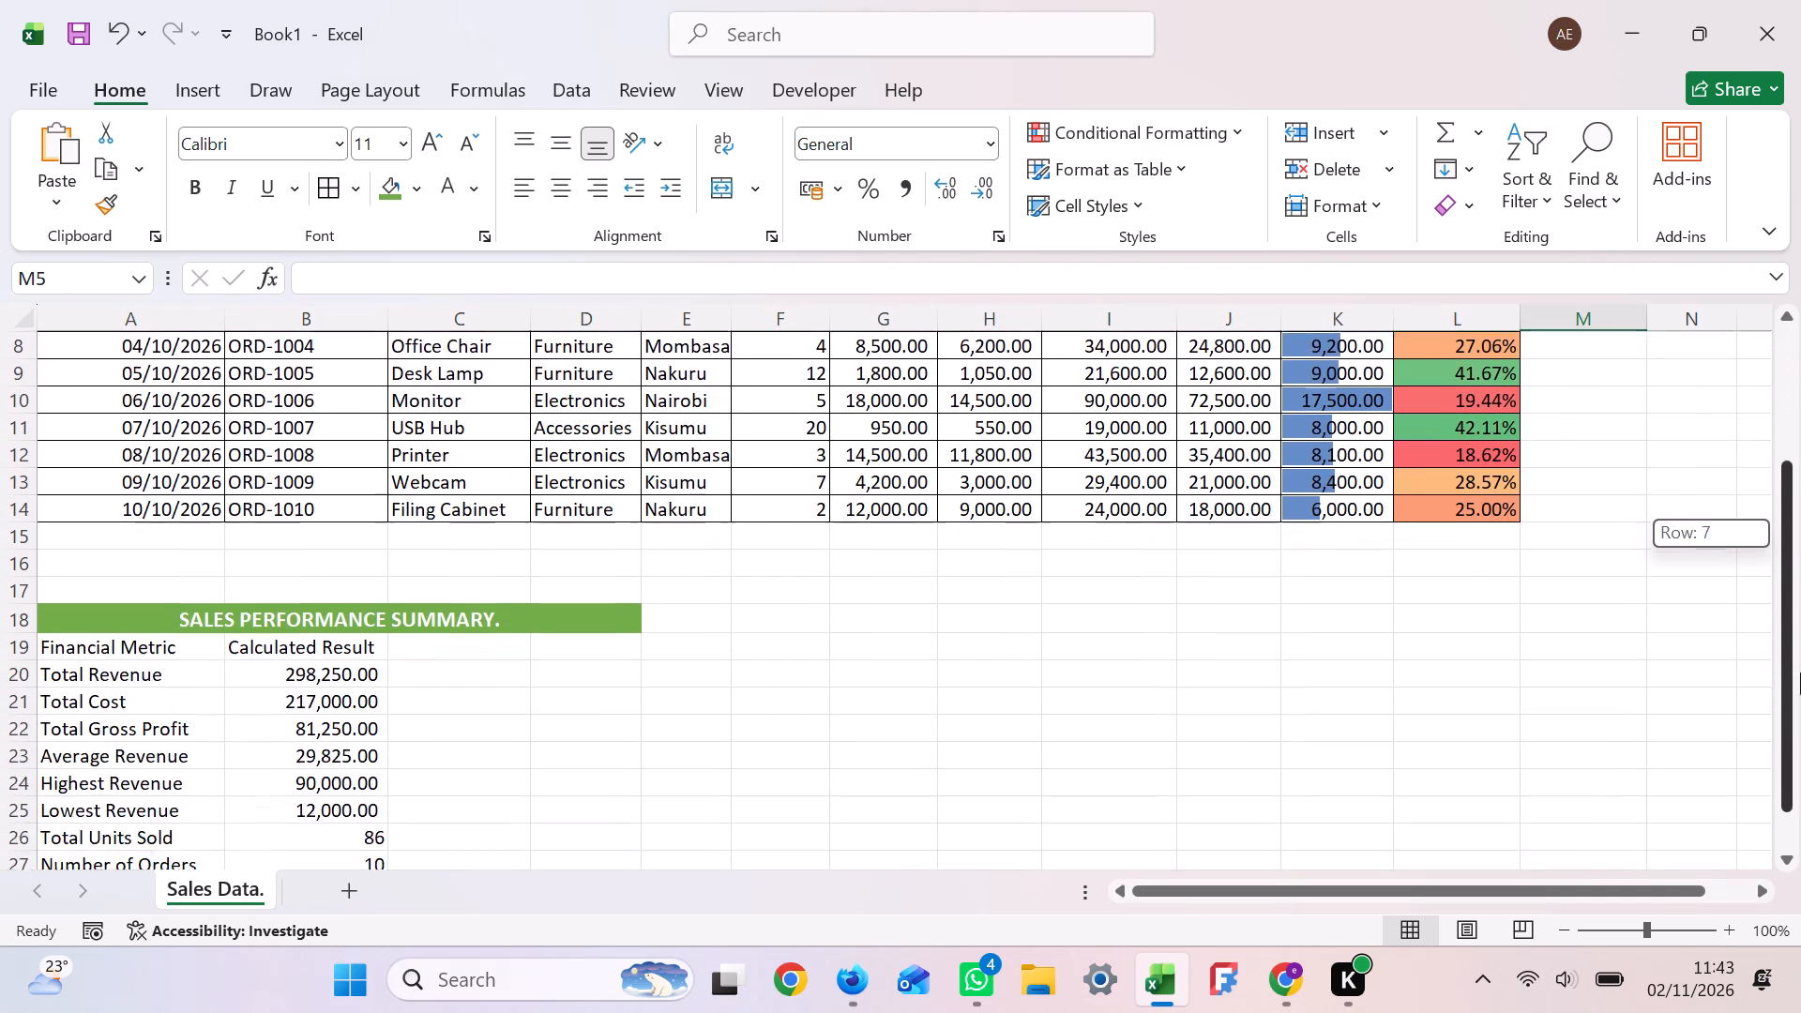
left_click_drag(1800, 673, 1800, 736)
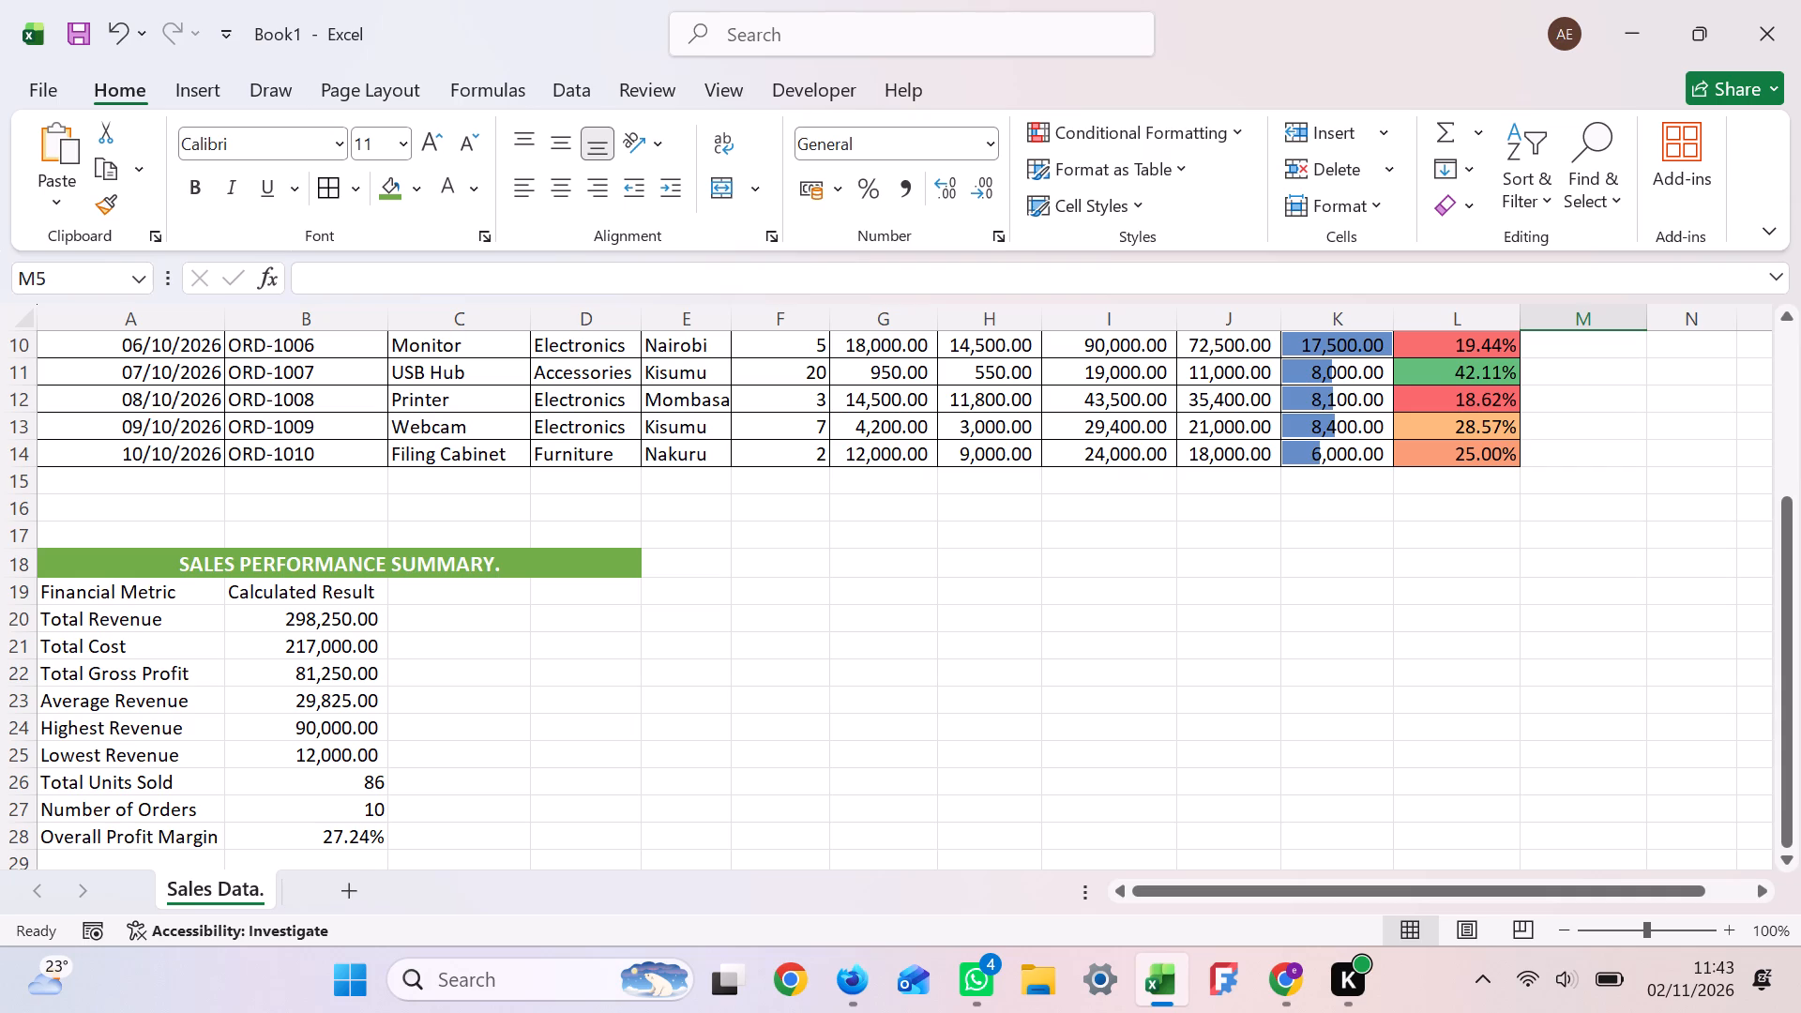
left_click(93, 596)
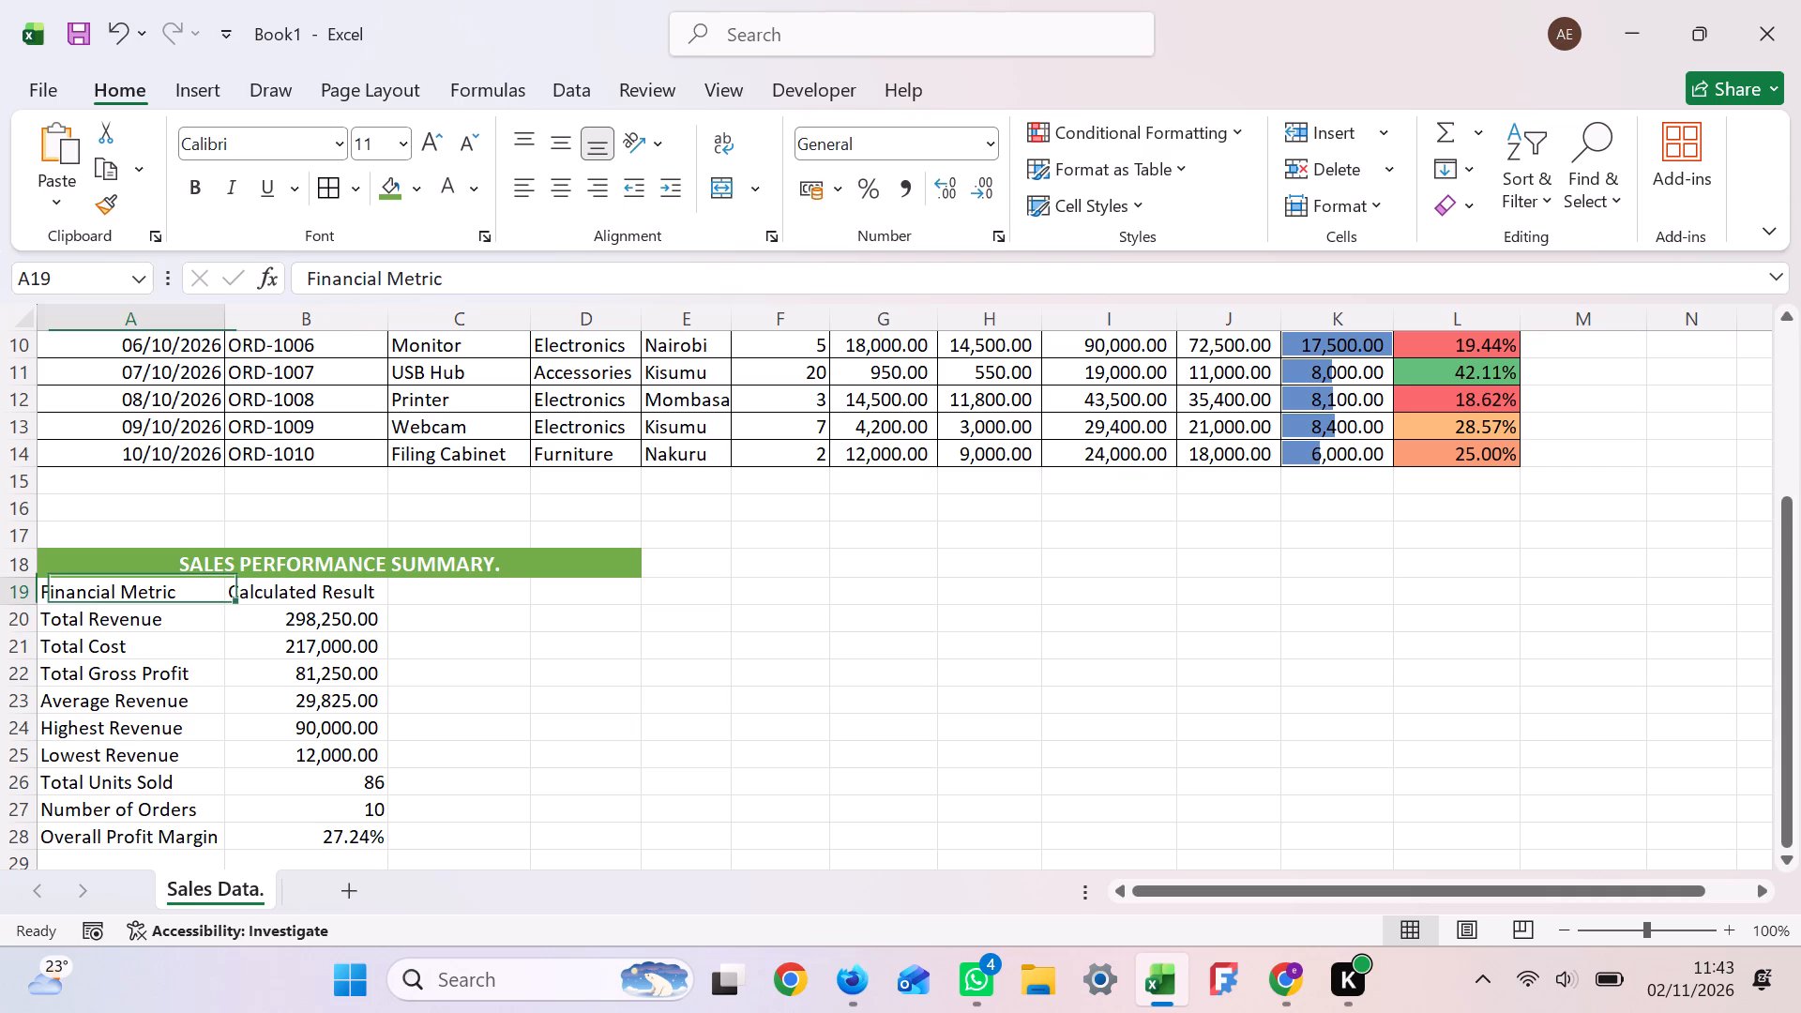
left_click(327, 842, "shift")
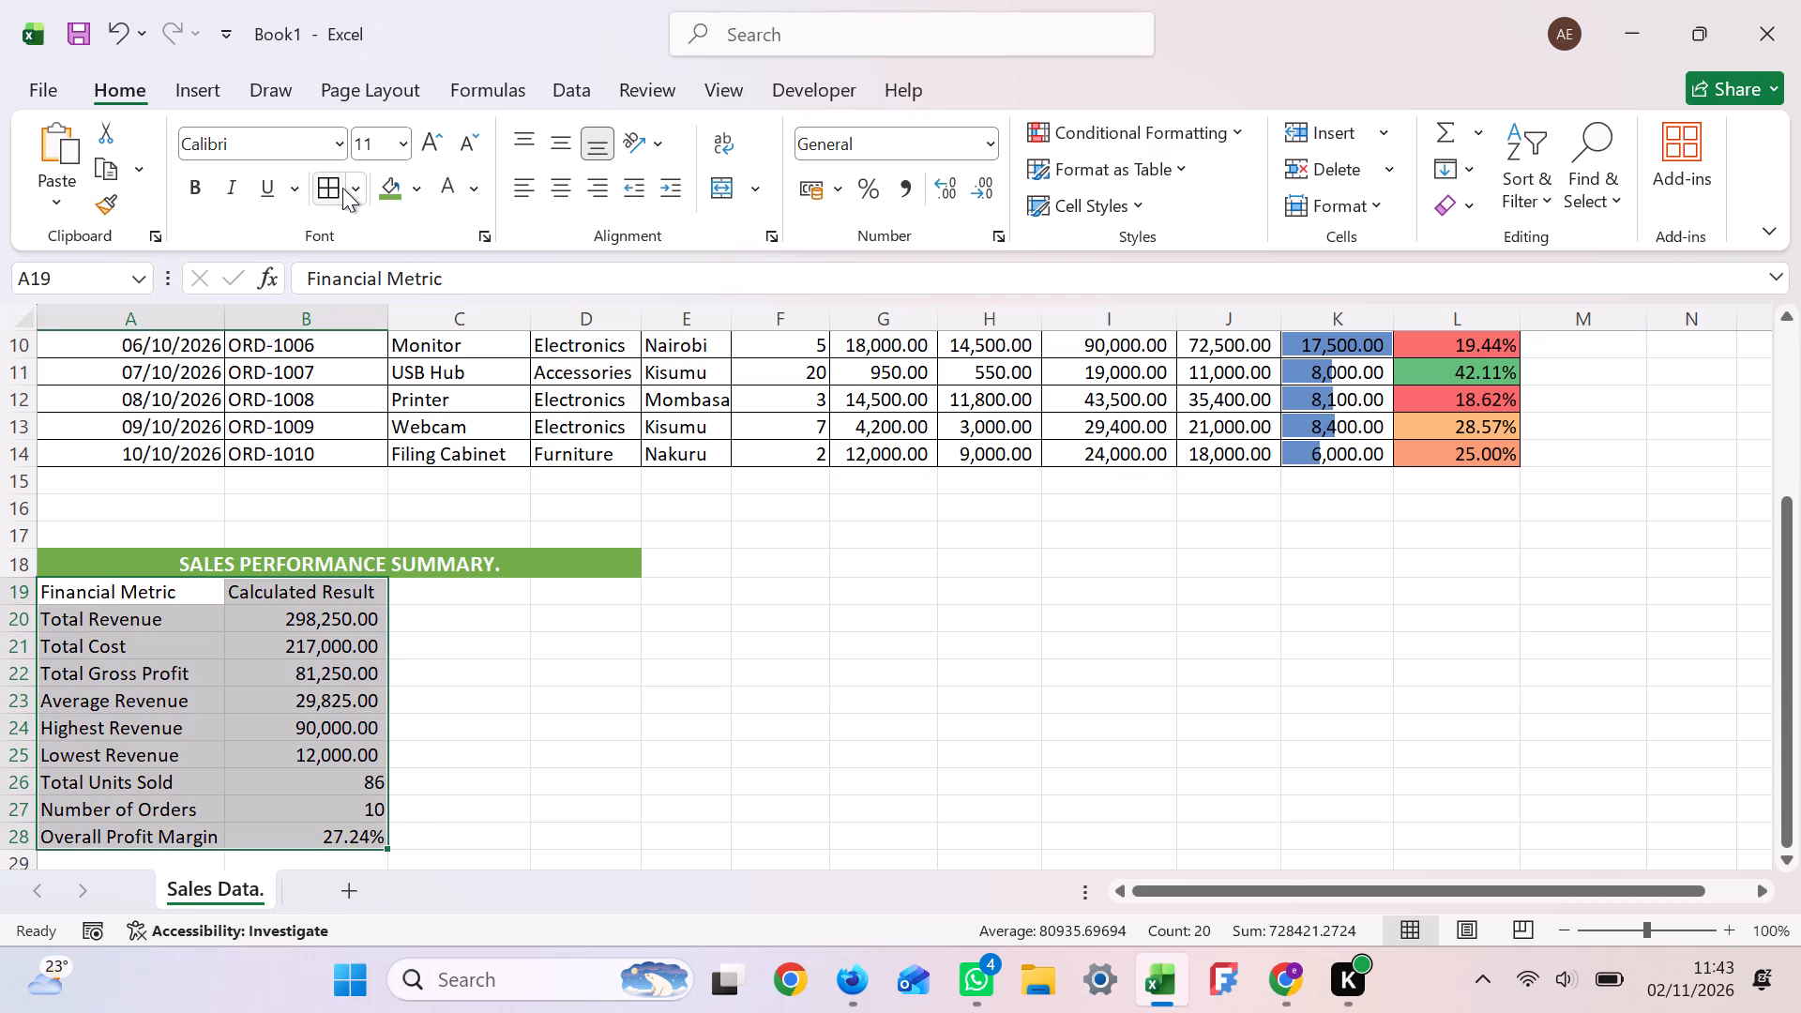
left_click(348, 193)
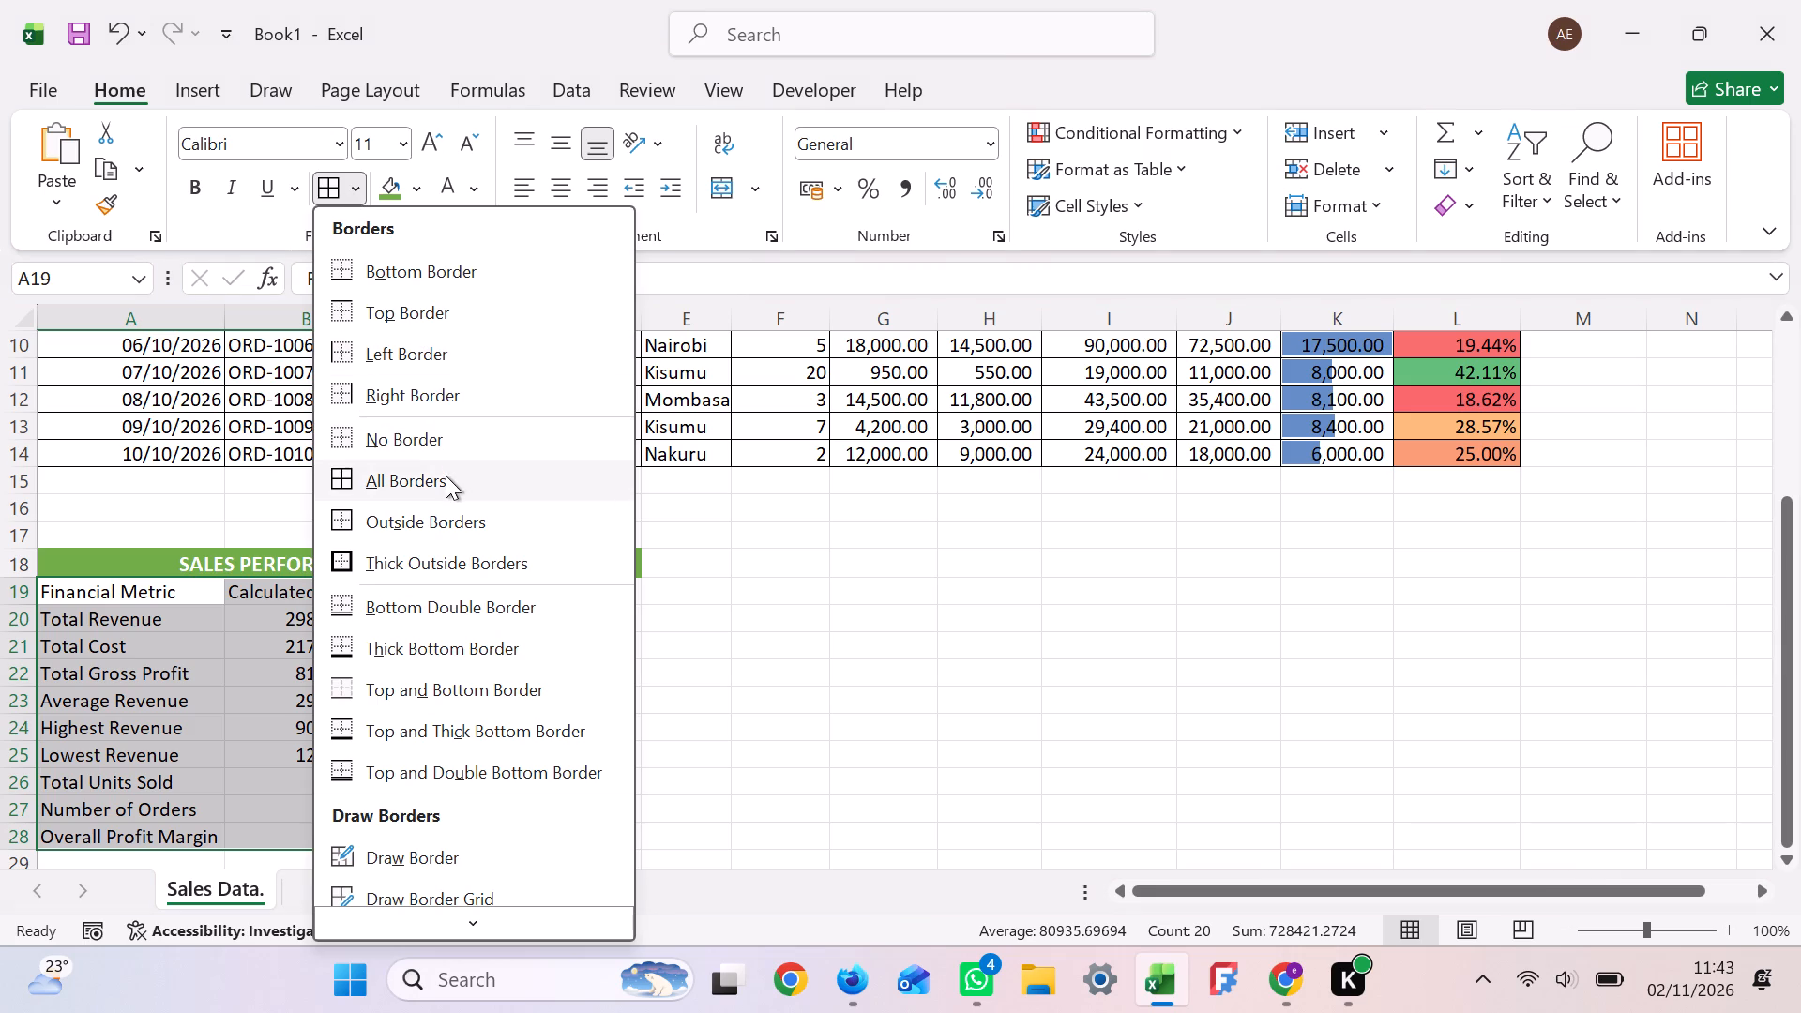
left_click(446, 476)
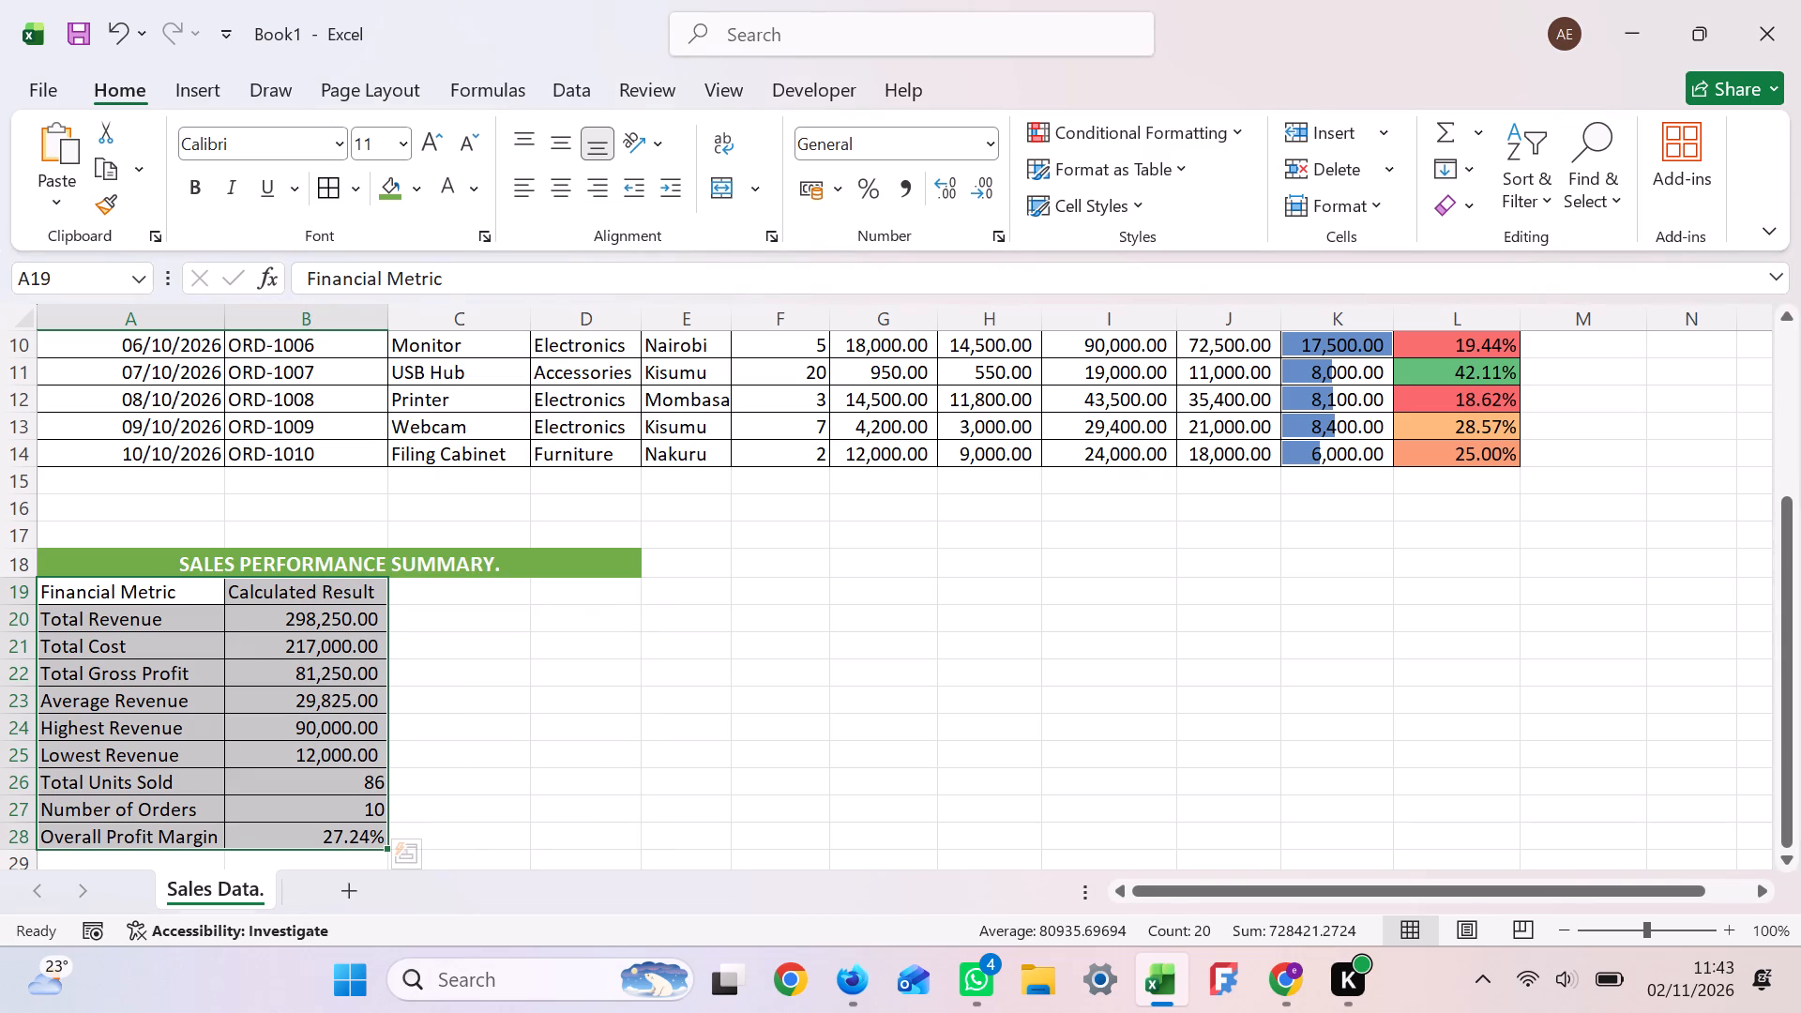
left_click(537, 663)
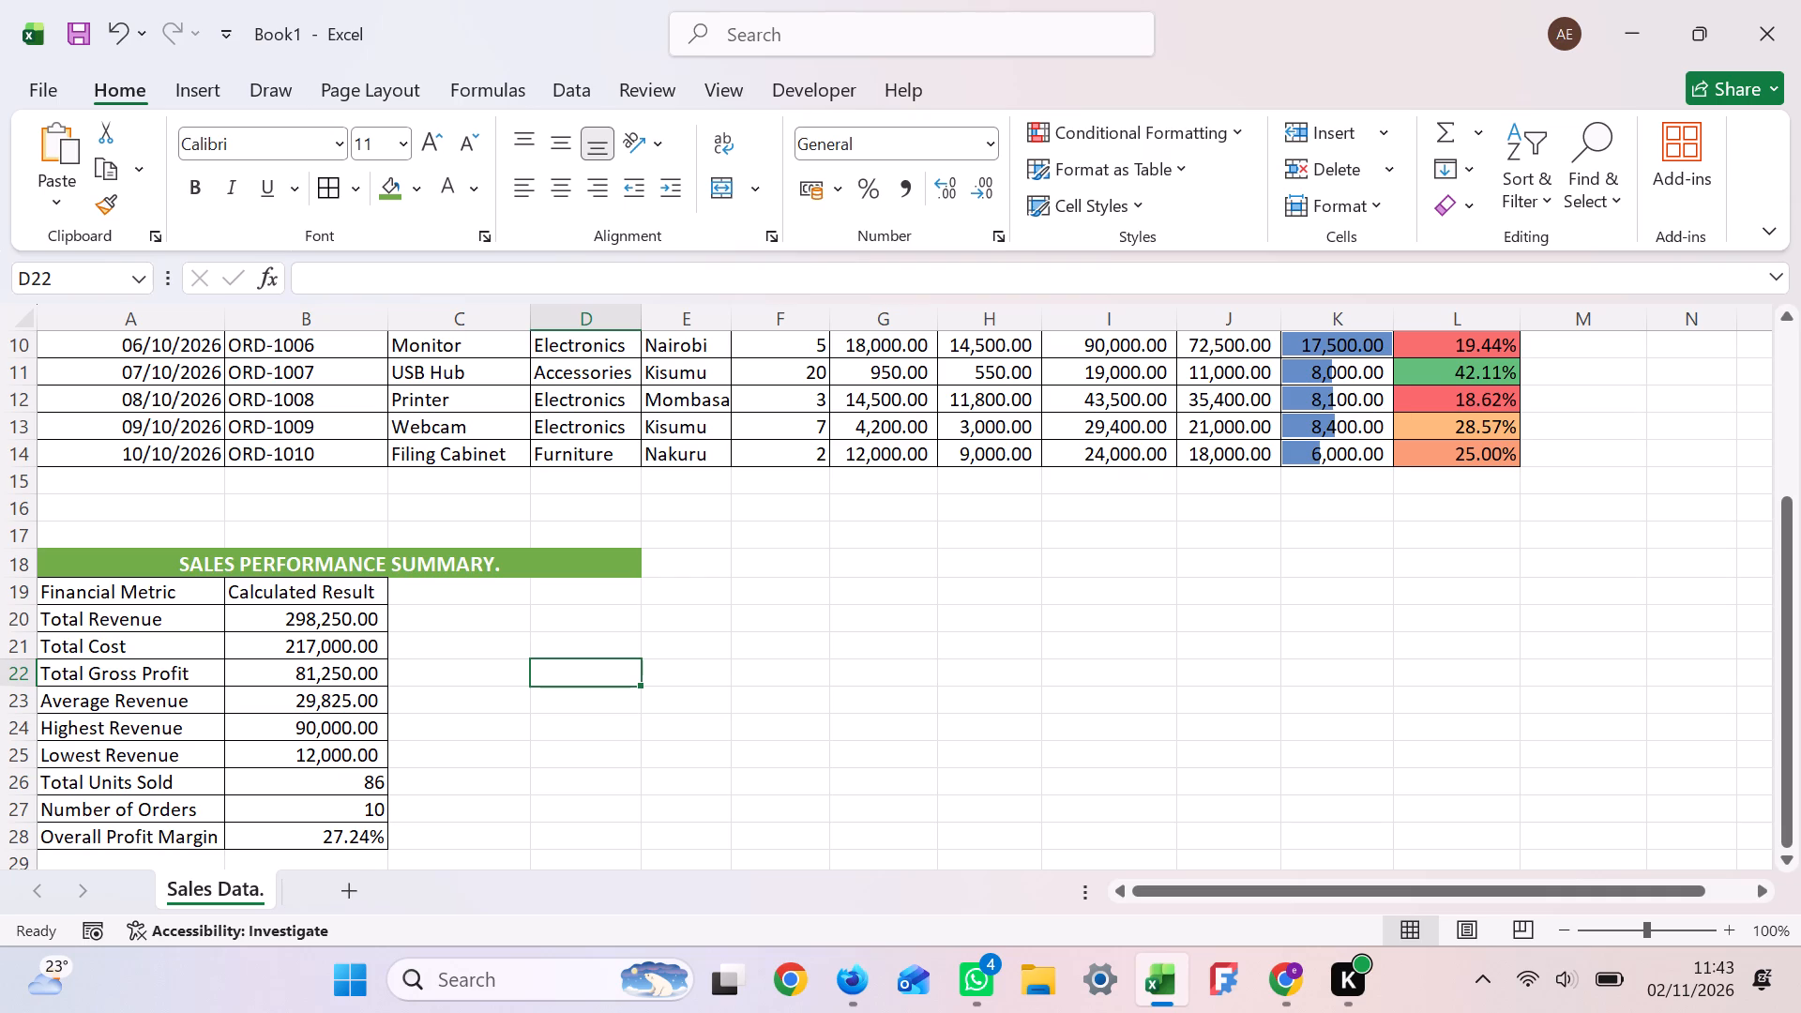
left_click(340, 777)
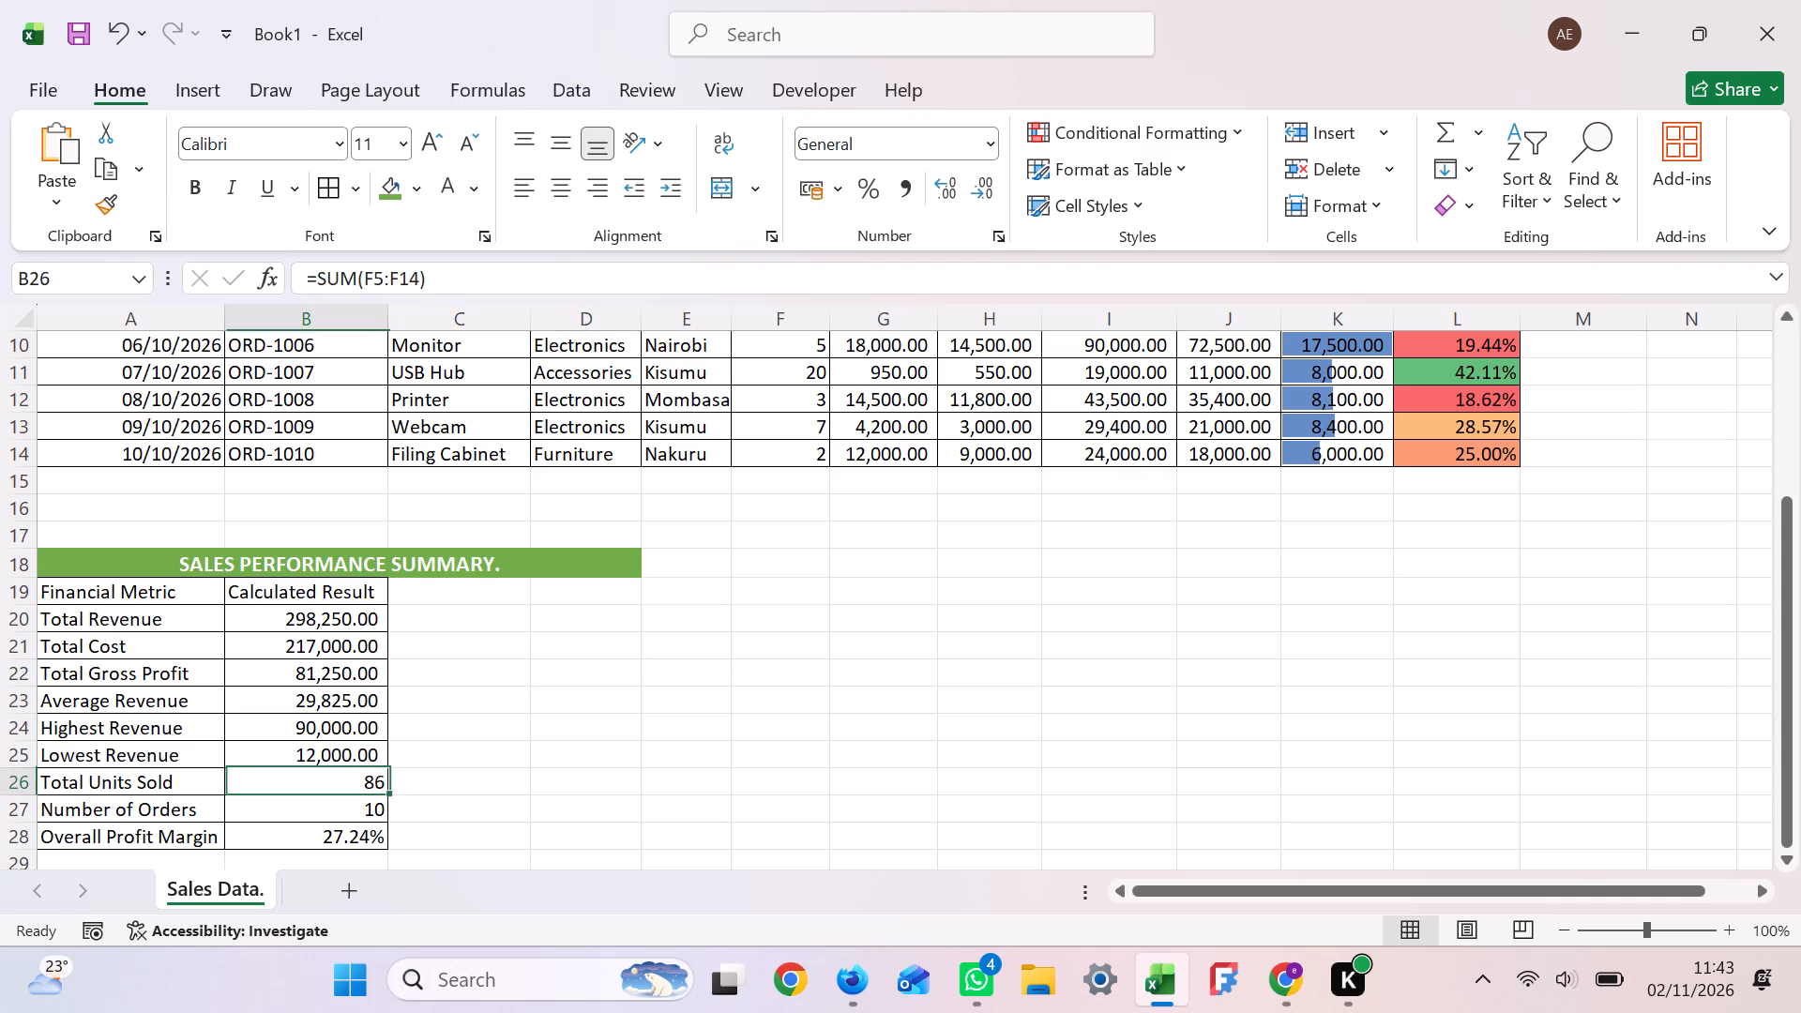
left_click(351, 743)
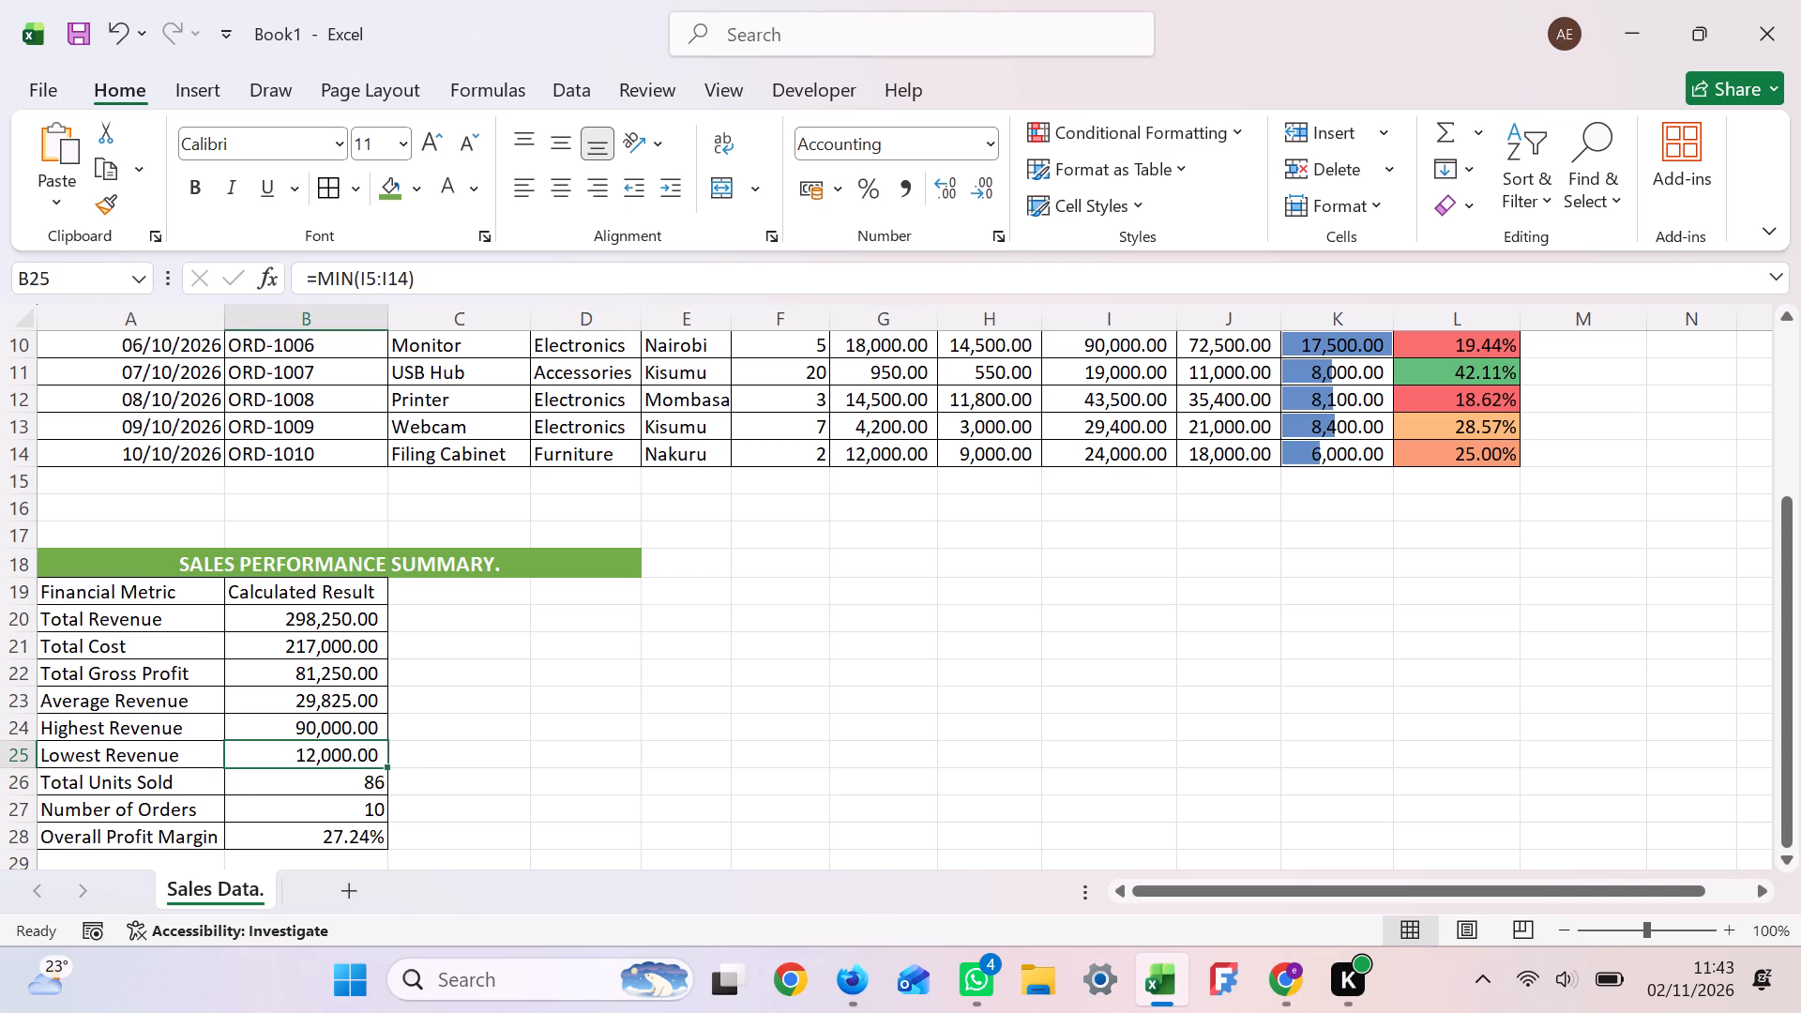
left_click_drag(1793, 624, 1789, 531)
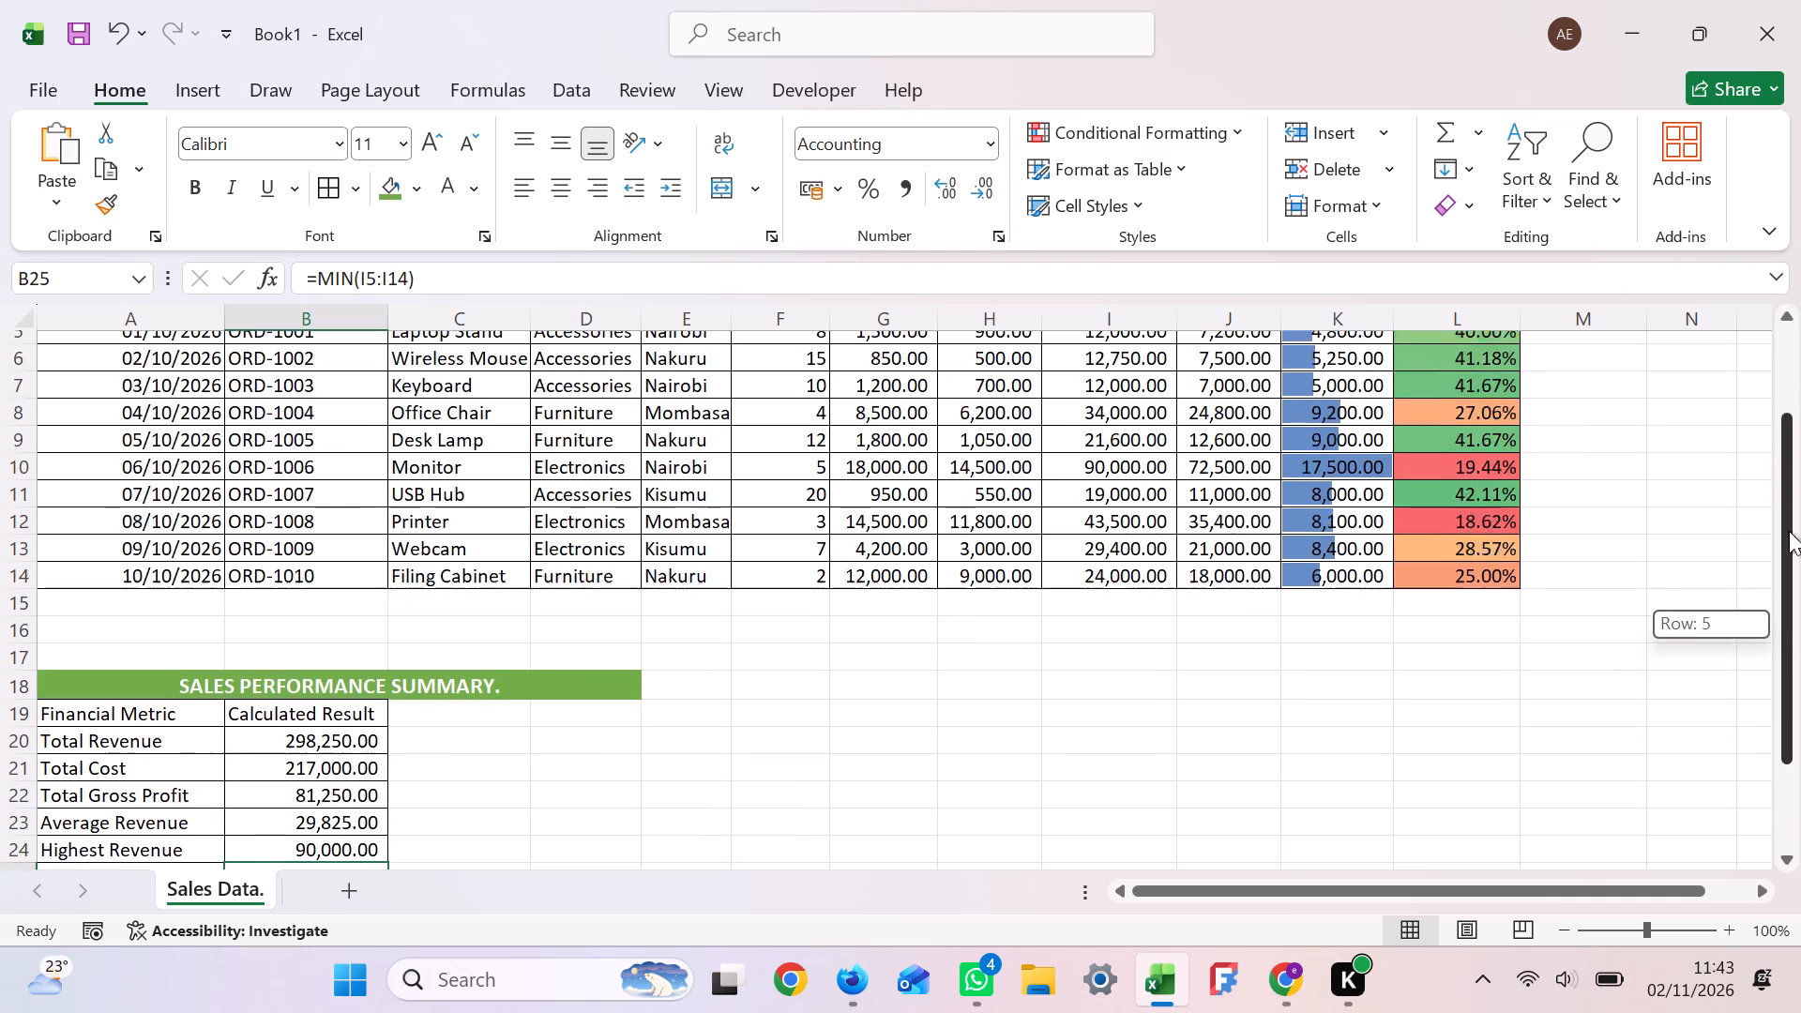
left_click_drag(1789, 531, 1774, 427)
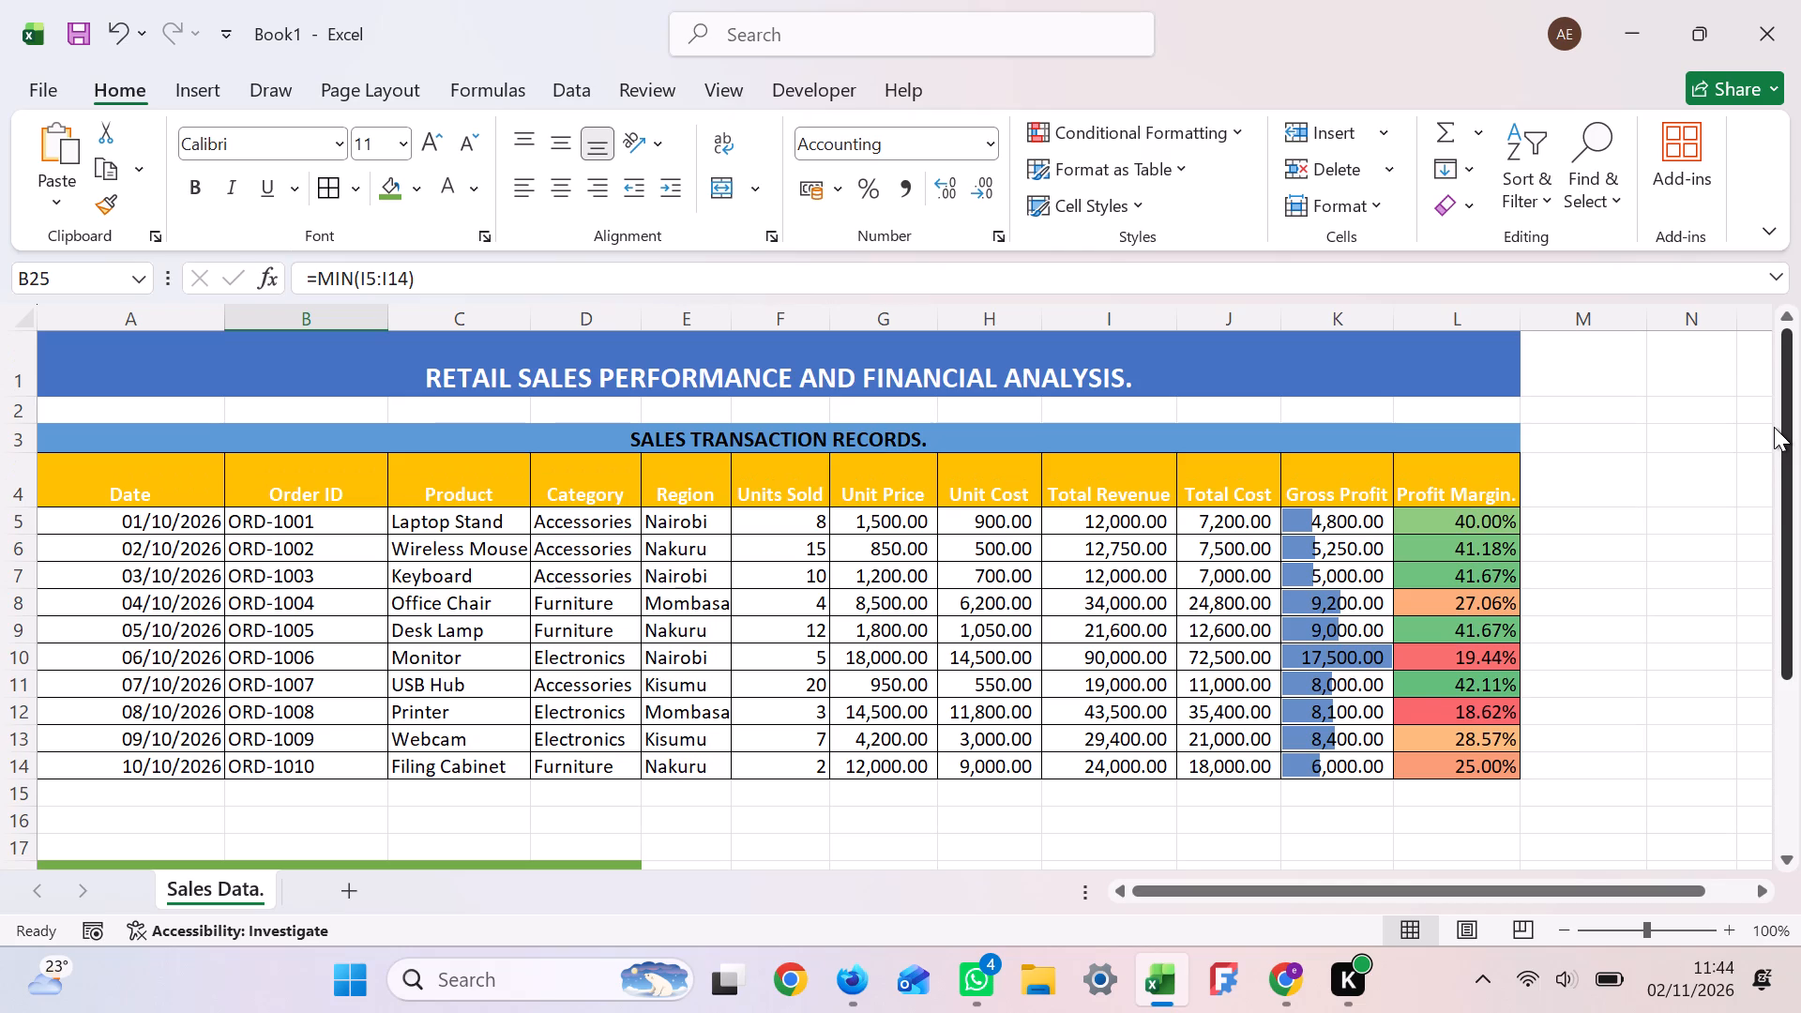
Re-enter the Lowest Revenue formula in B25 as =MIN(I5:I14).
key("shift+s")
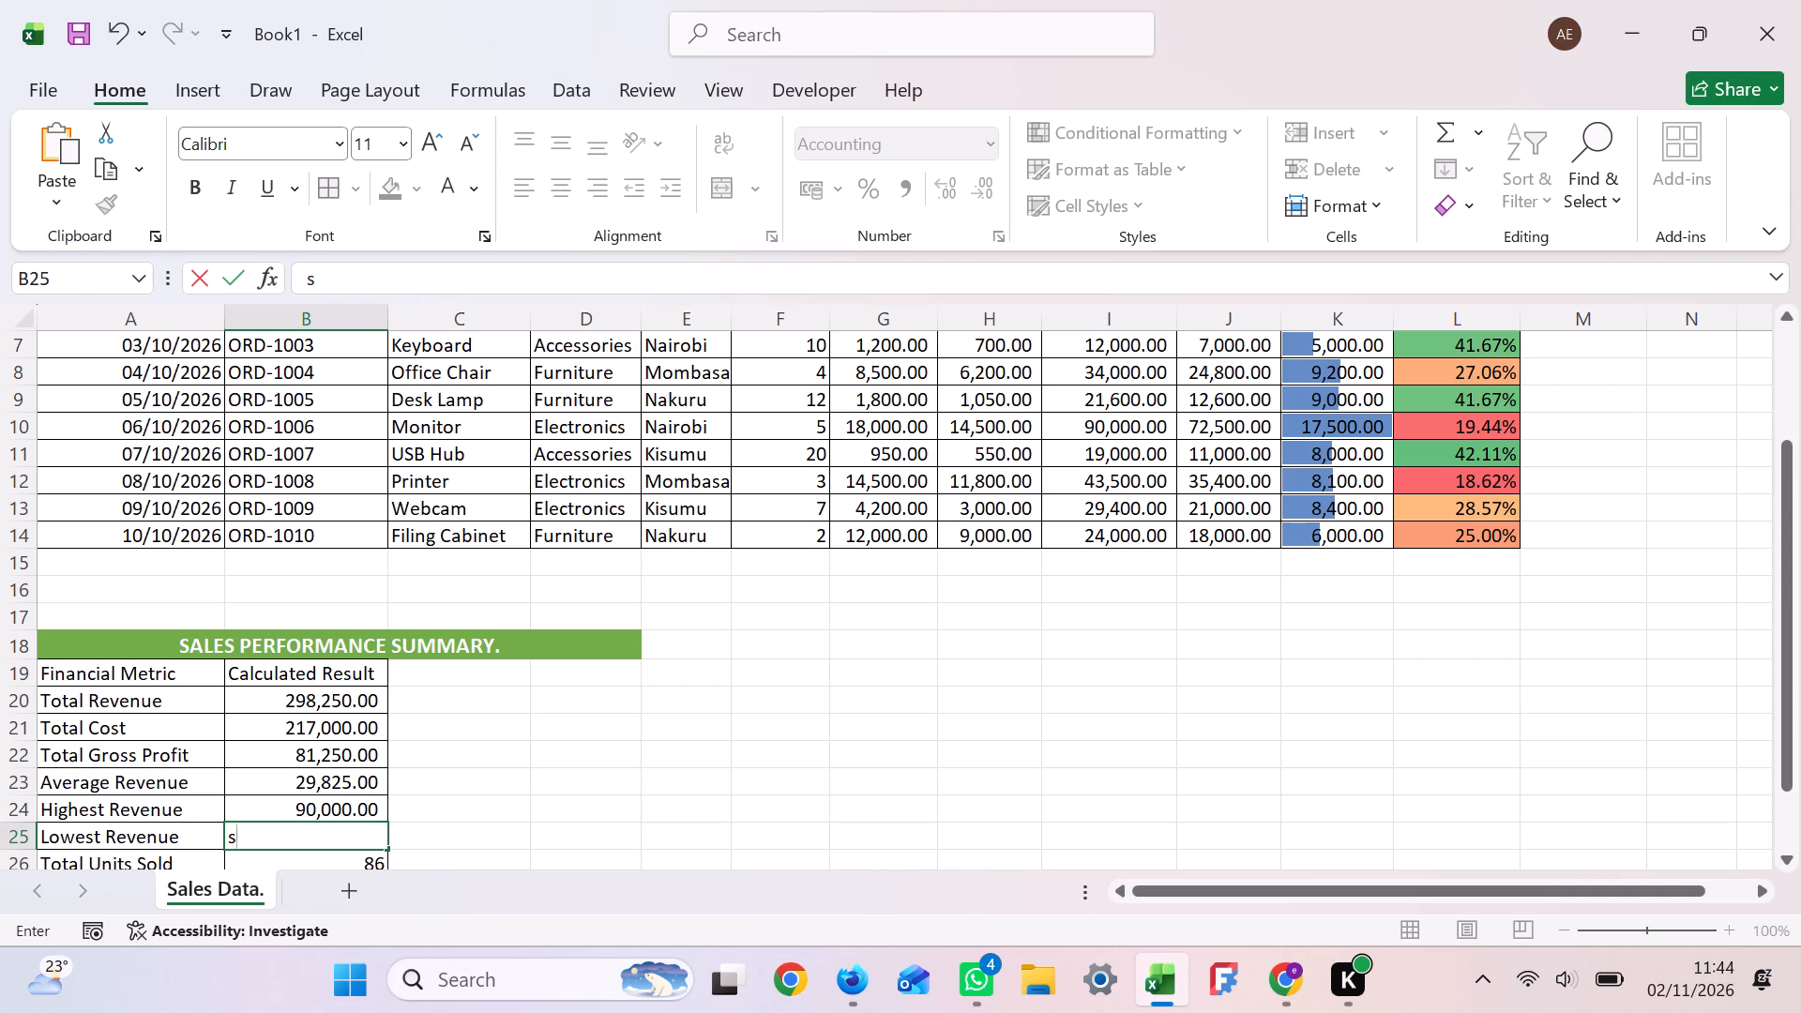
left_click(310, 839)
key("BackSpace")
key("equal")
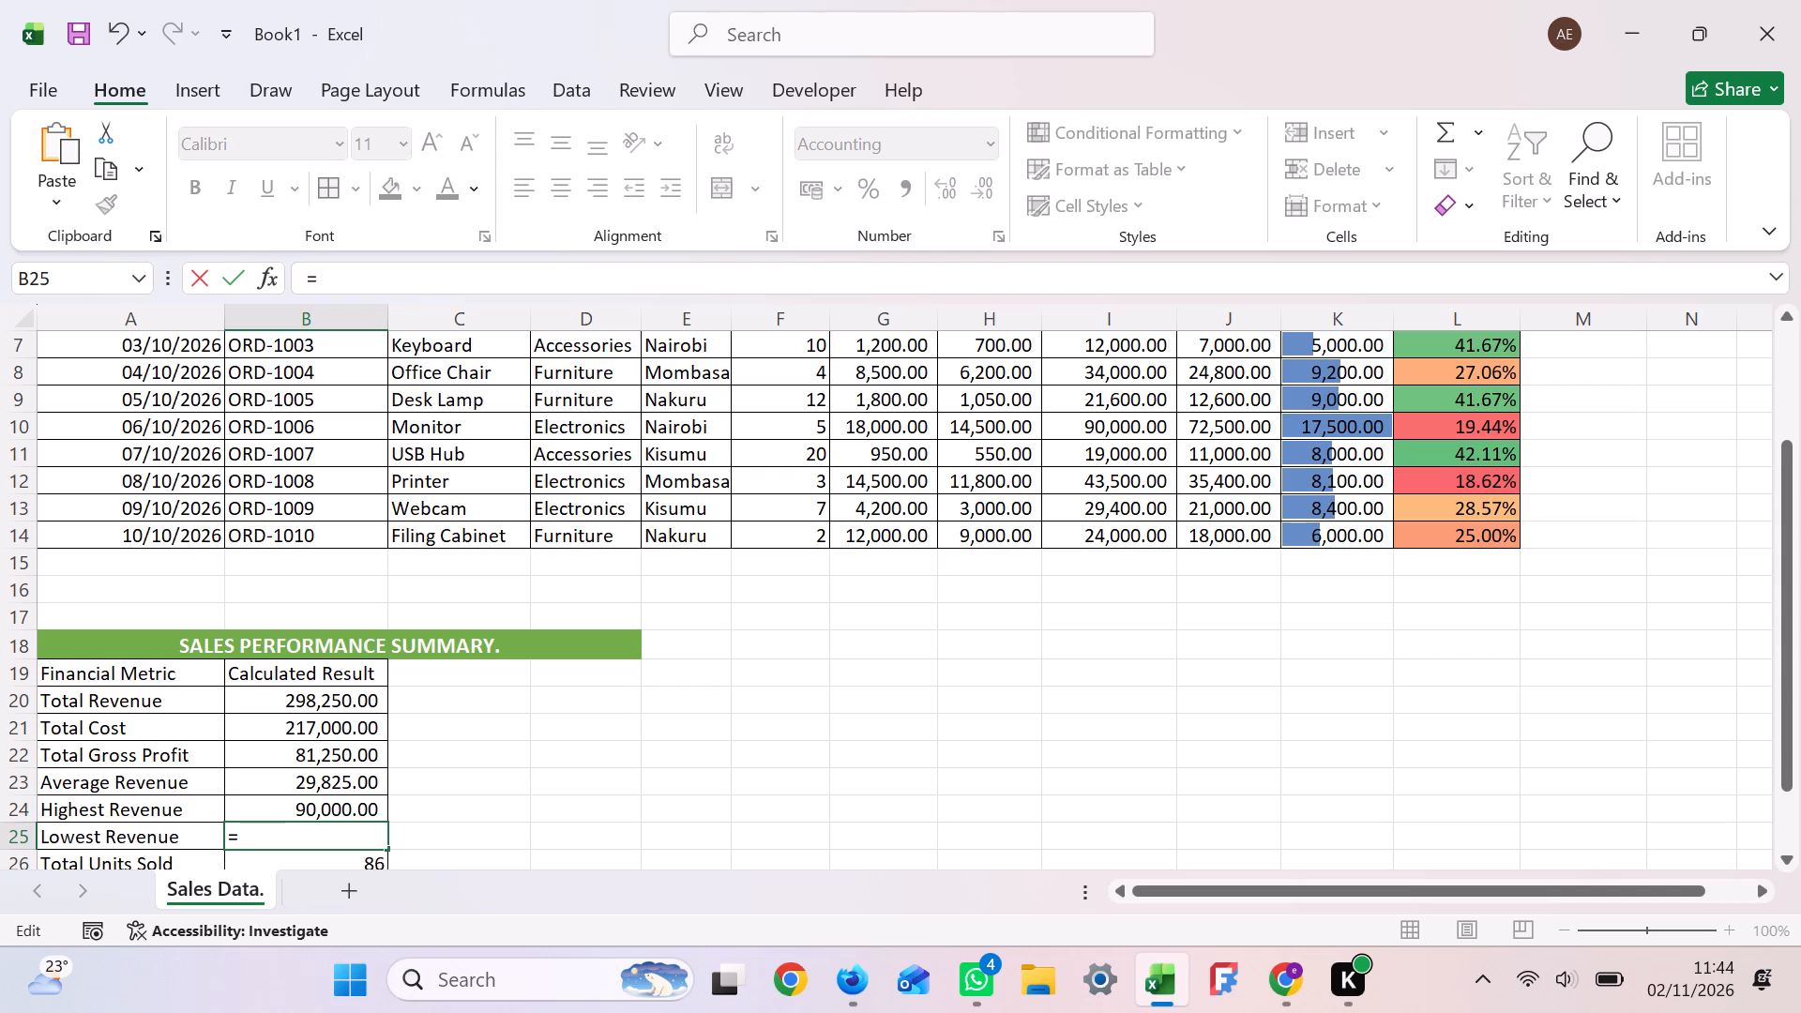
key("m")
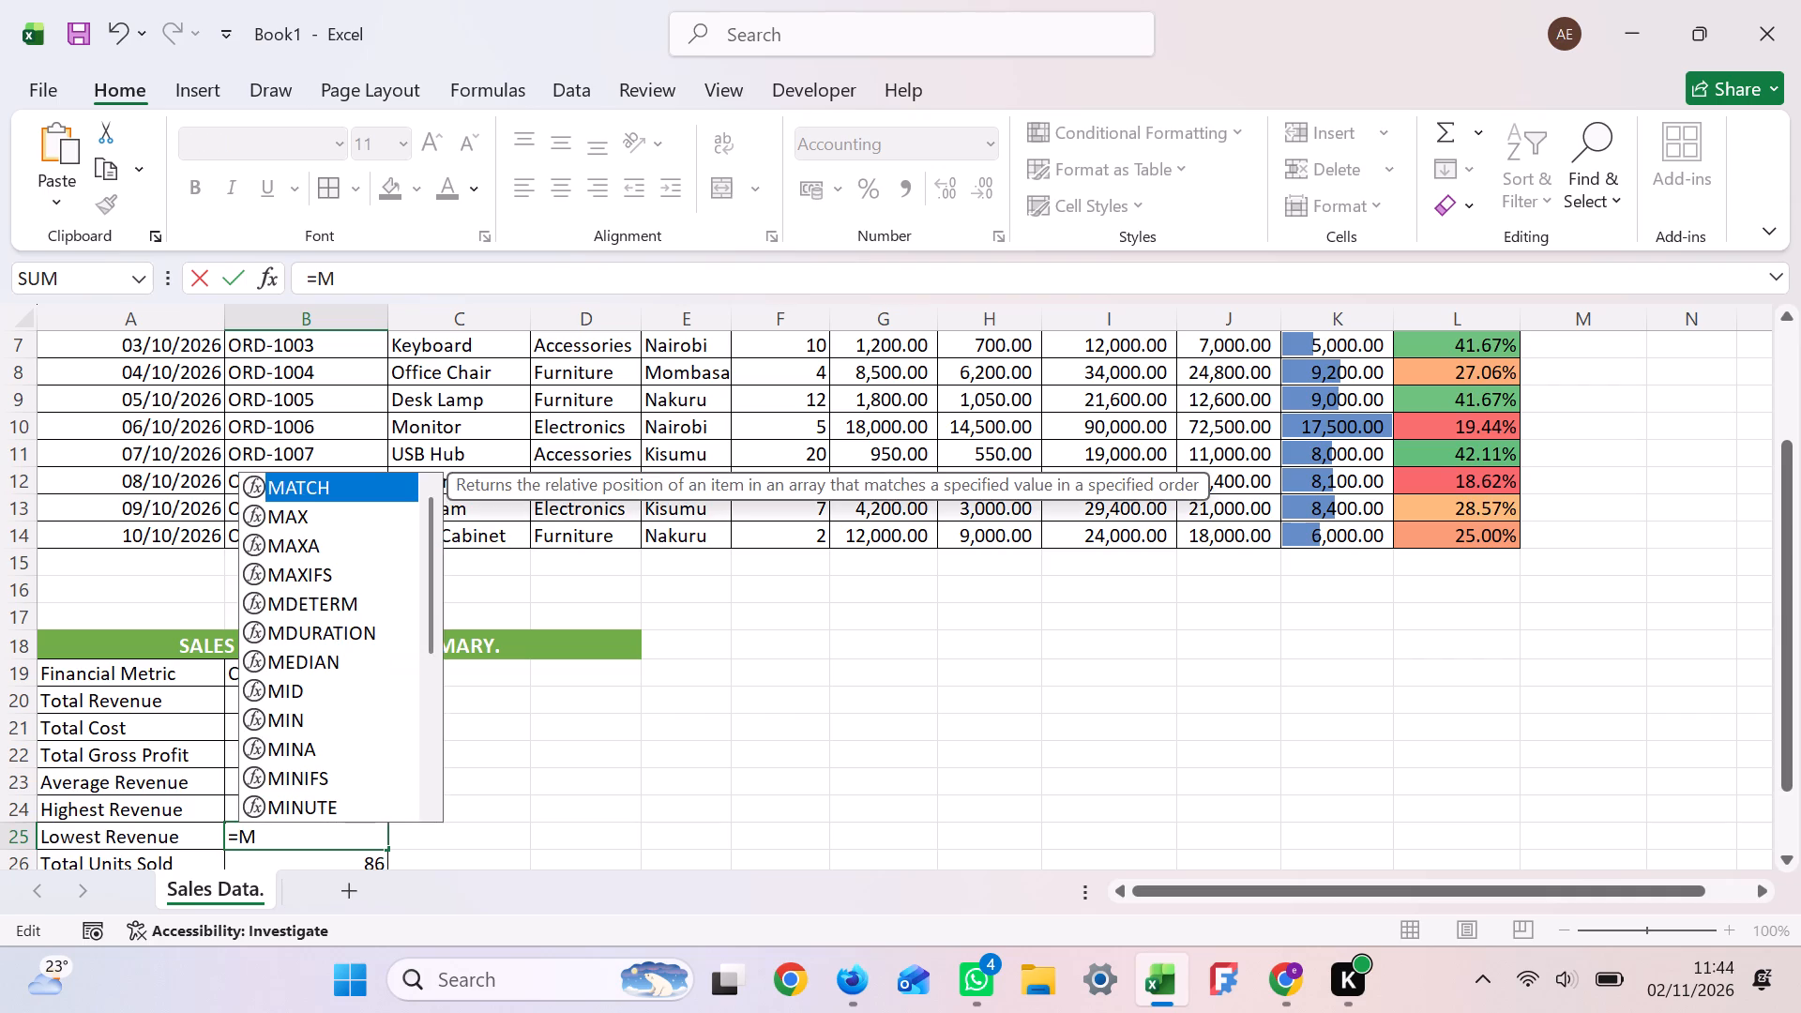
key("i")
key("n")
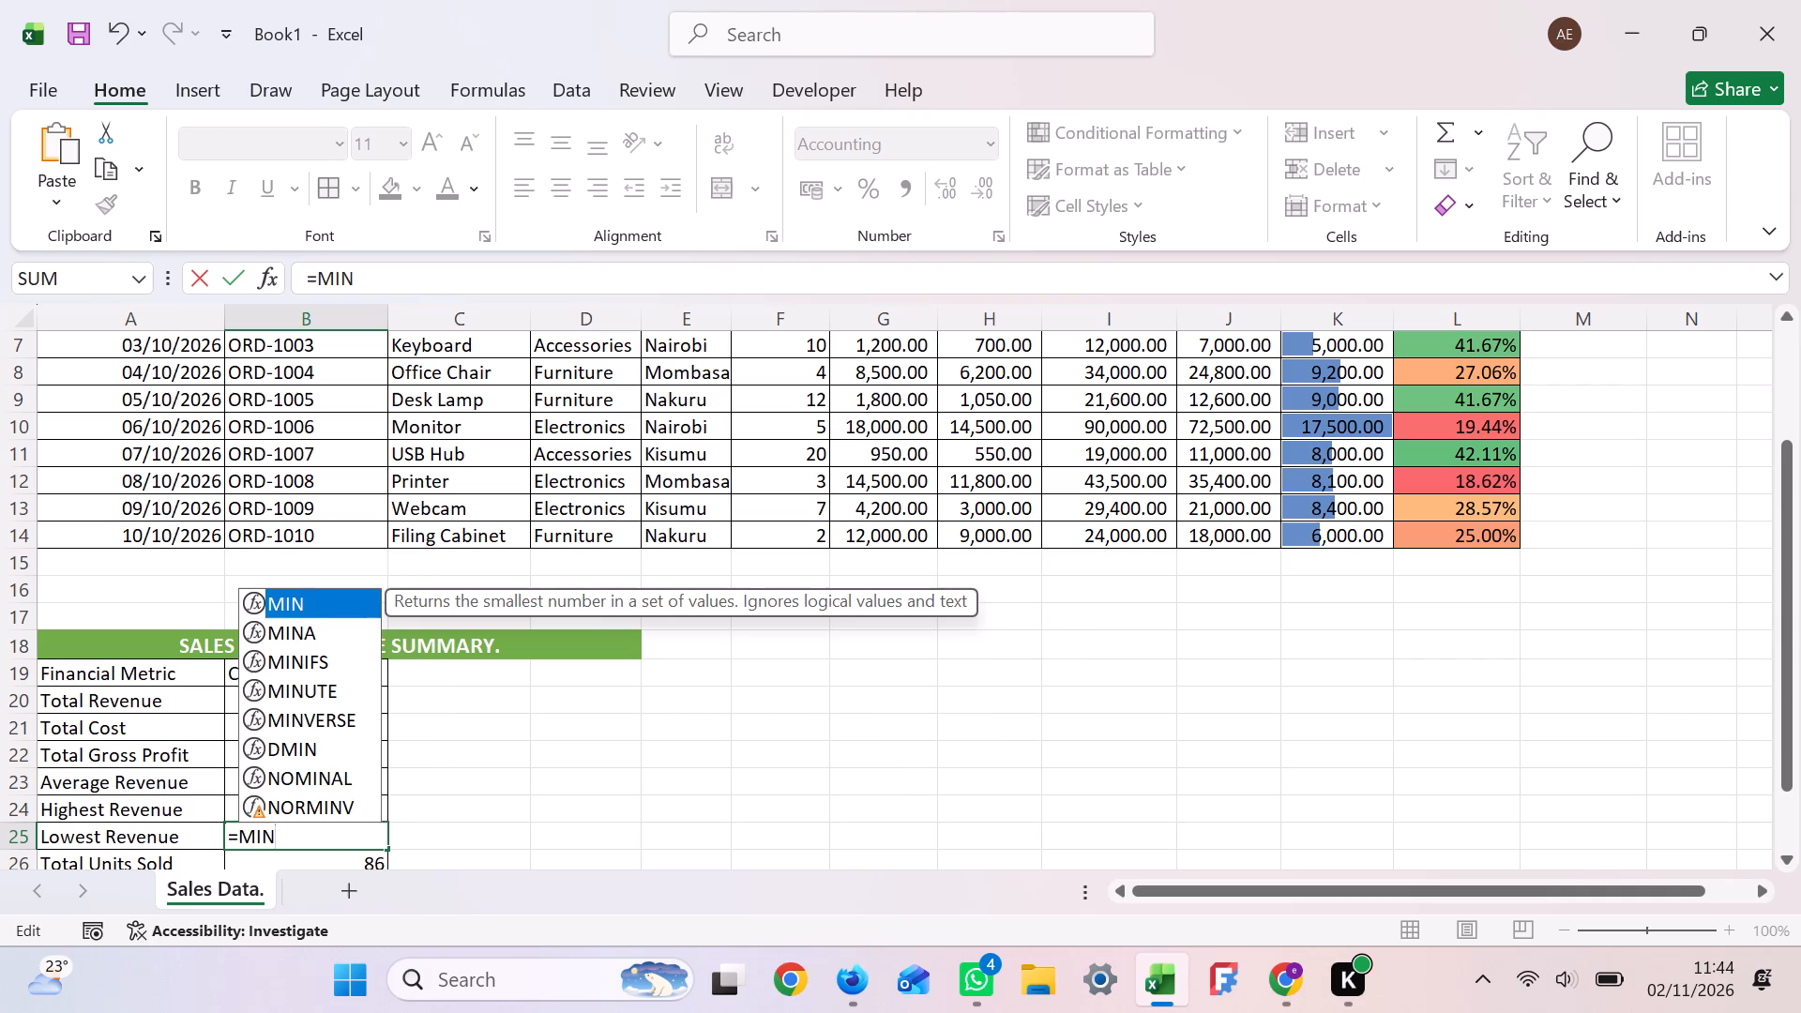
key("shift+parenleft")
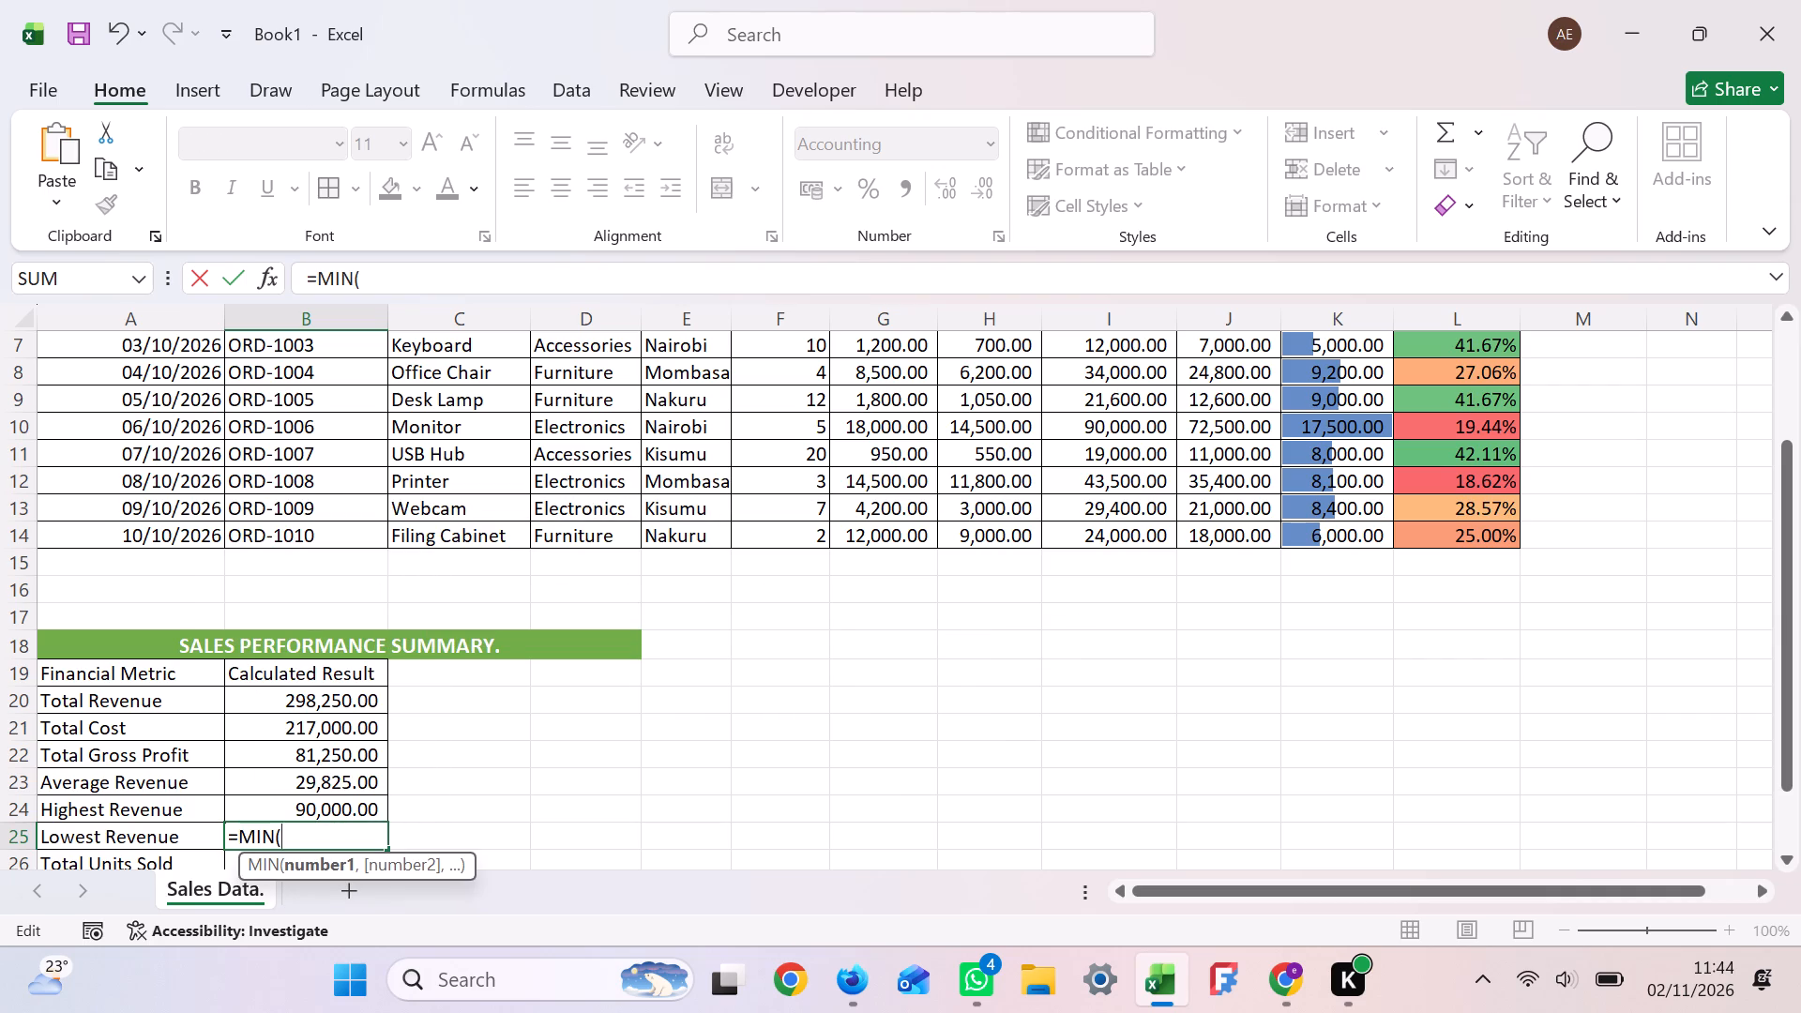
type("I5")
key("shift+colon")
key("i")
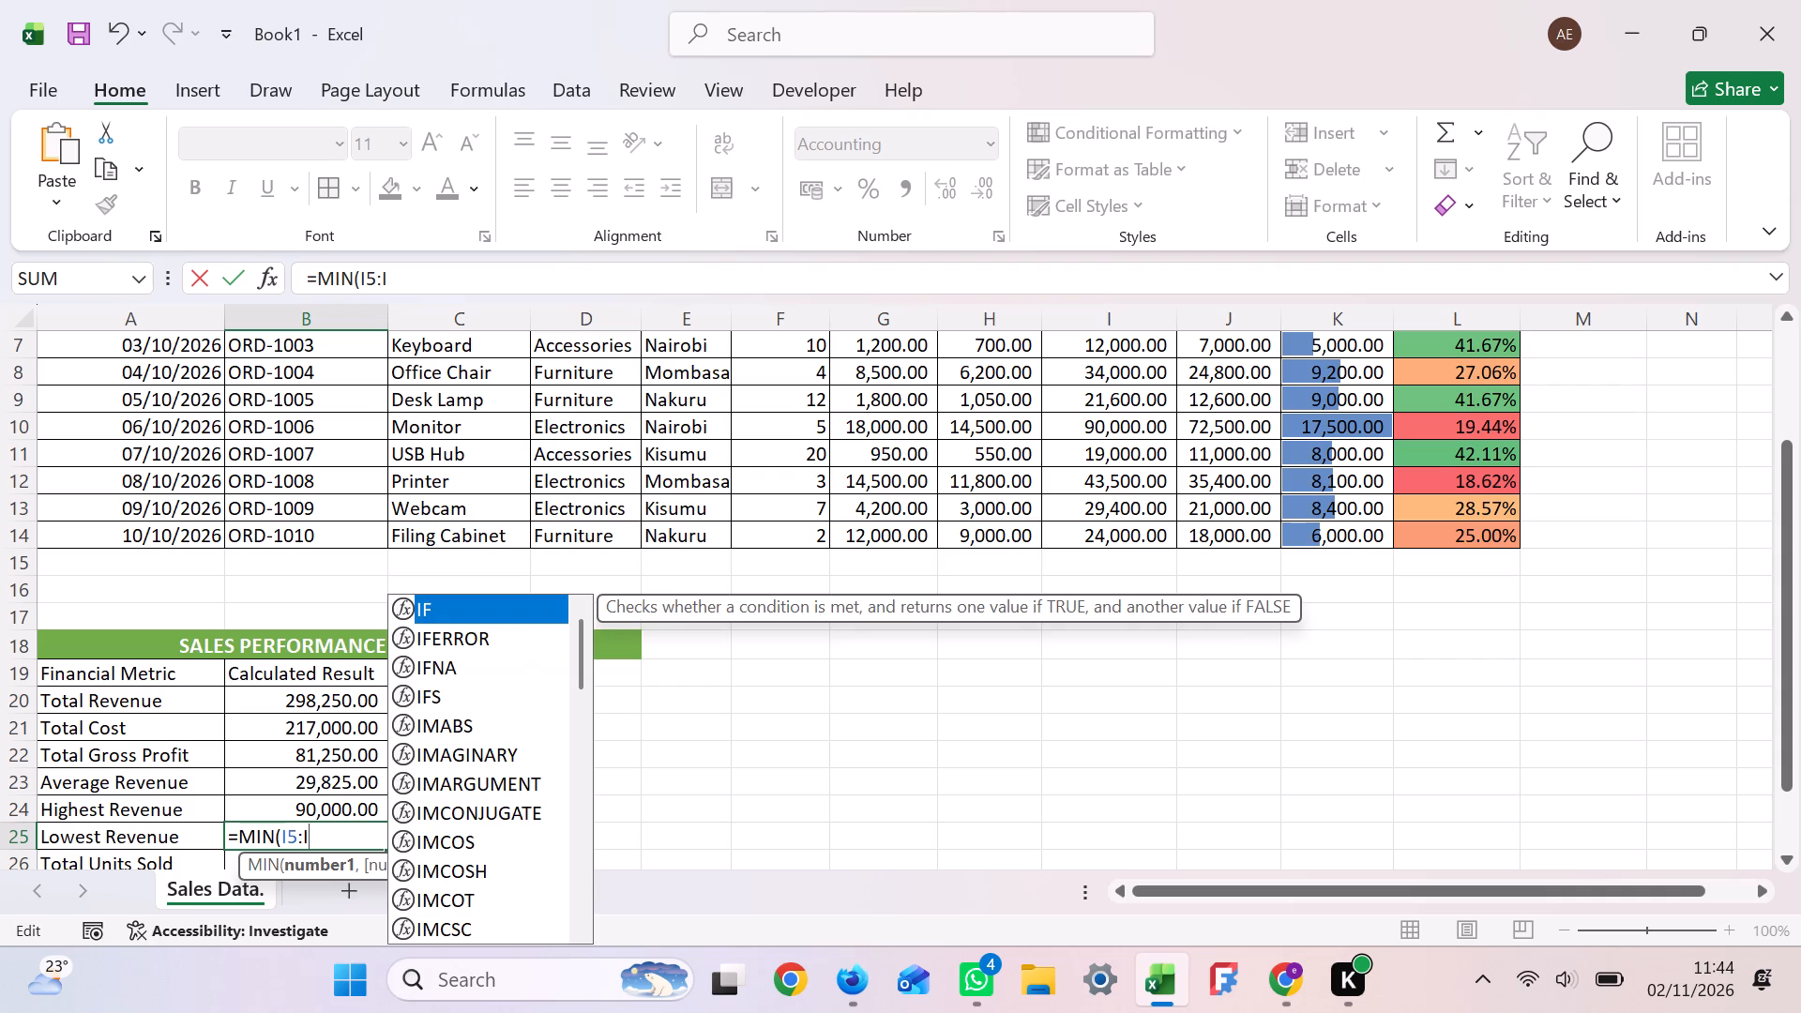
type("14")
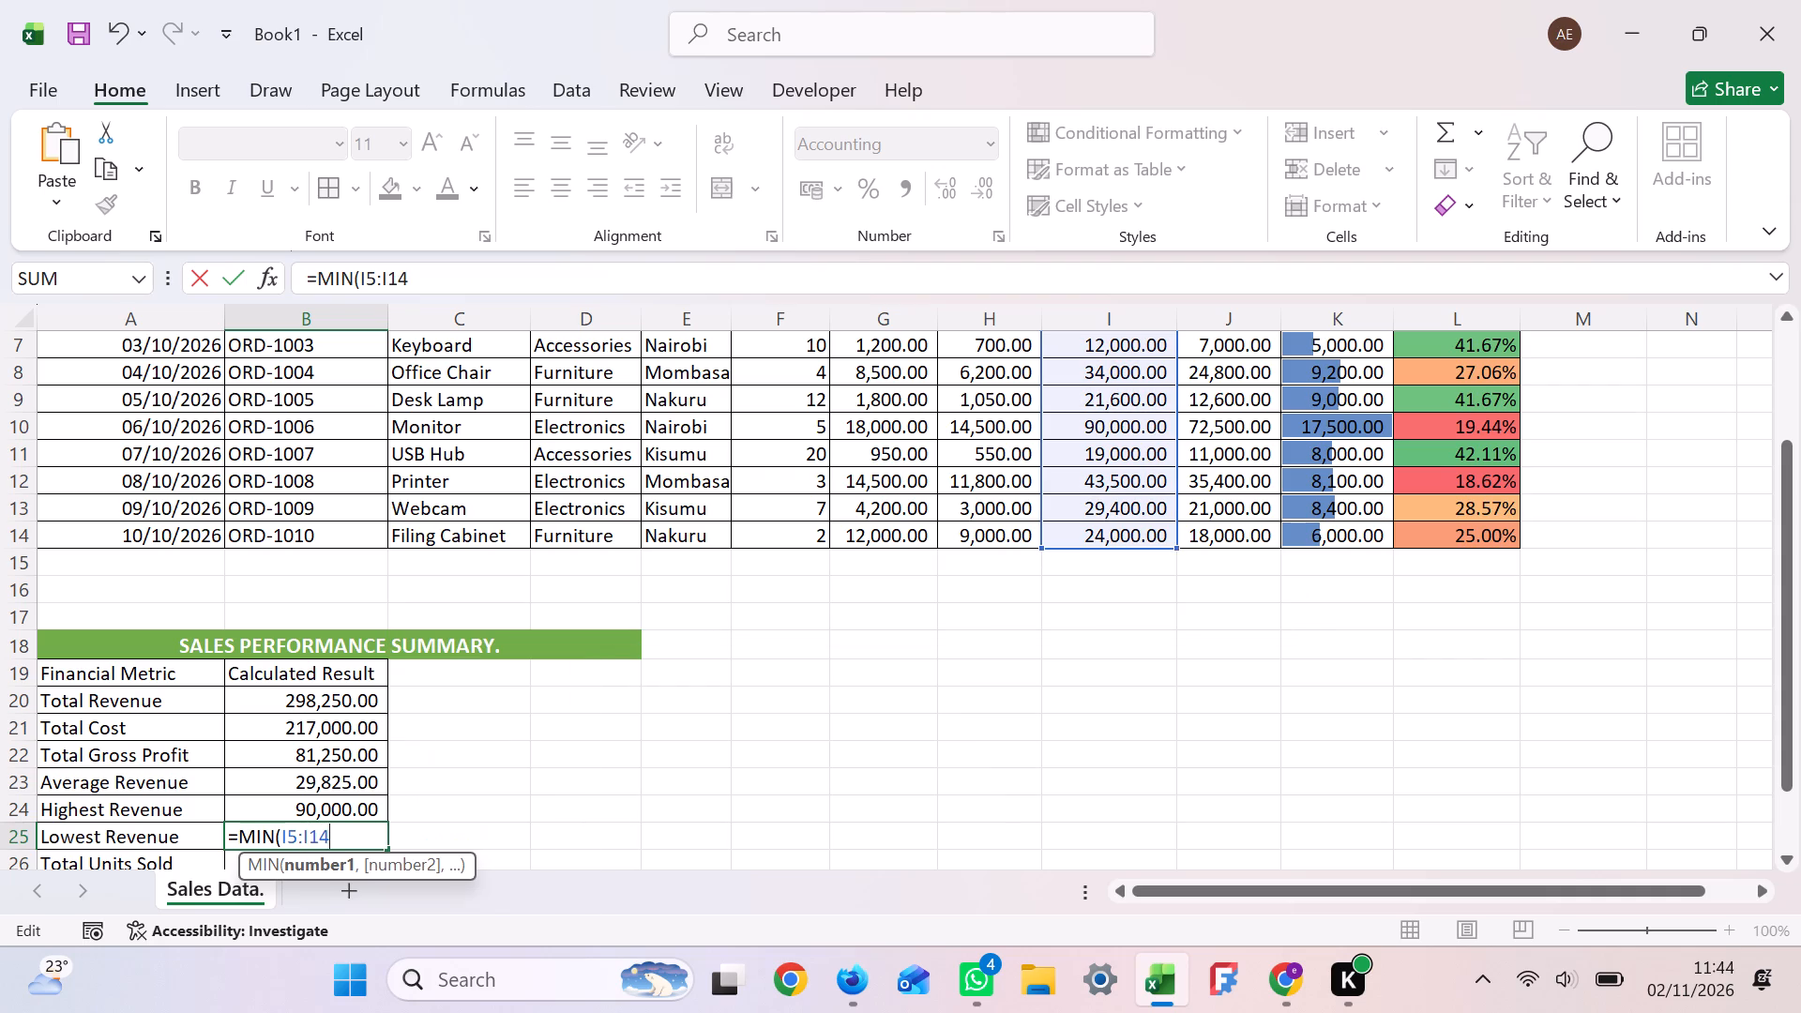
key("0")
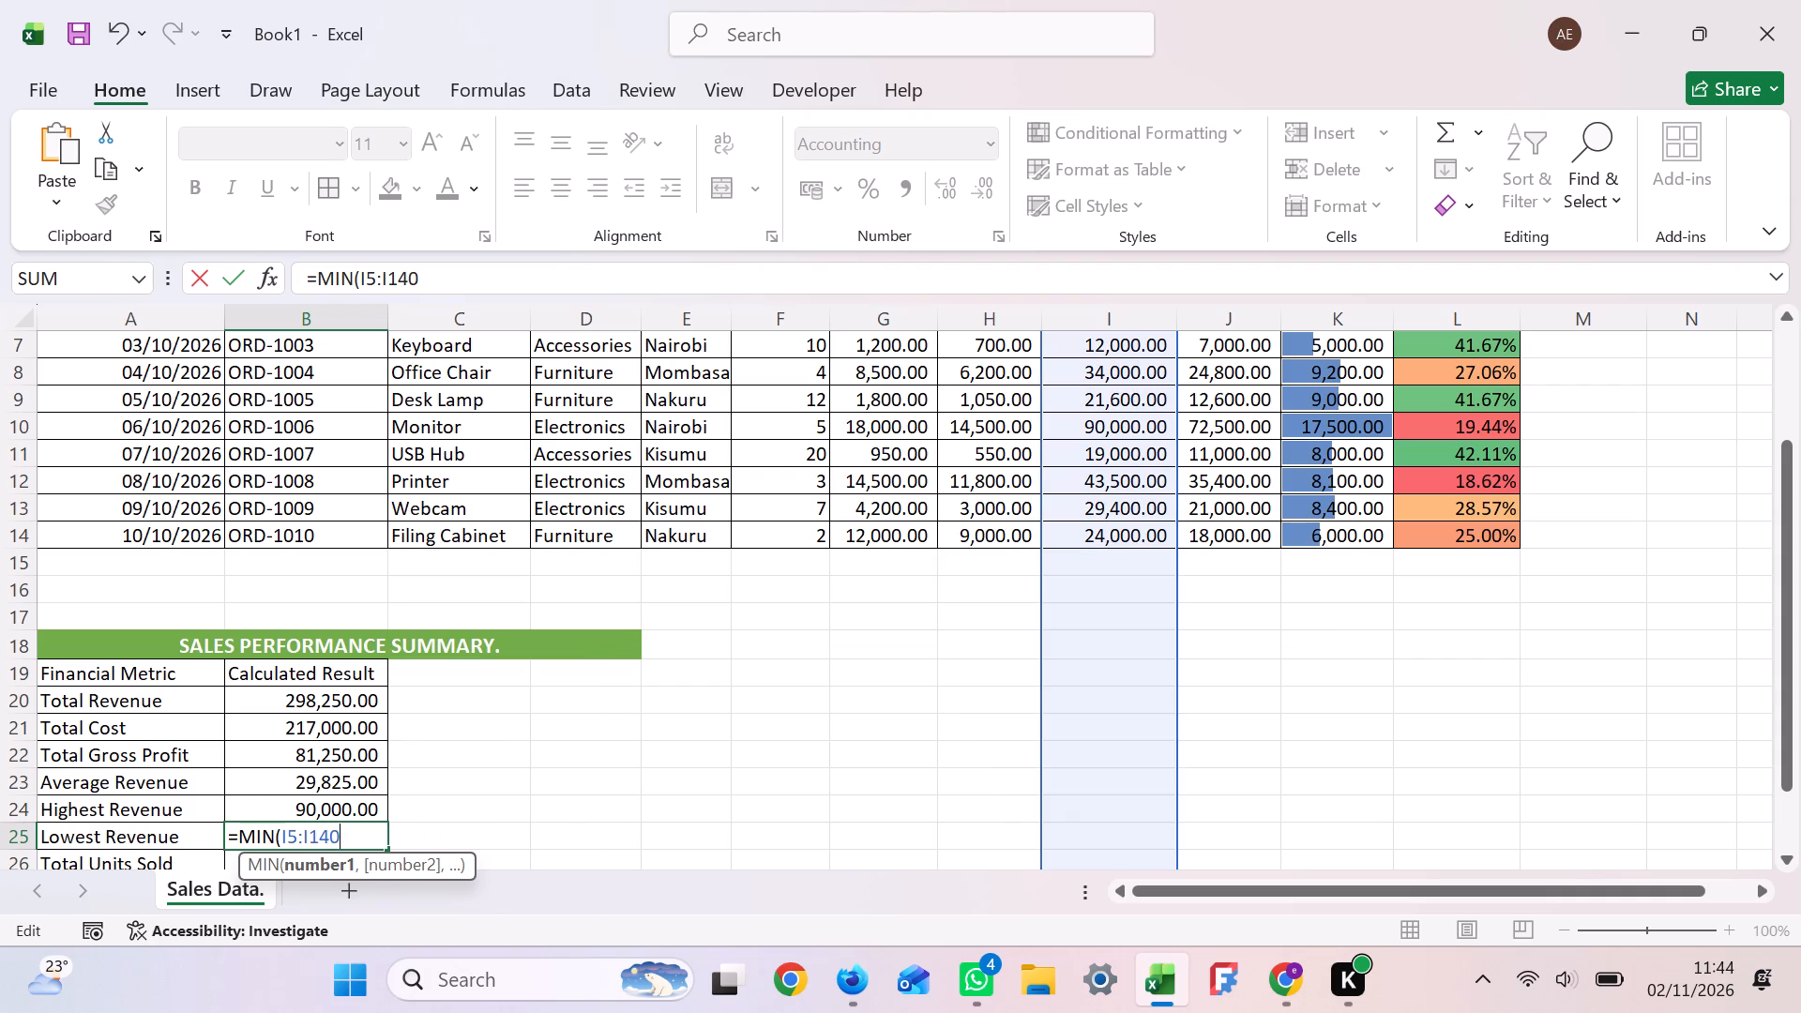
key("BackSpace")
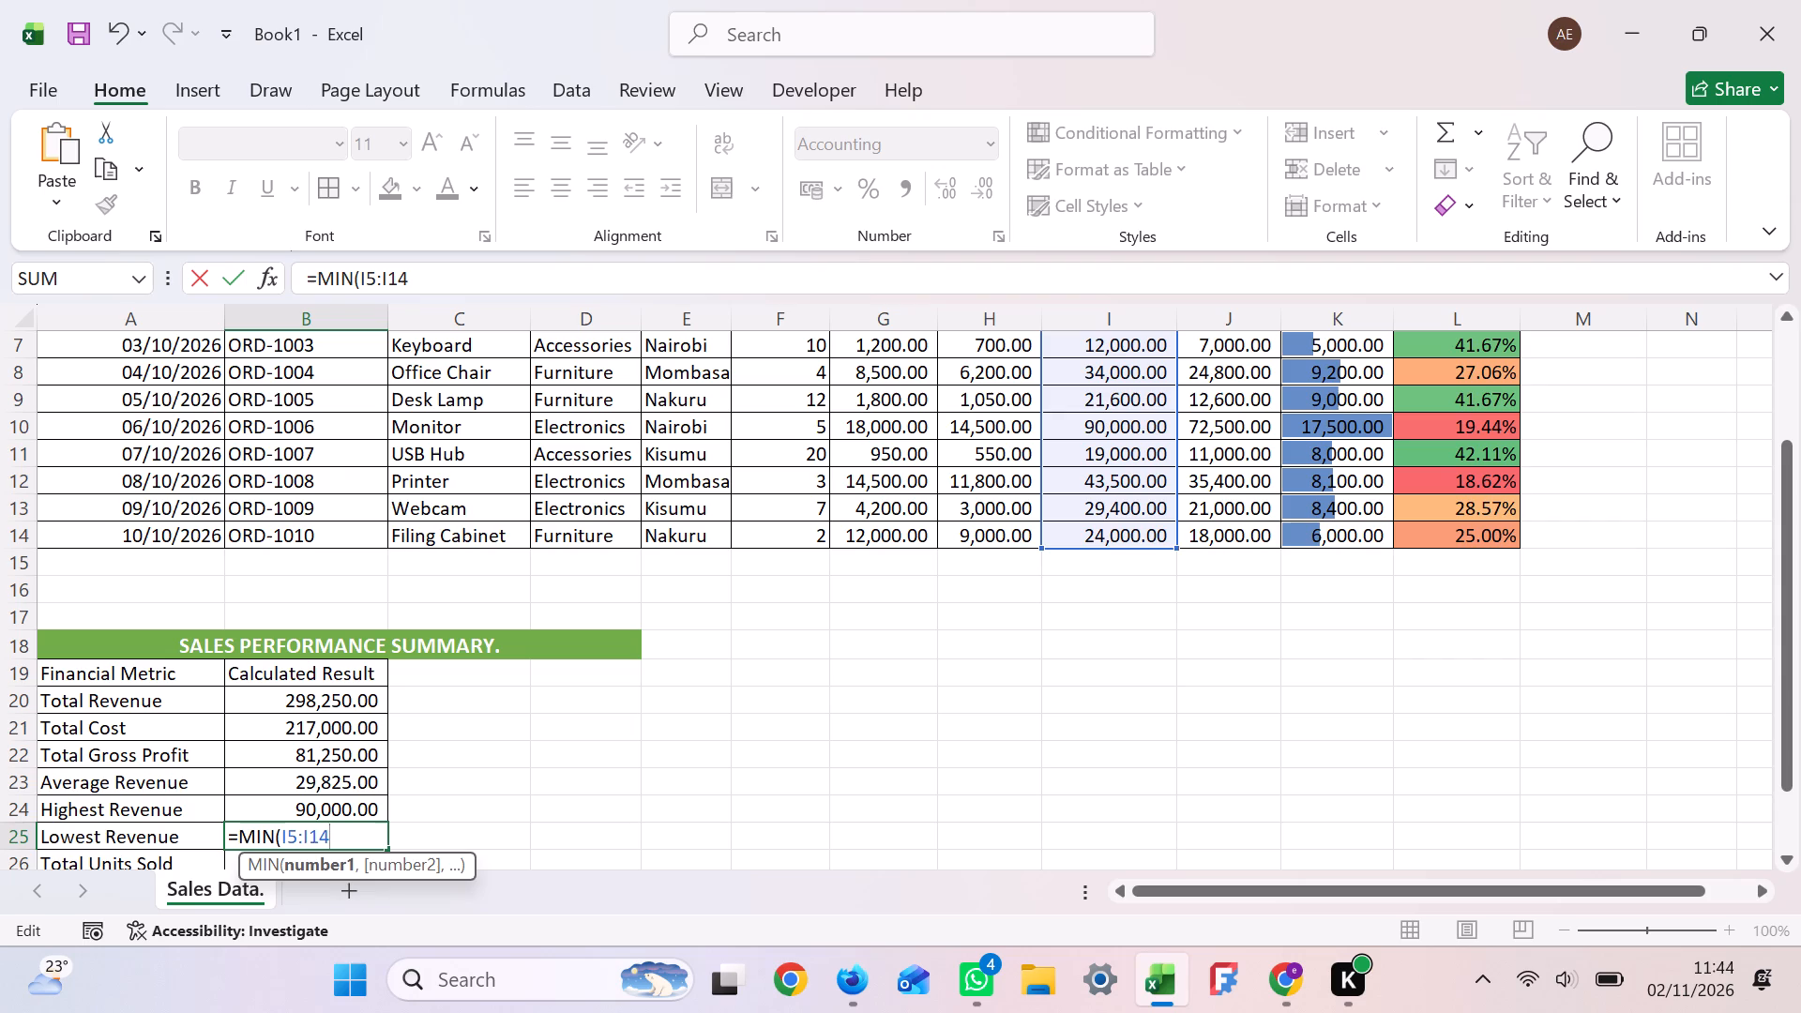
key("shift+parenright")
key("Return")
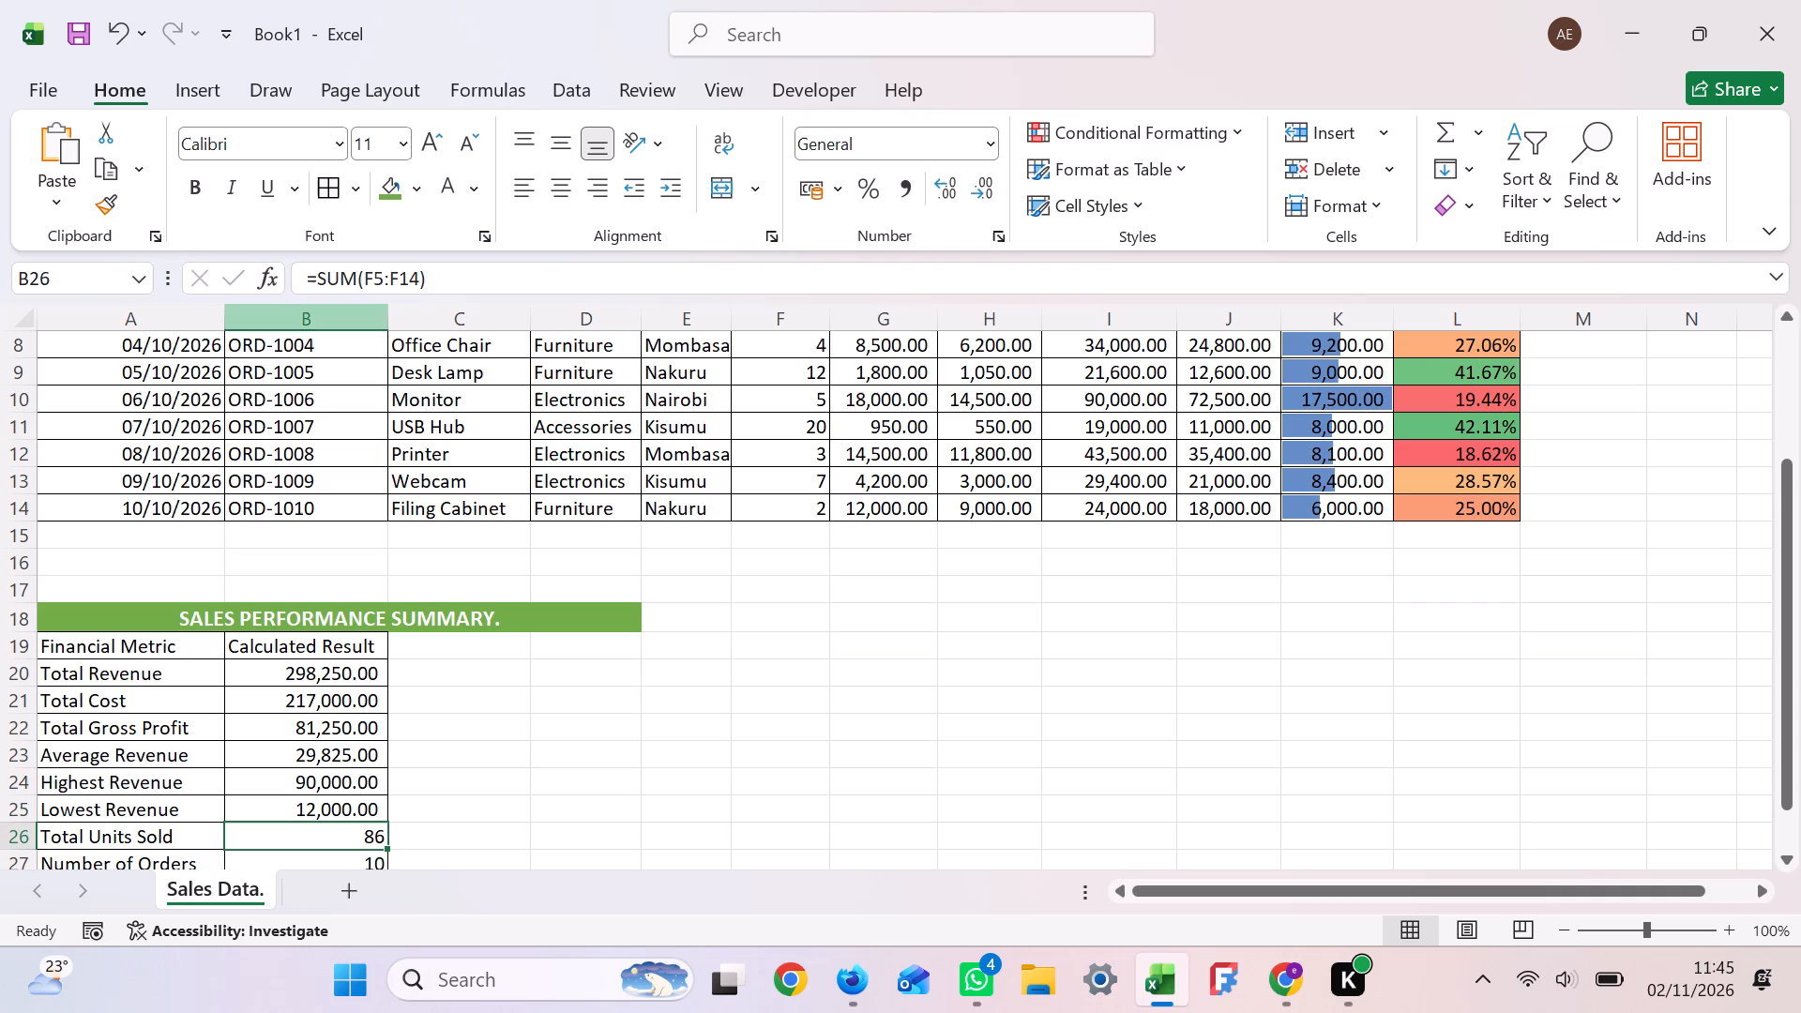
Save the workbook as Retail_Sales_Performance_Analysis in xlsx format in the personal OneDrive Documents folder.
key("ctrl+s")
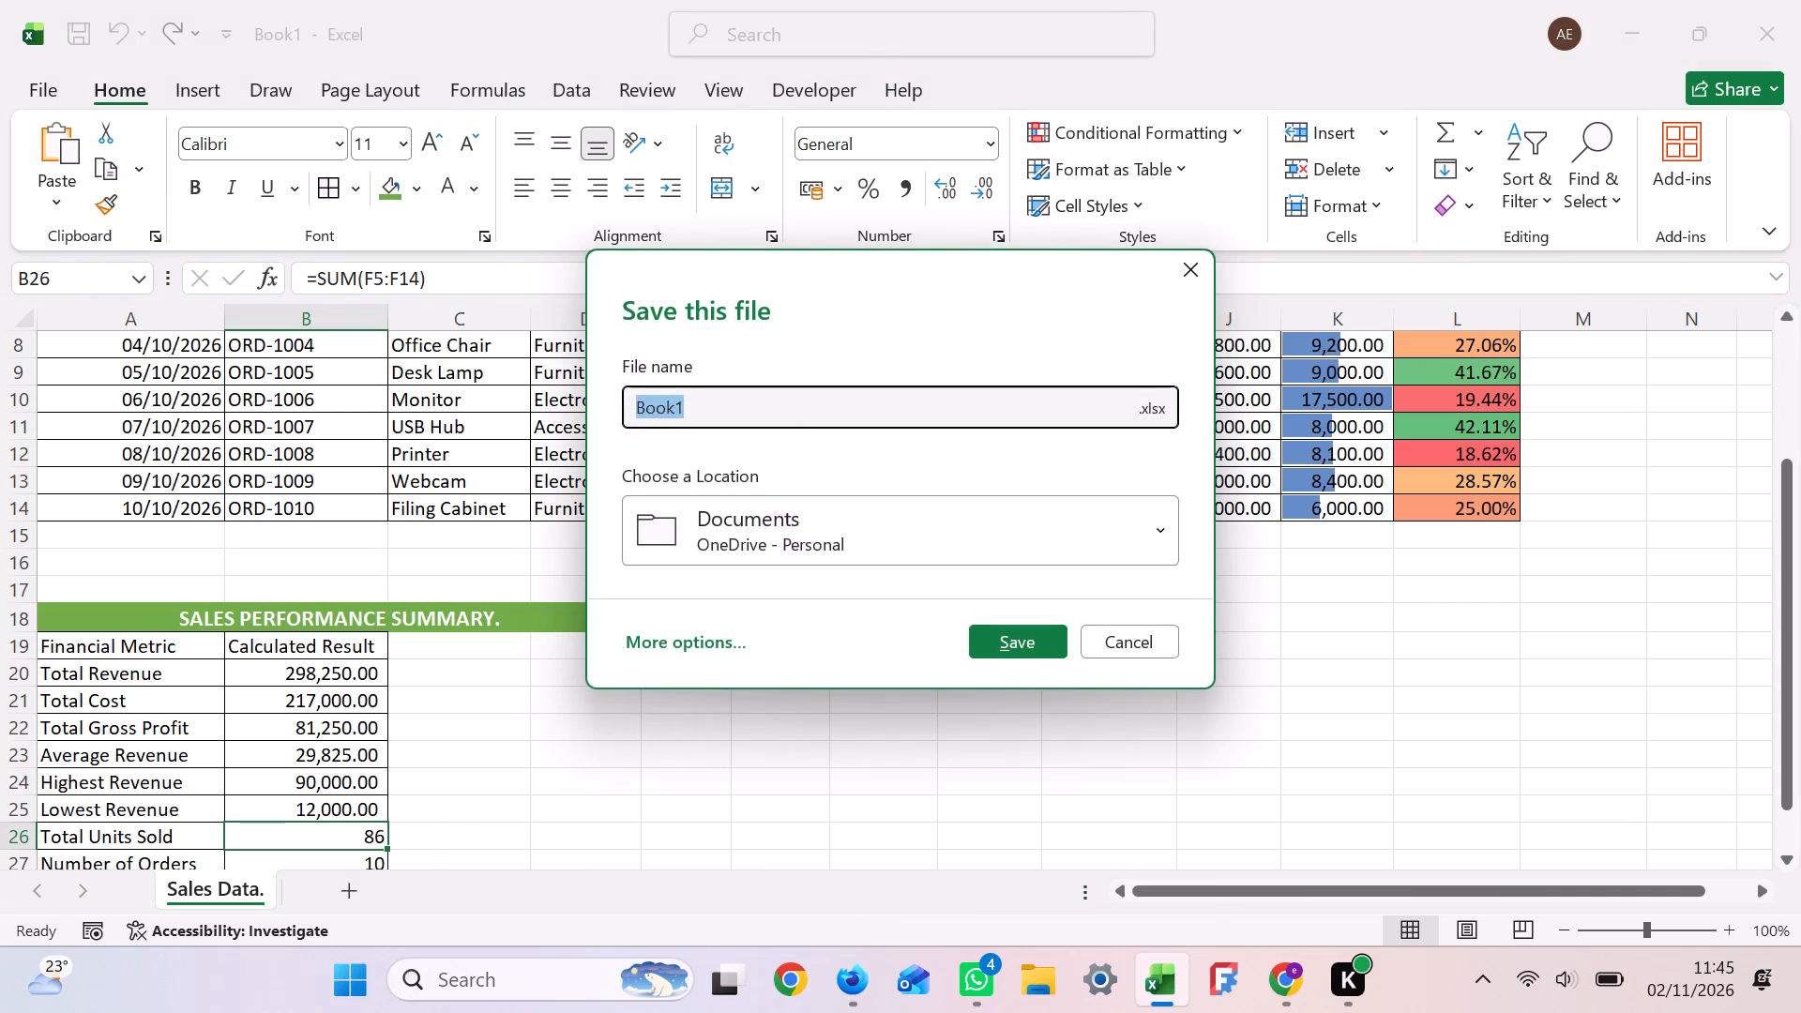
left_click(801, 408)
key("BackSpace")
key("BackSpace")
key("BackSpace")
key("BackSpace")
key("BackSpace")
key("BackSpace")
key("BackSpace")
key("BackSpace")
key("BackSpace")
key("BackSpace")
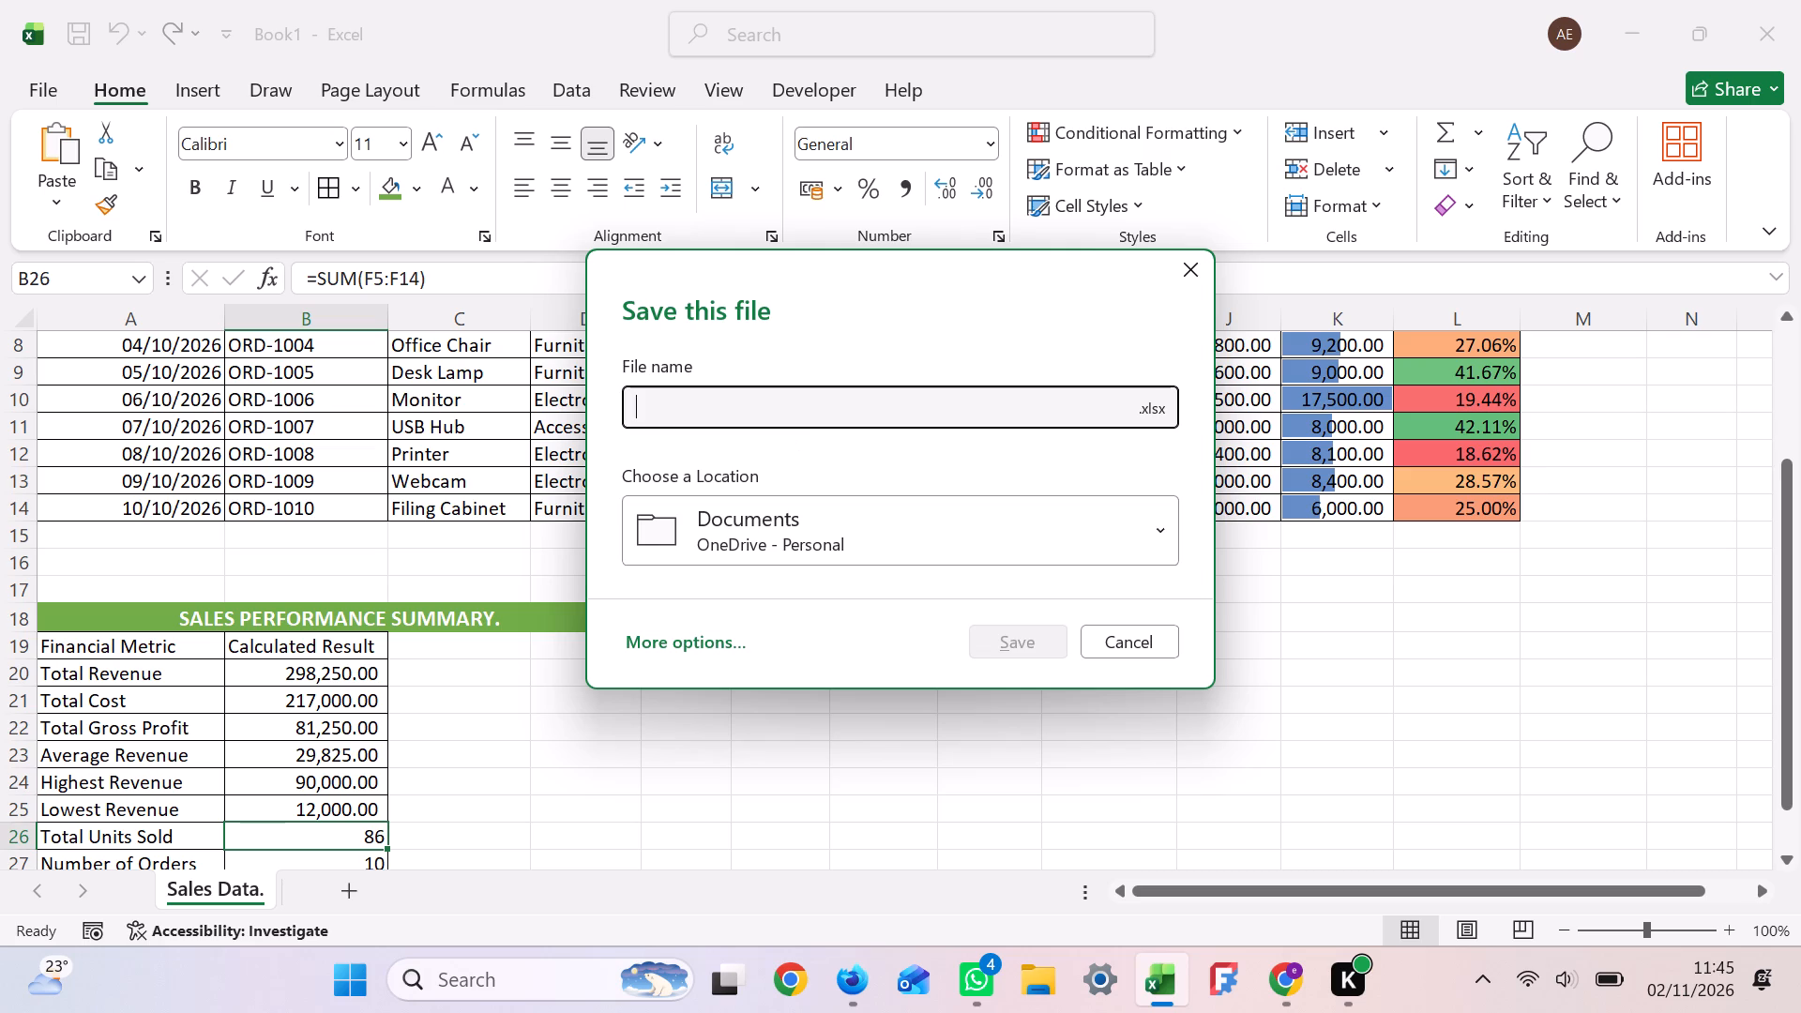
key("r")
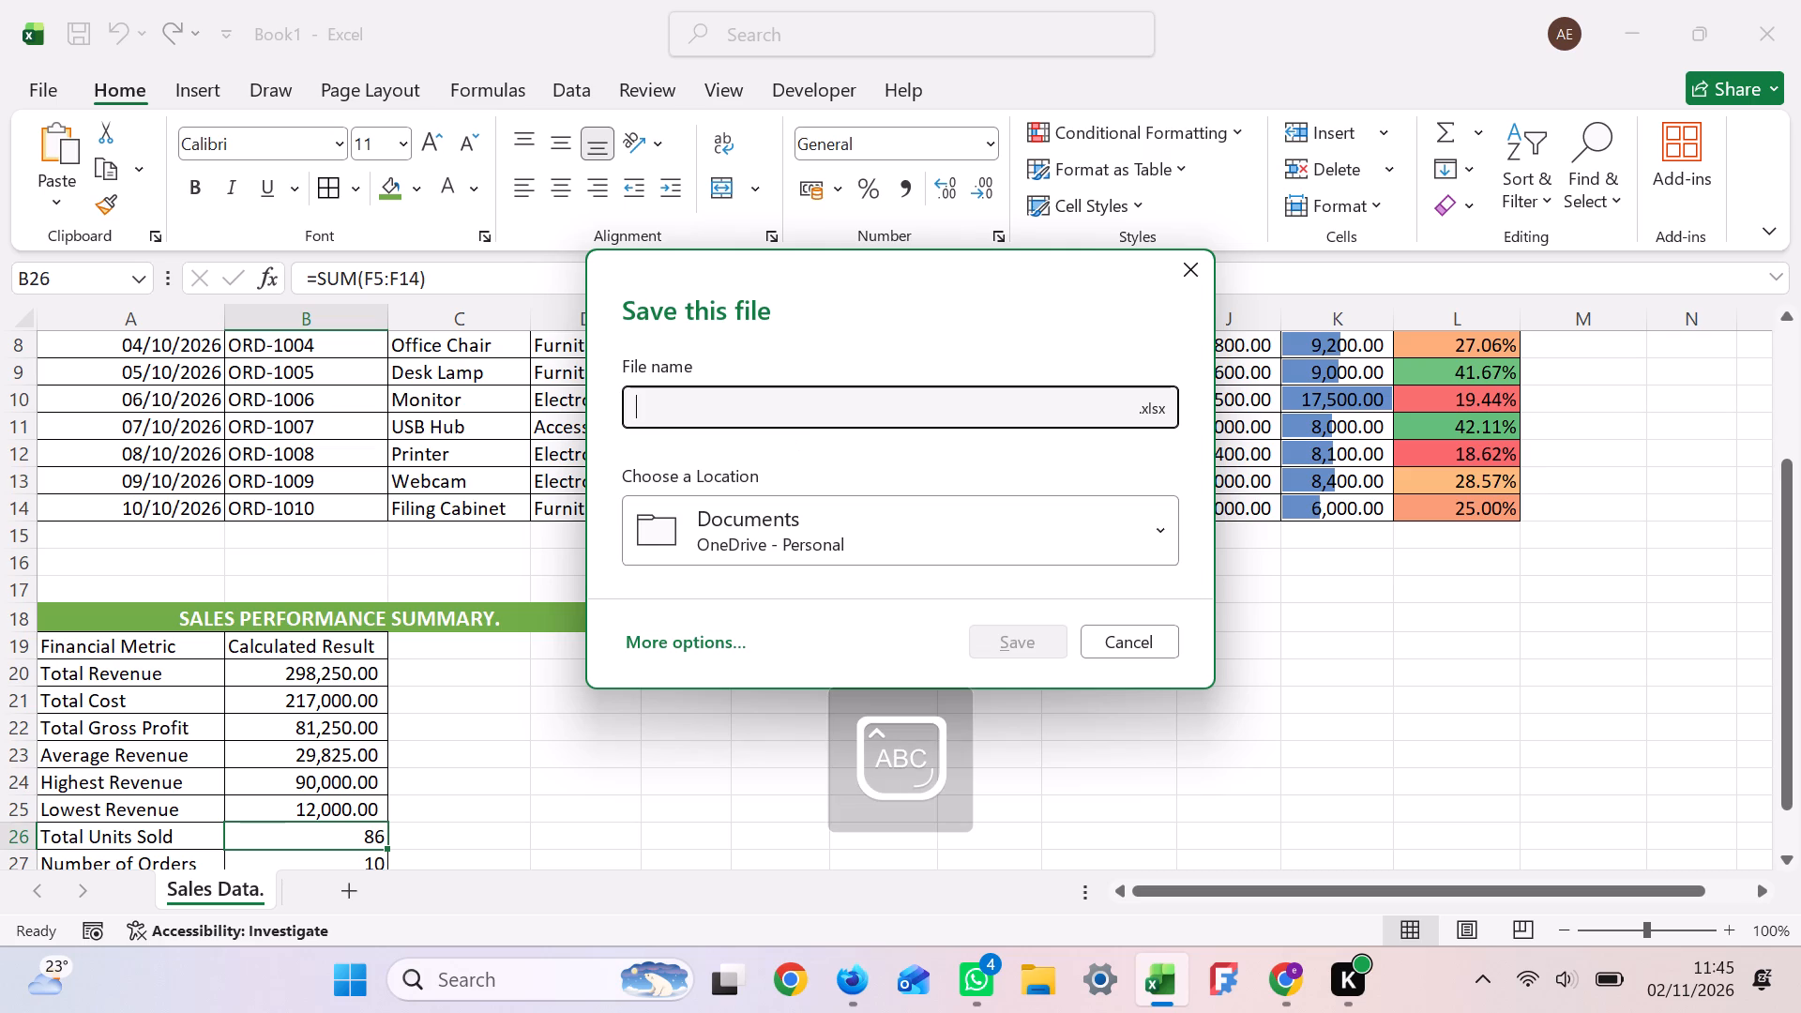
key("e")
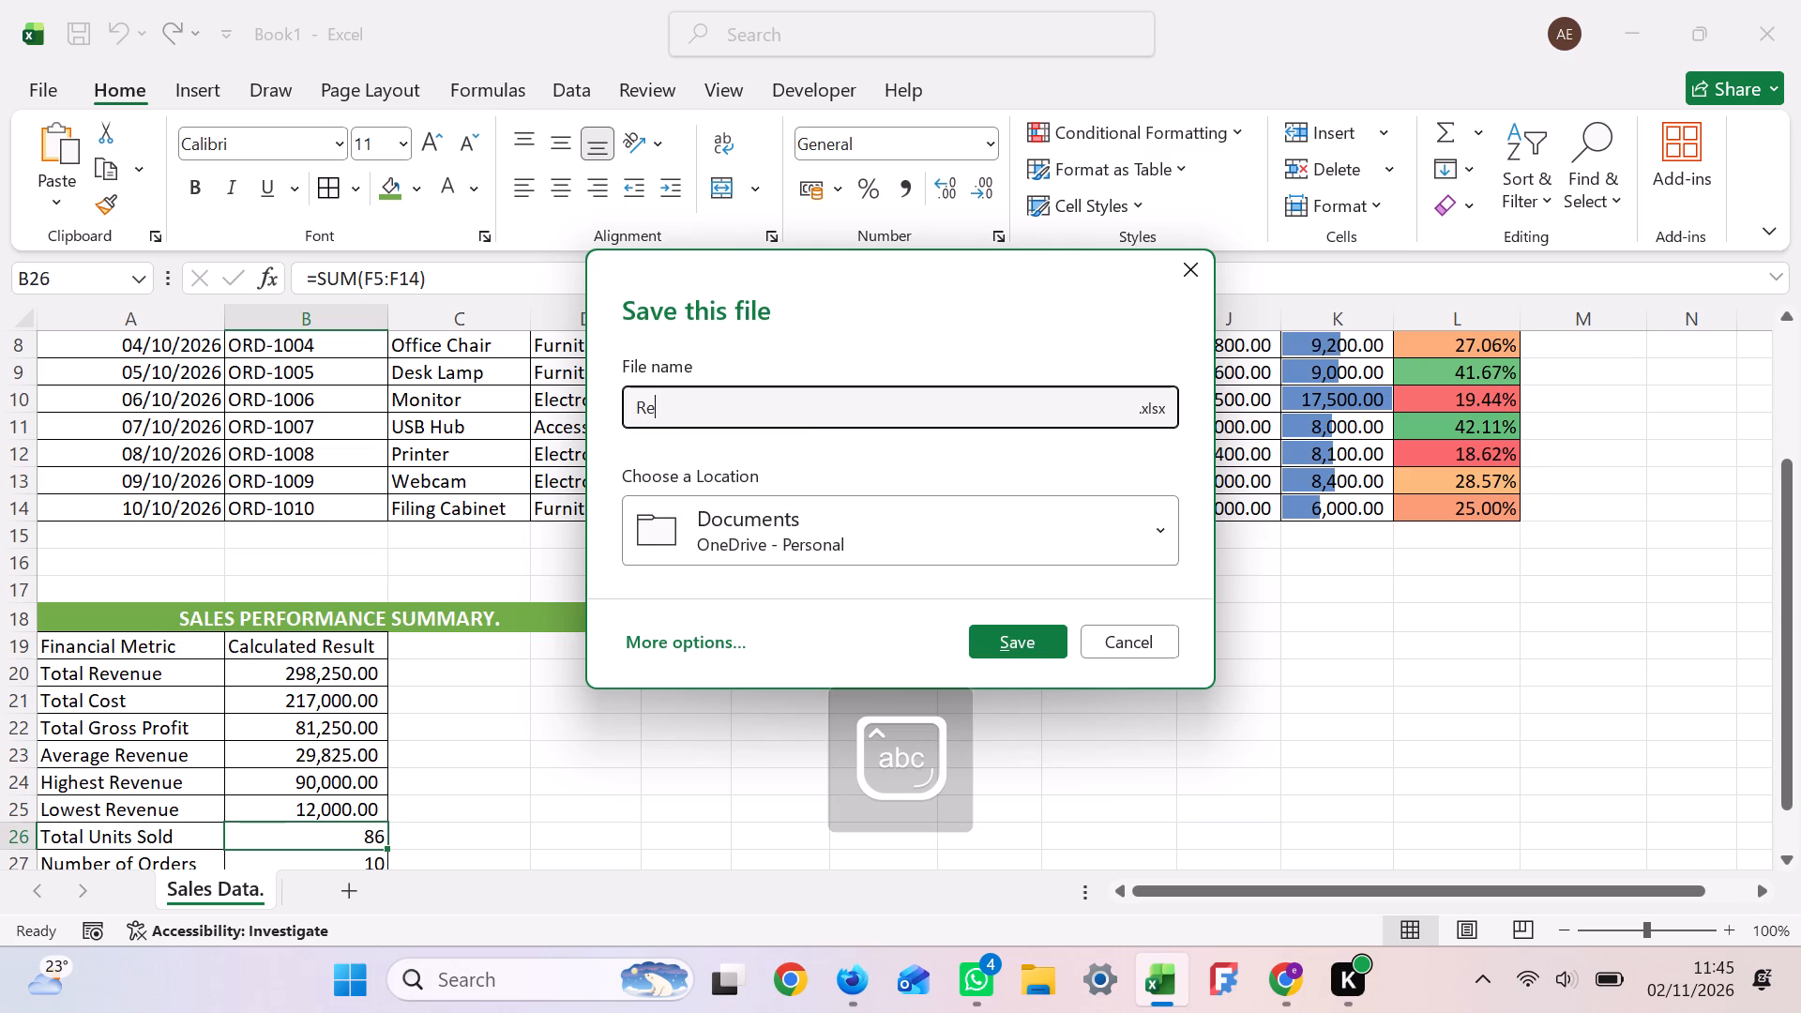
type("tail")
key("minus")
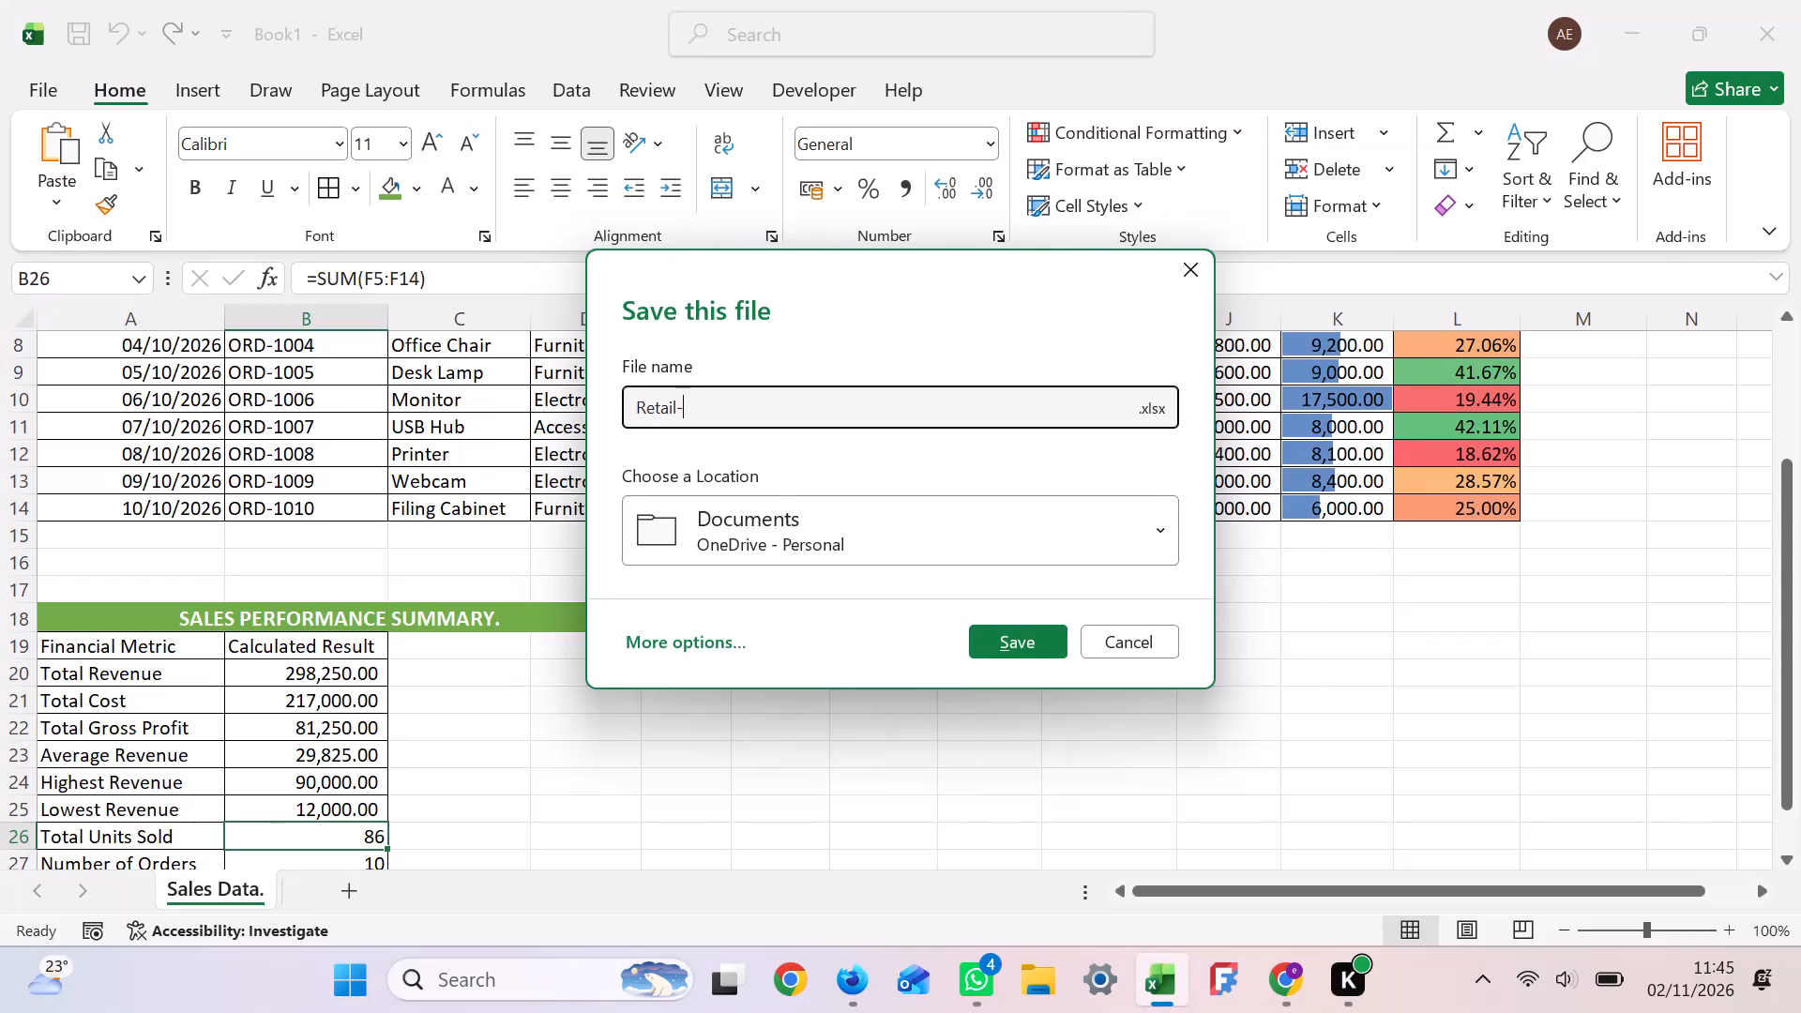
key("BackSpace")
key("shift+underscore")
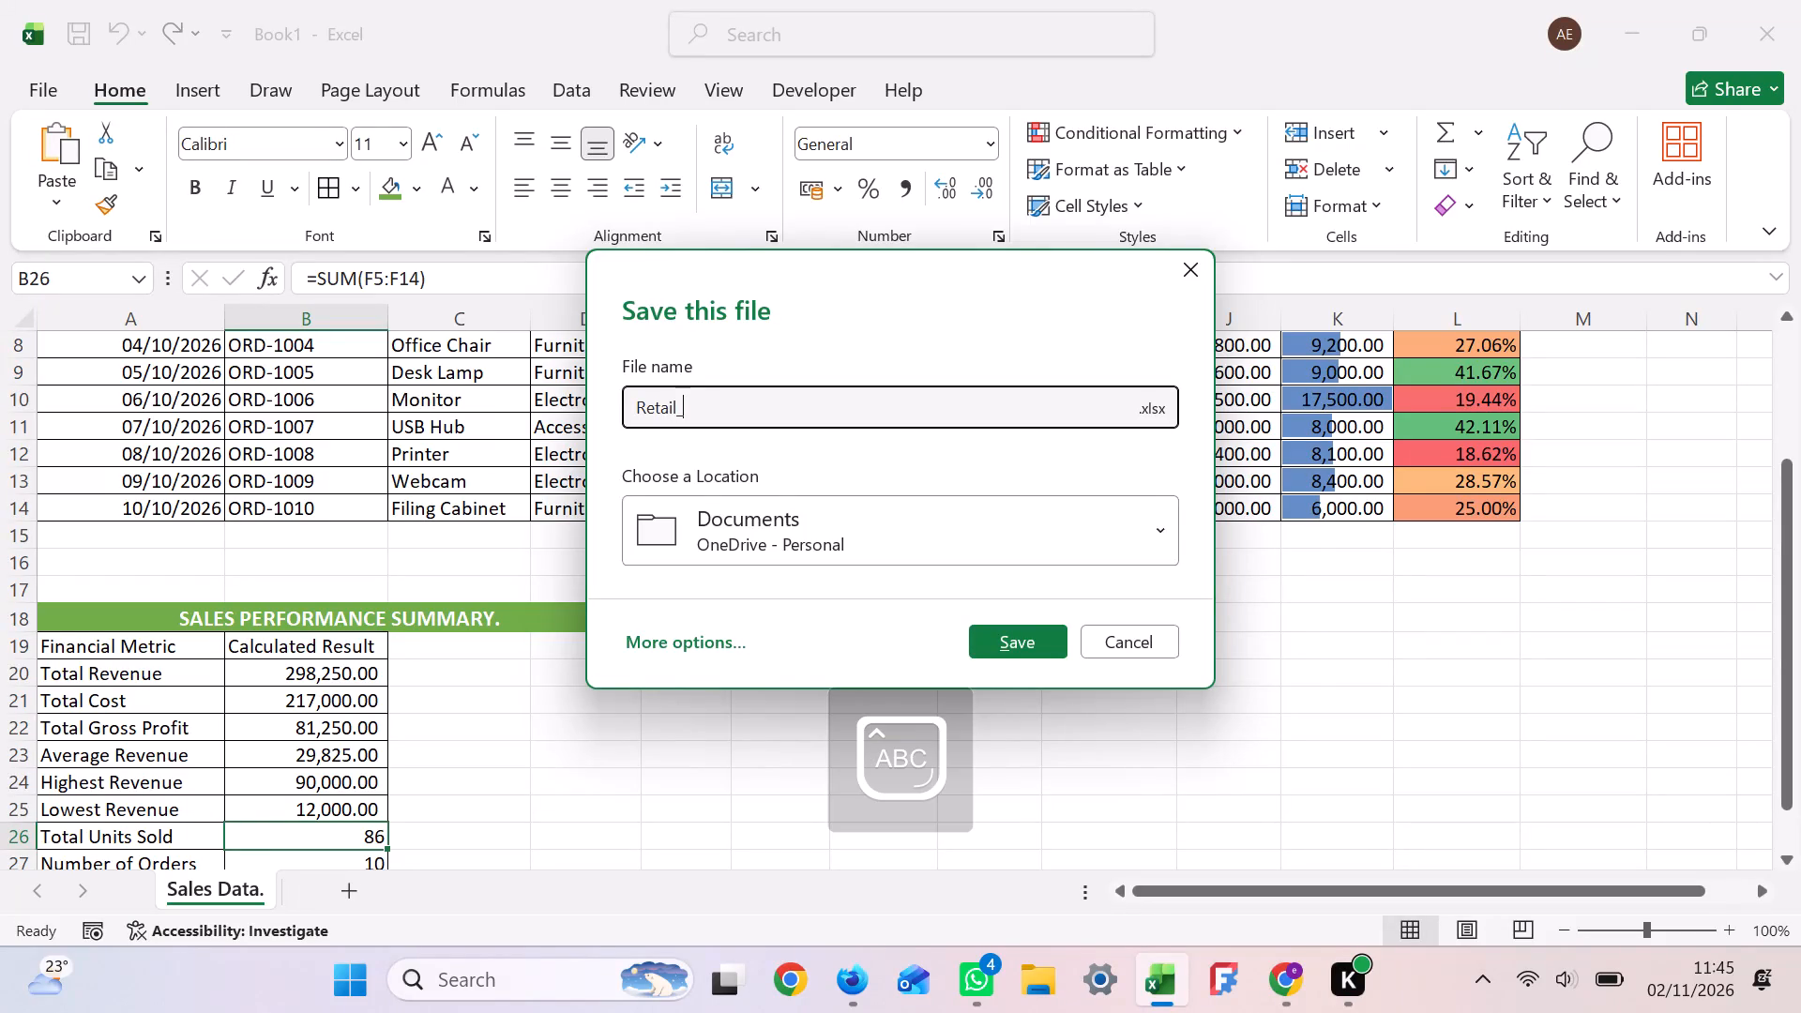
key("s")
type("ales")
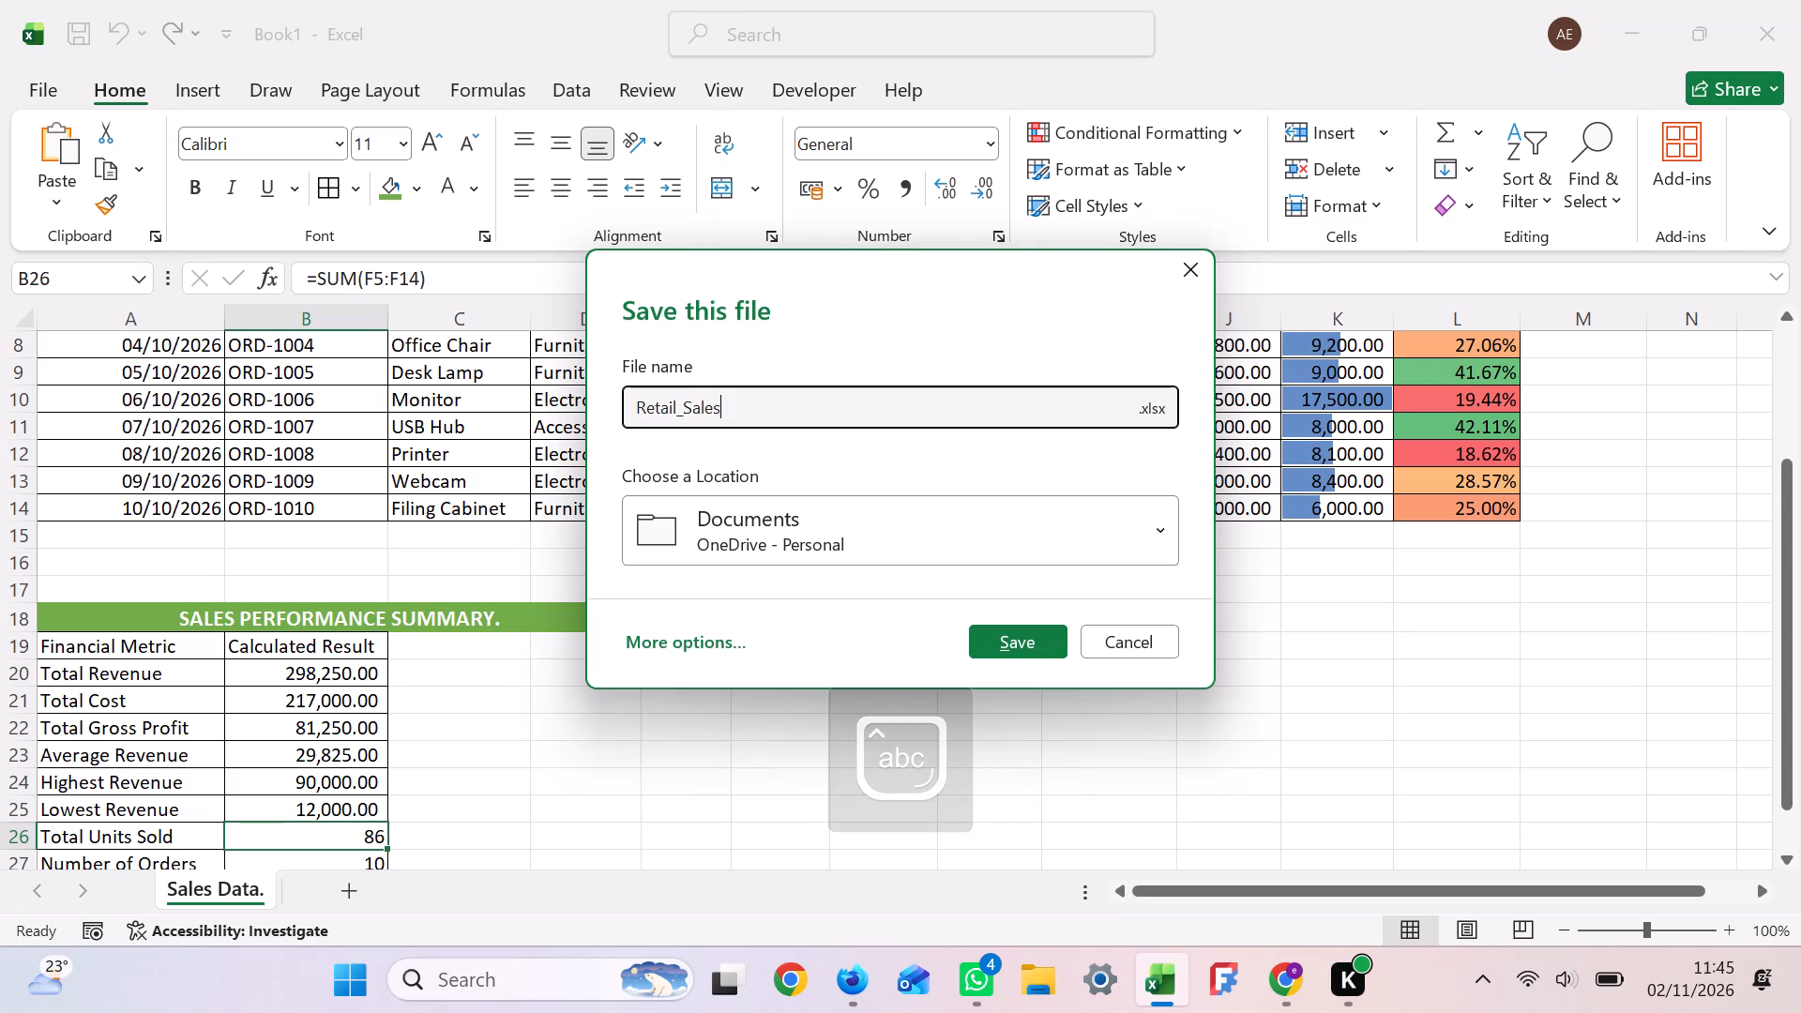
key("shift+underscore")
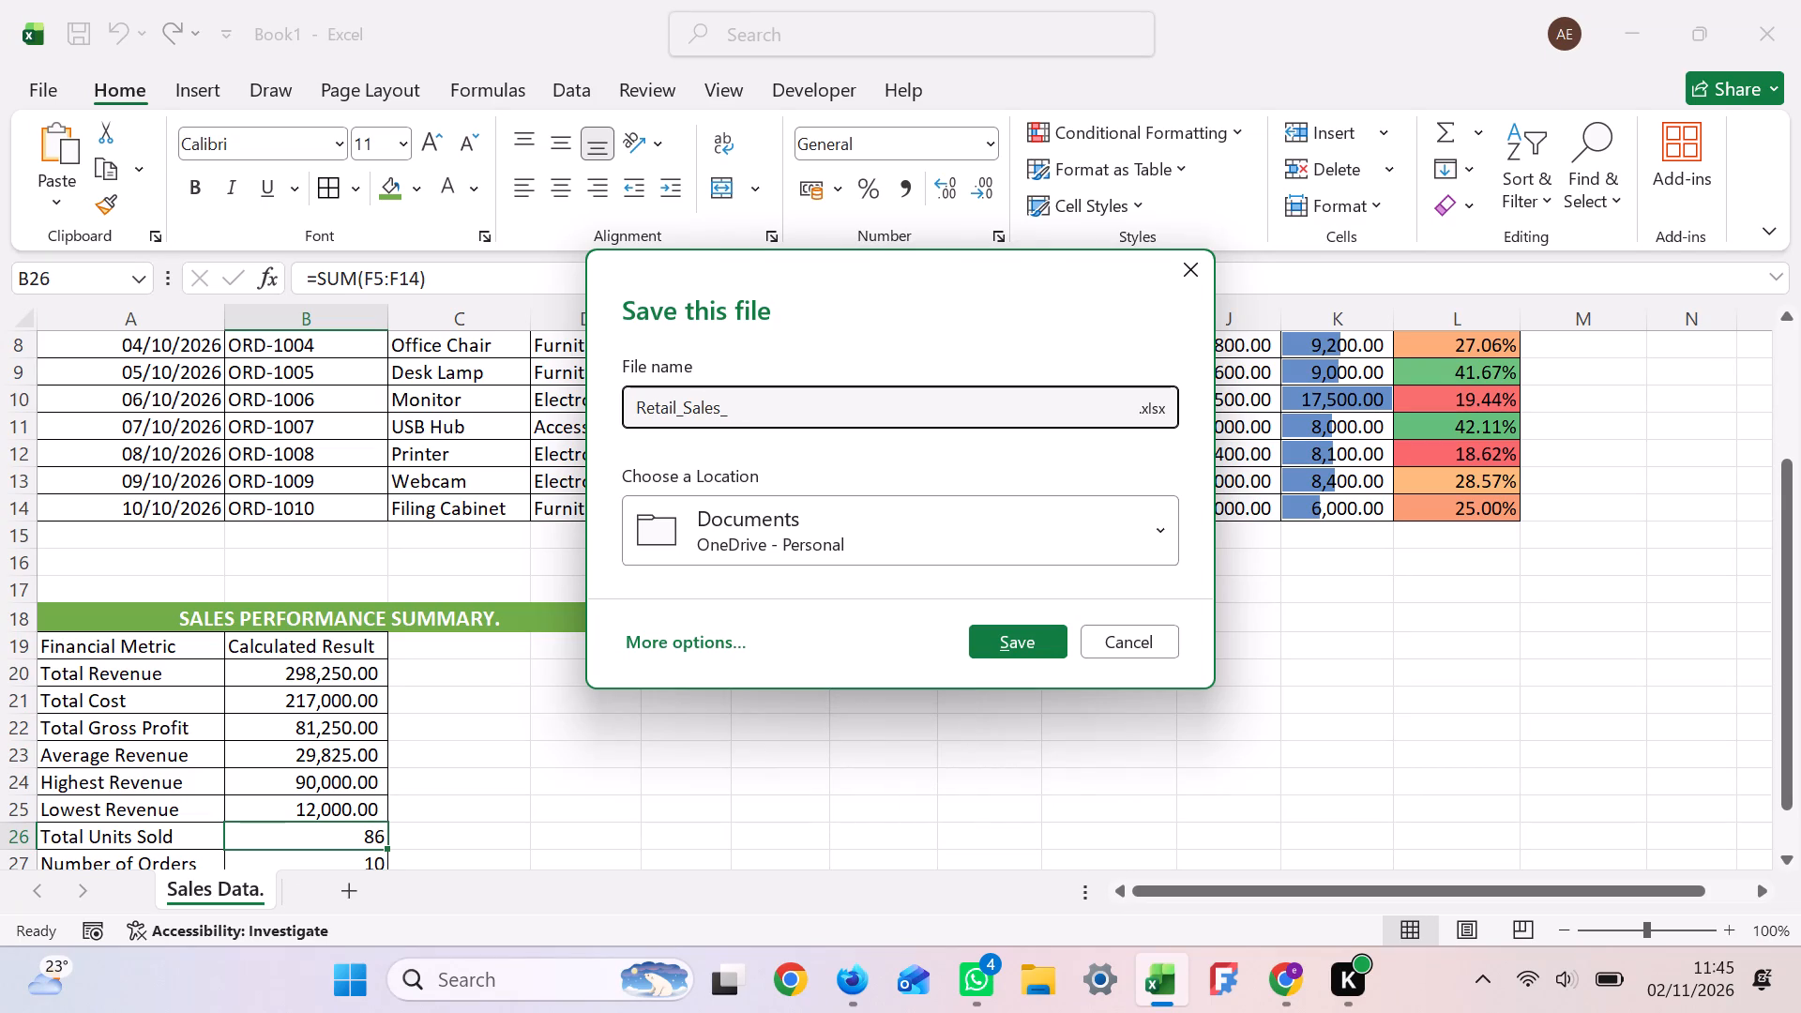
key("p")
key("BackSpace")
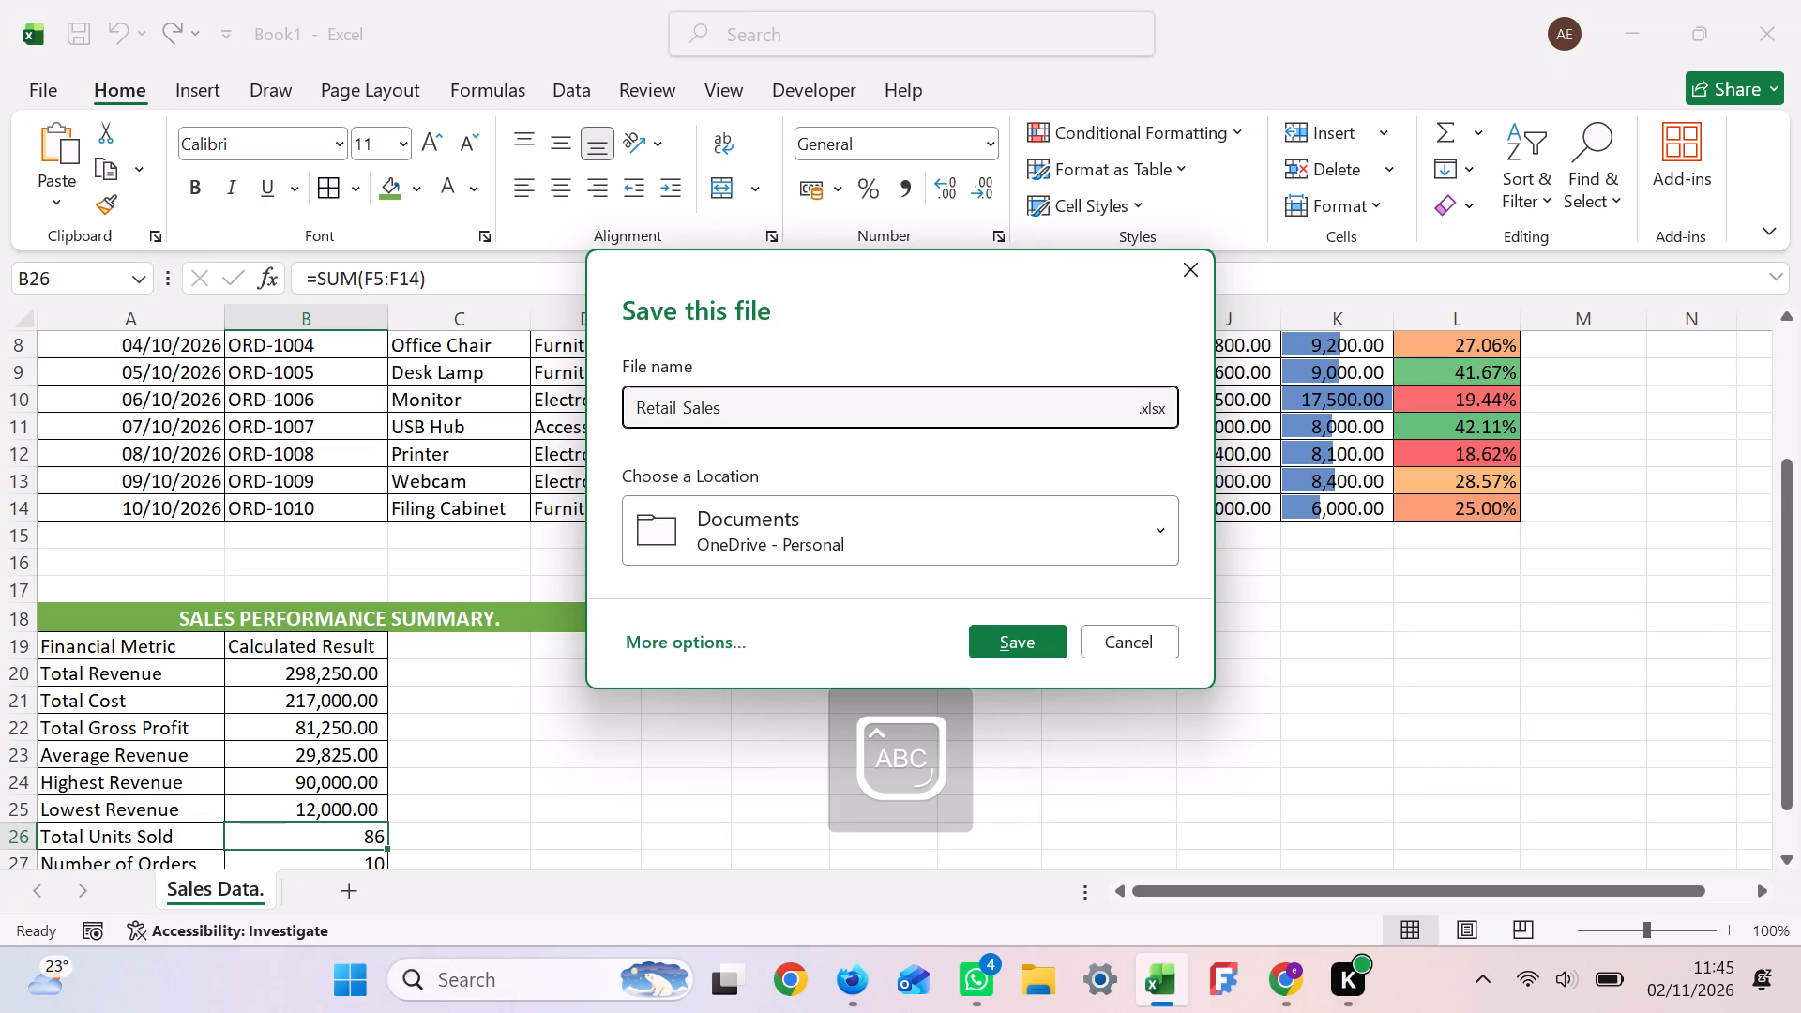
key("p")
type("erfo")
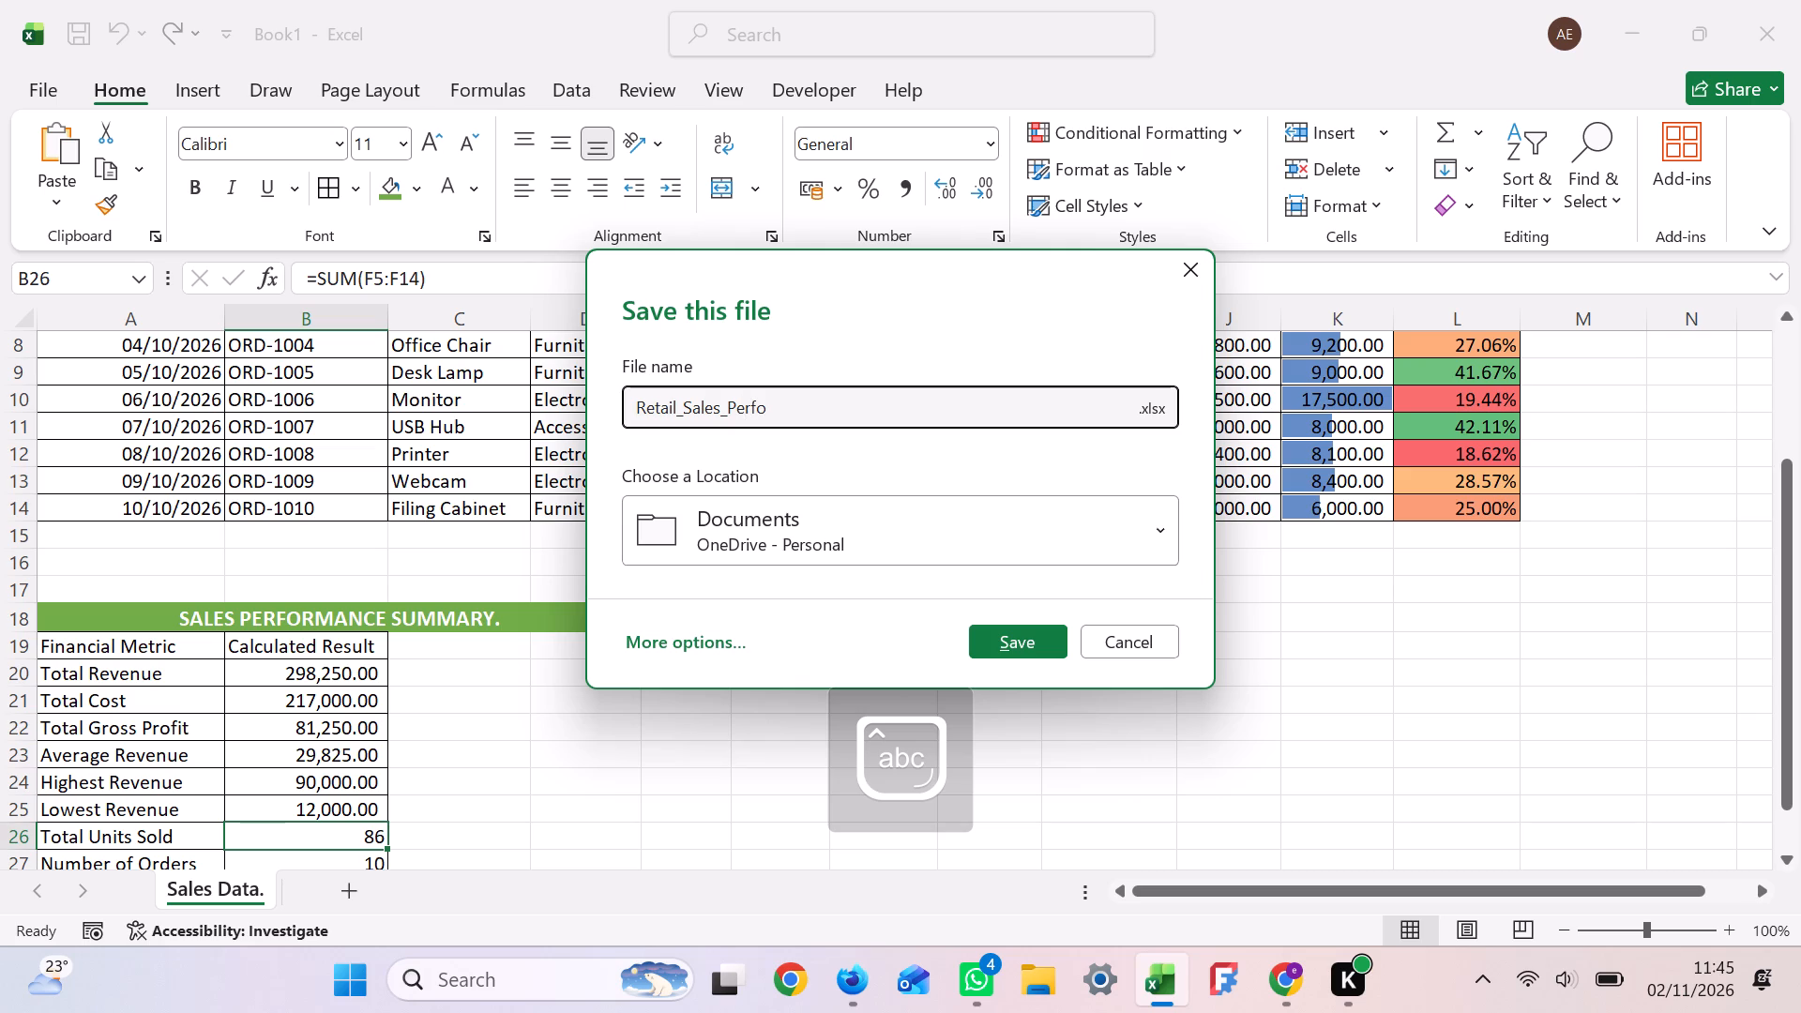
type("rma")
type("nc")
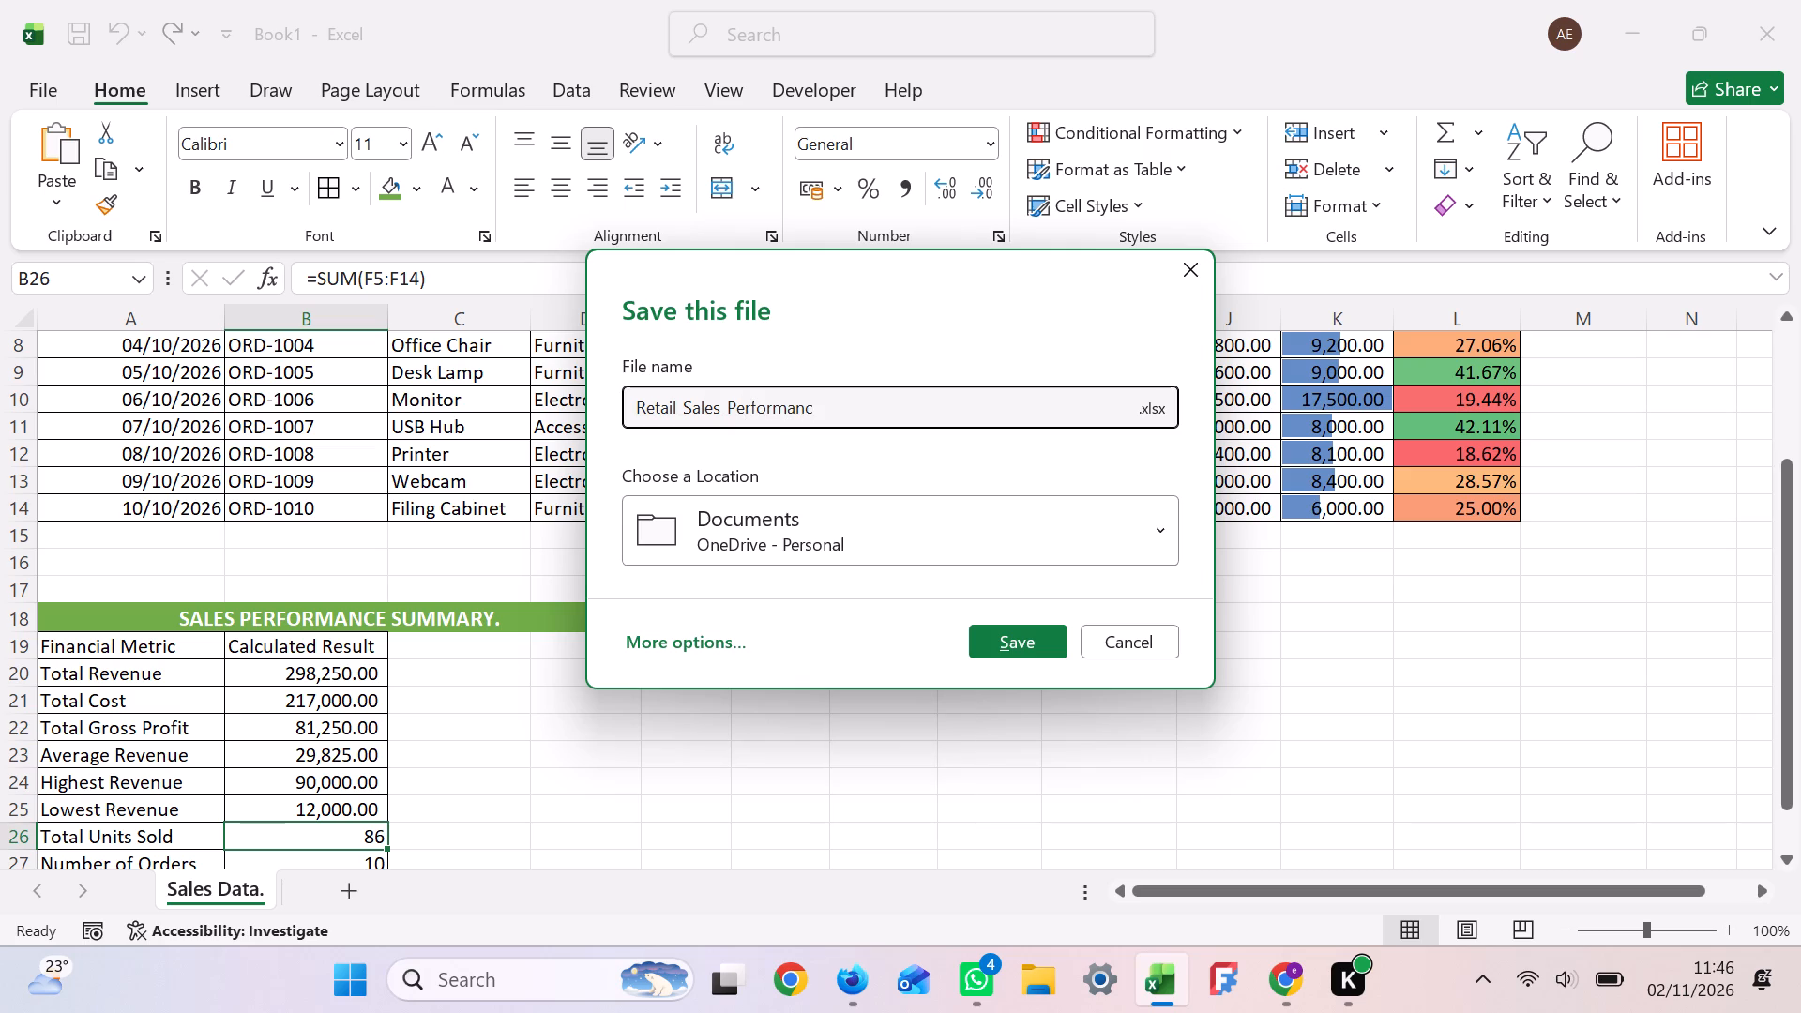
key("e")
key("shift+underscore")
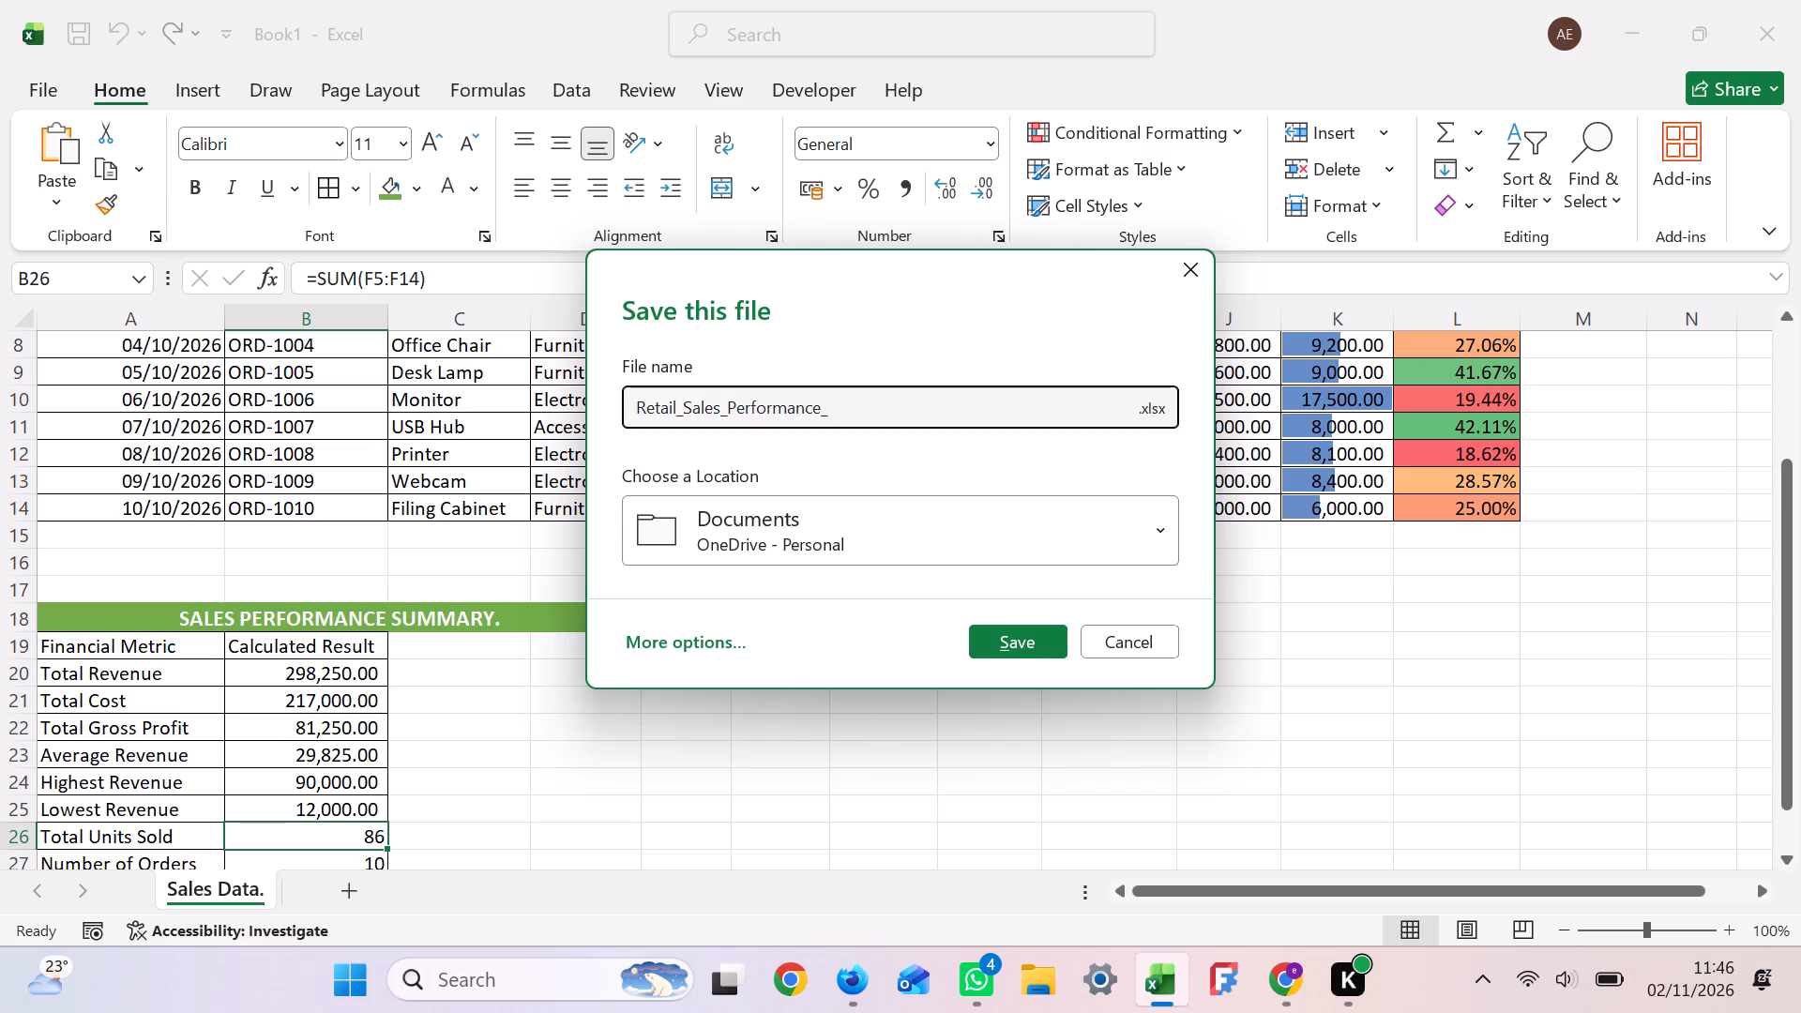
key("a")
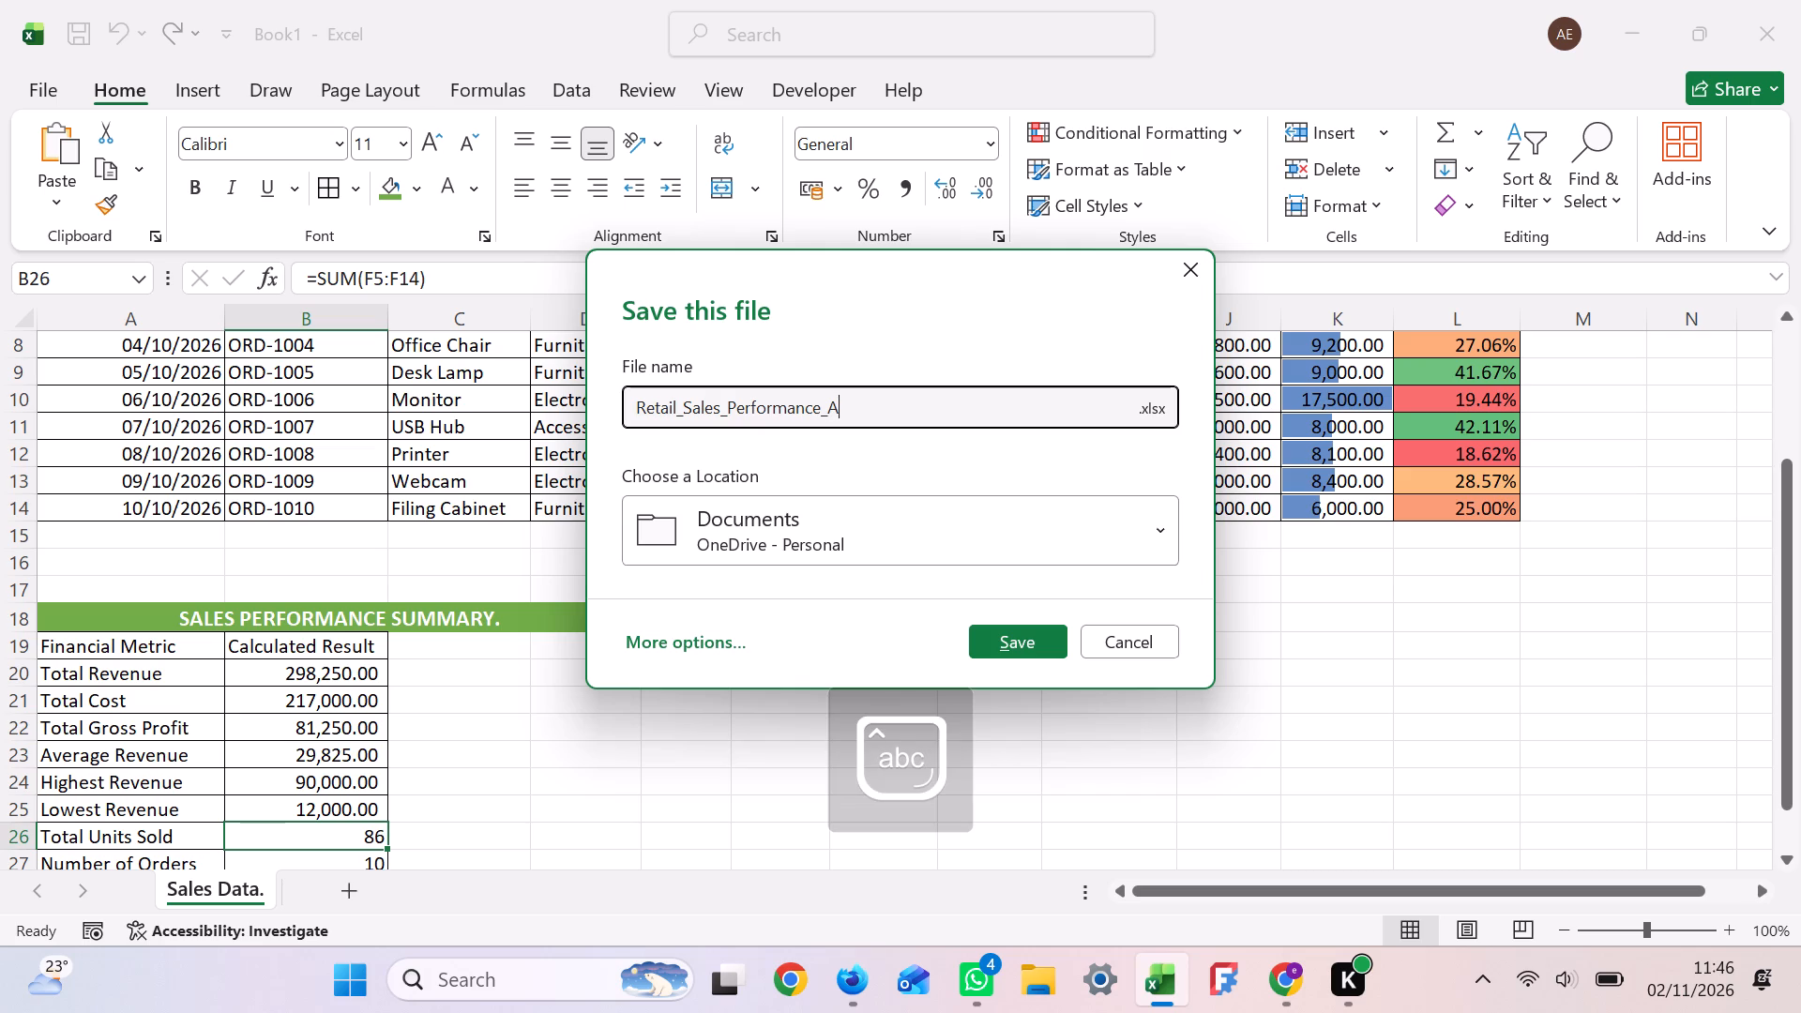
type("nal")
type("ysy")
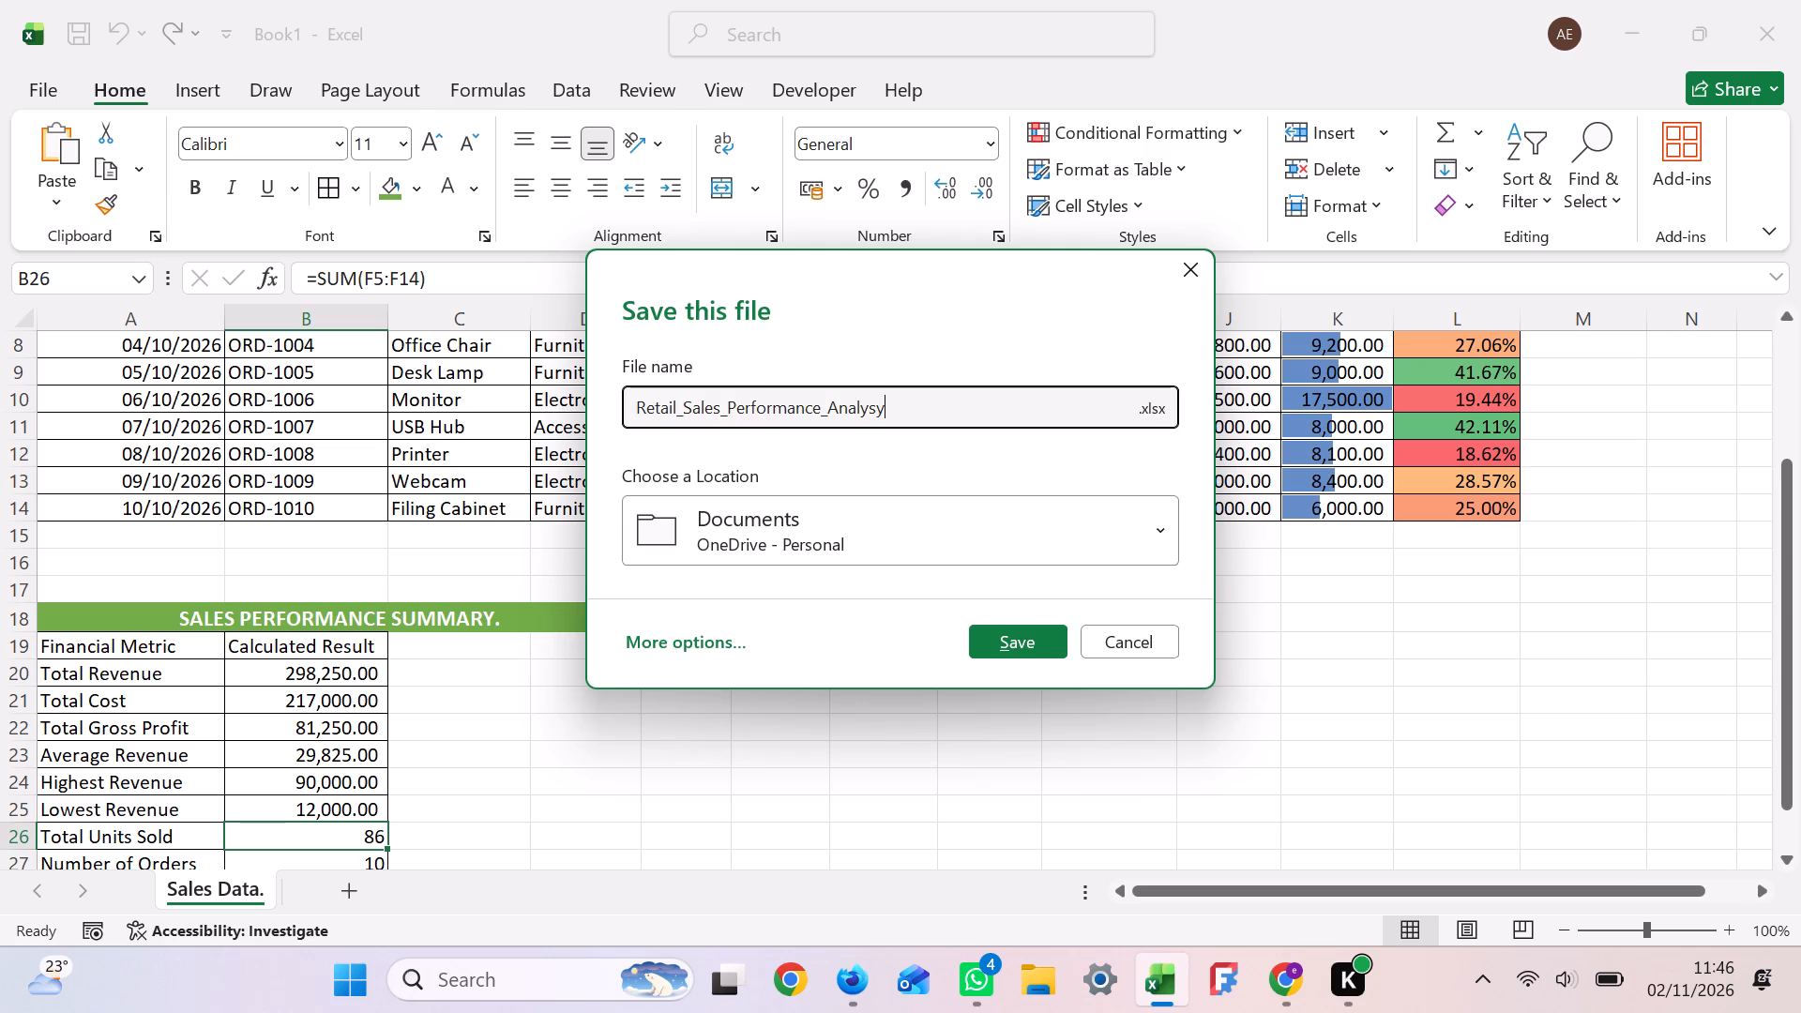
key("BackSpace")
key("BackSpace")
type("si")
key("s")
left_click(1018, 647)
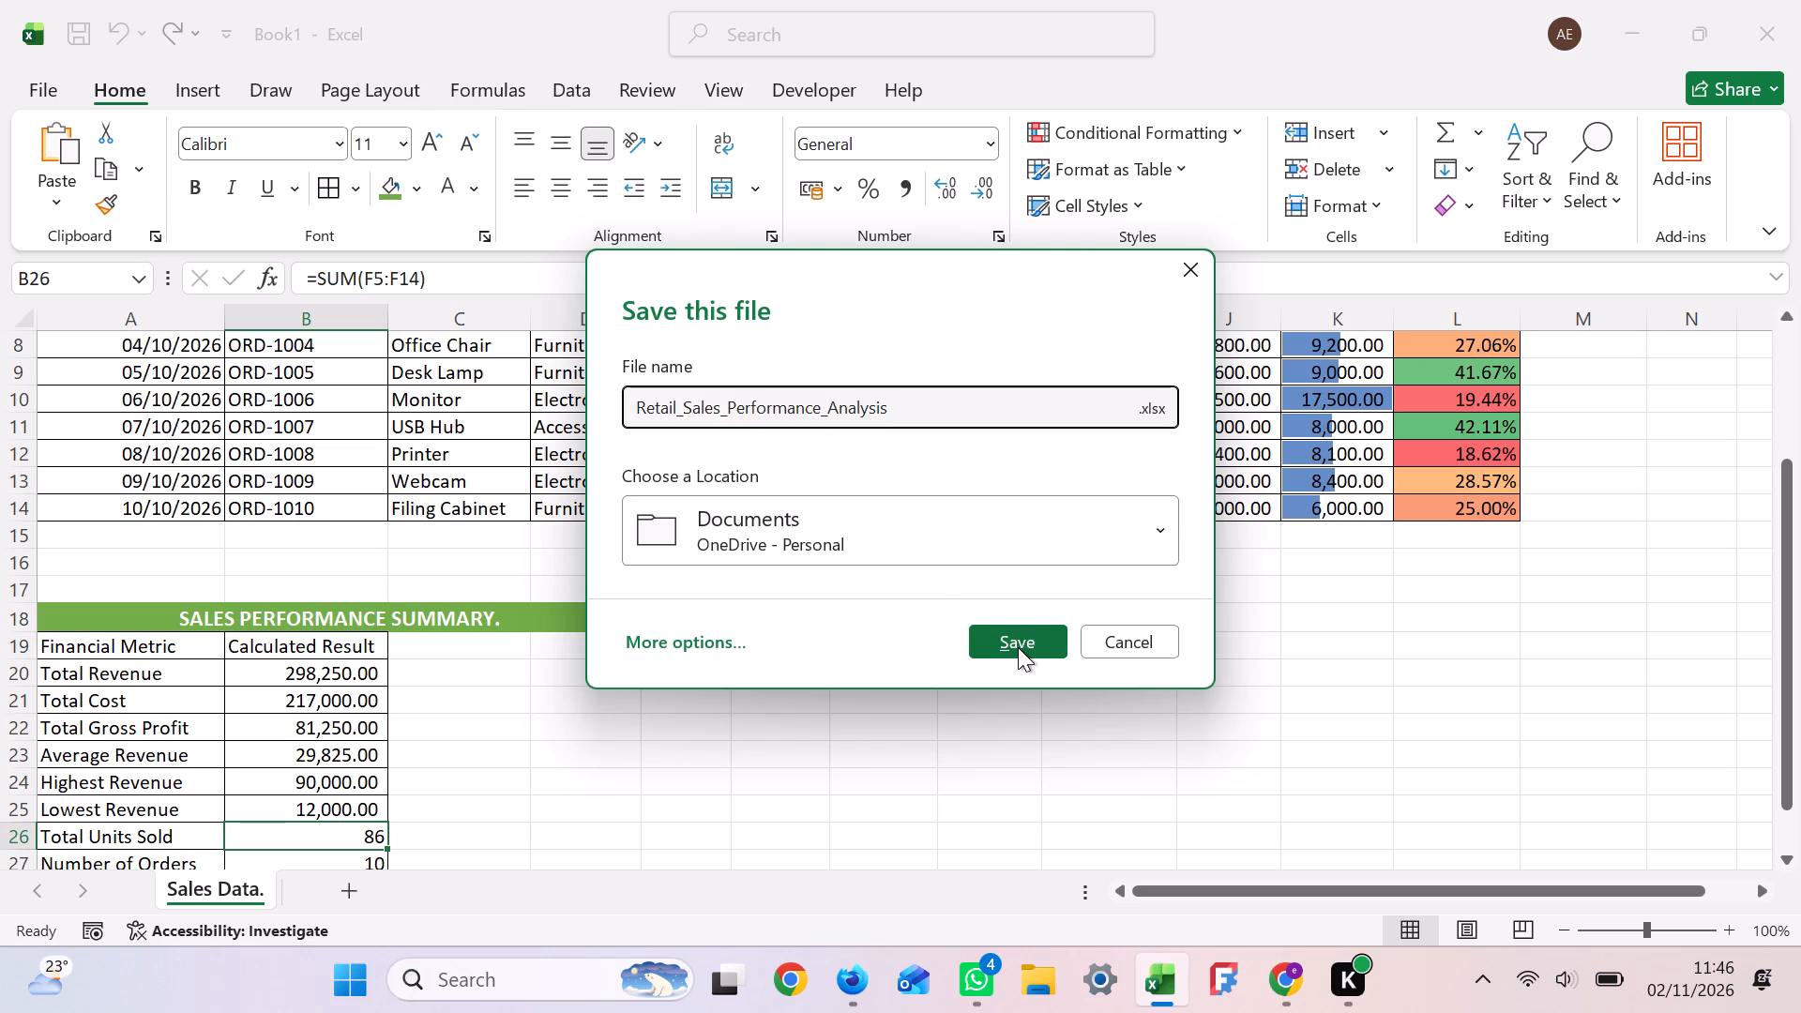